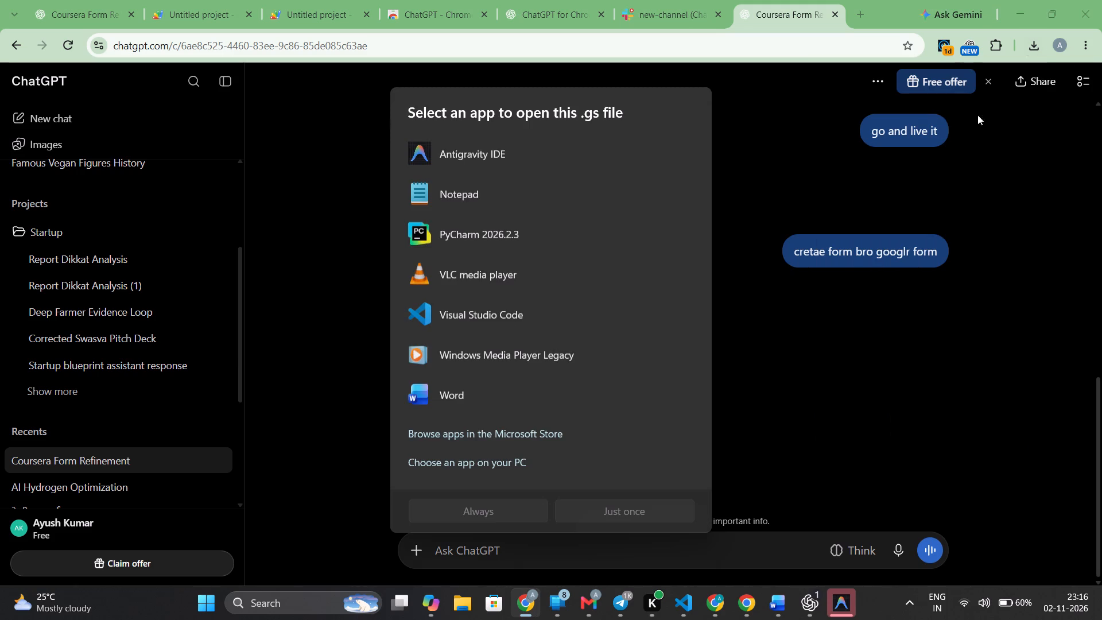
left_click(475, 306)
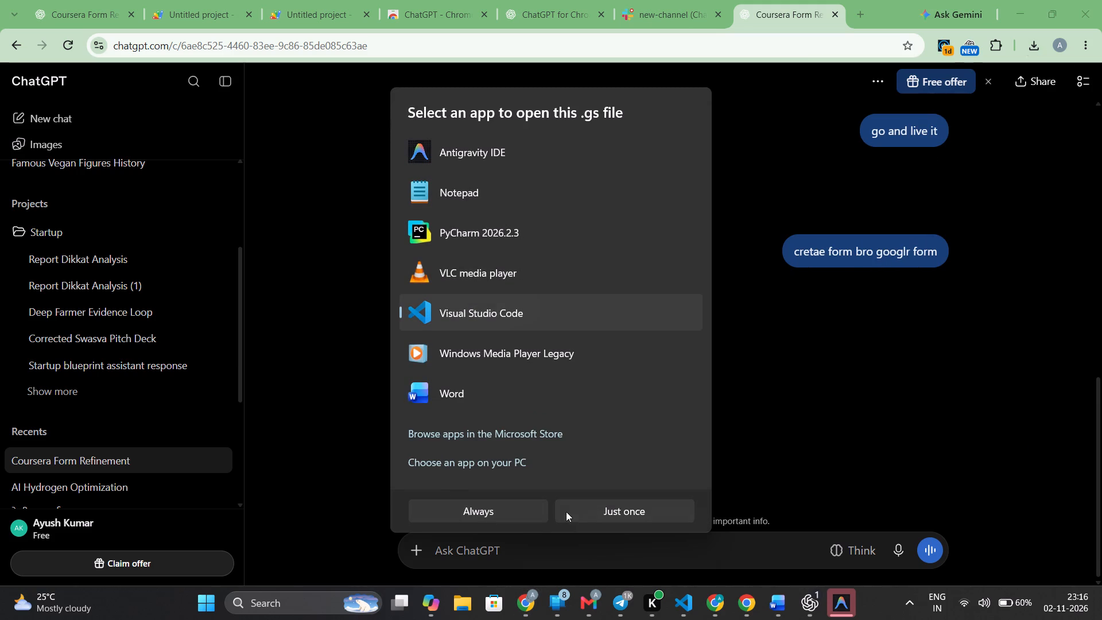
left_click(579, 512)
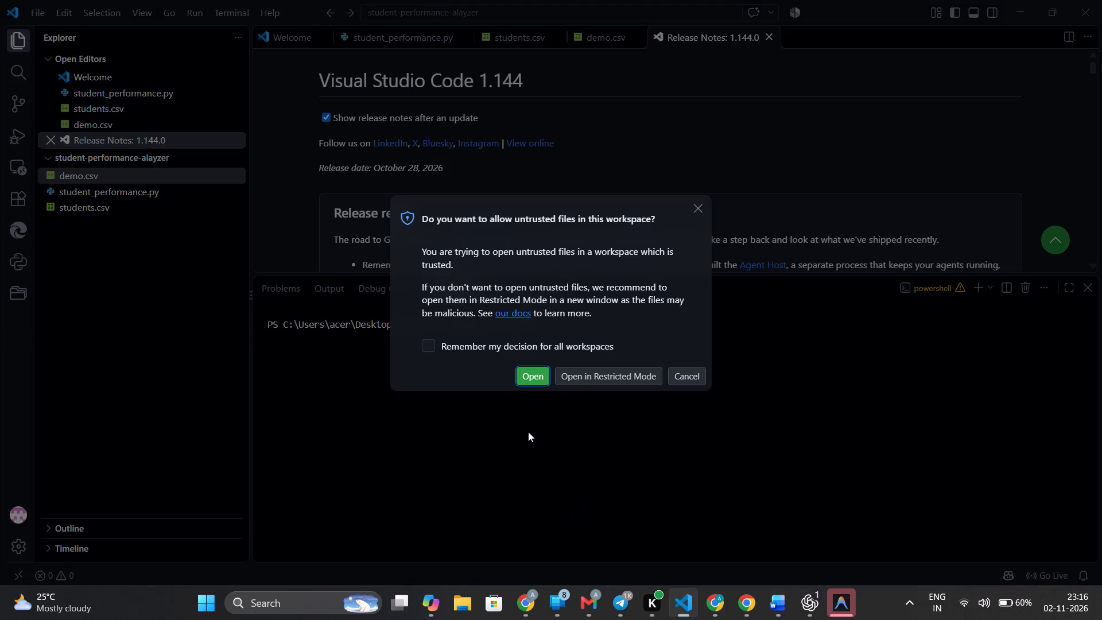
left_click(536, 373)
Copy the entire script of BCA_1A_Coursera_Form_Setup (3).gs, from the opening comment to the last line.
scroll(486, 307, "down", 1)
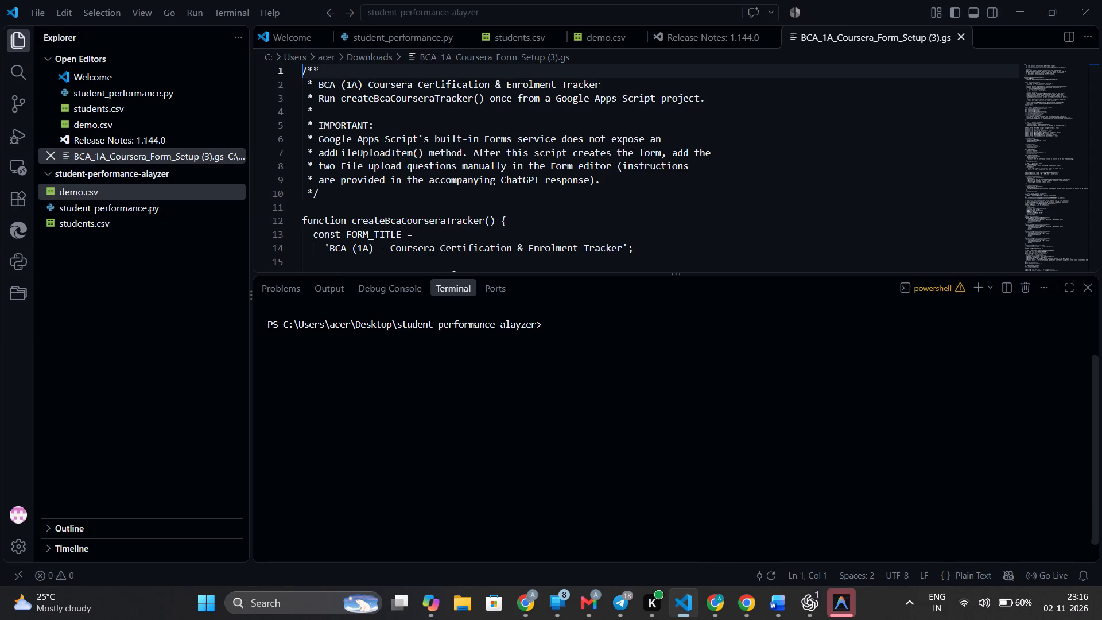
scroll(486, 307, "down", 1)
scroll(535, 190, "down", 2)
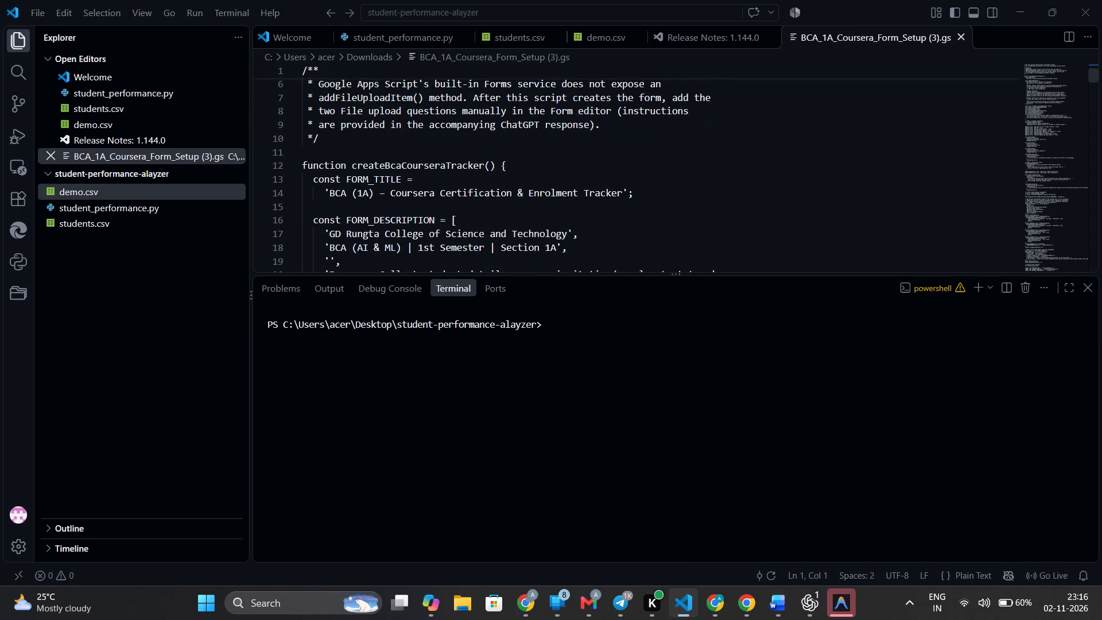
scroll(535, 190, "up", 5)
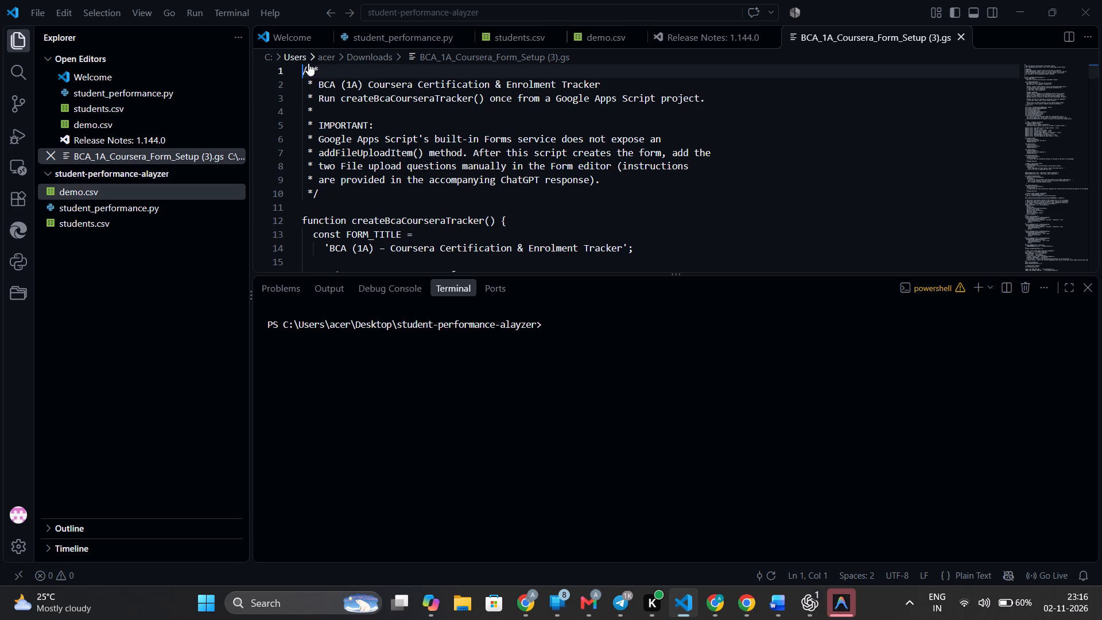
left_click_drag(304, 66, 379, 137)
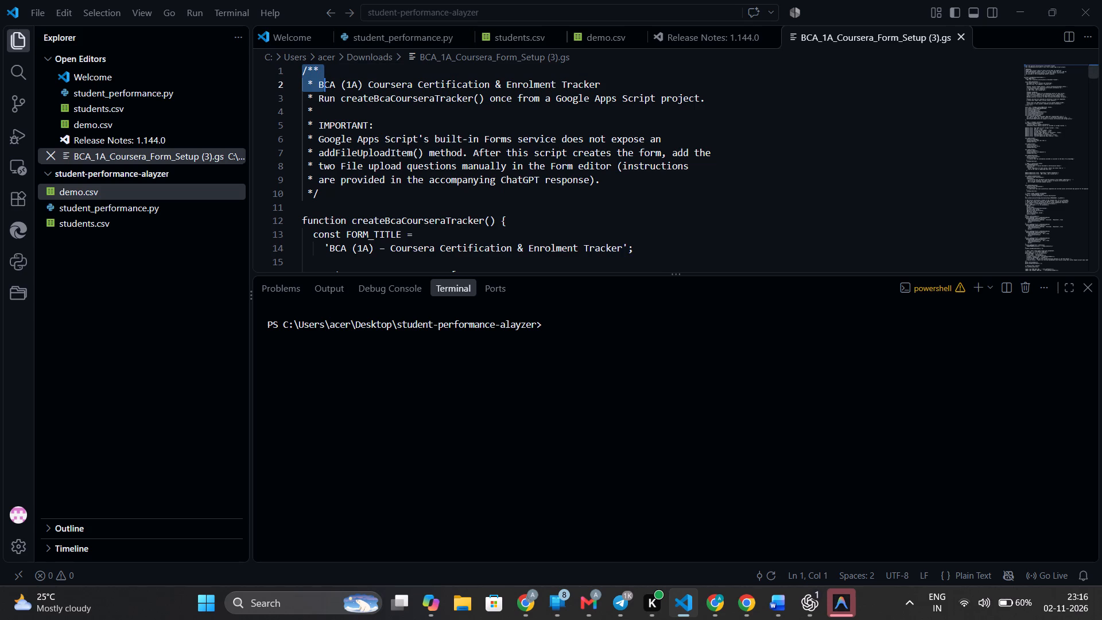
left_click_drag(379, 137, 507, 410)
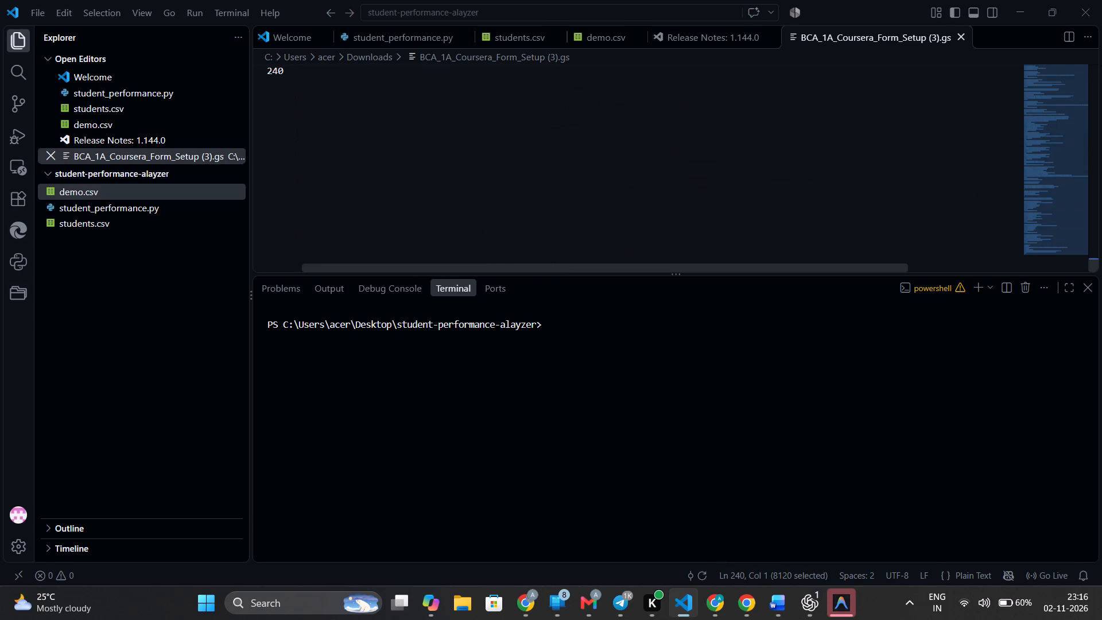
left_click_drag(507, 410, 500, 309)
key("ctrl+c")
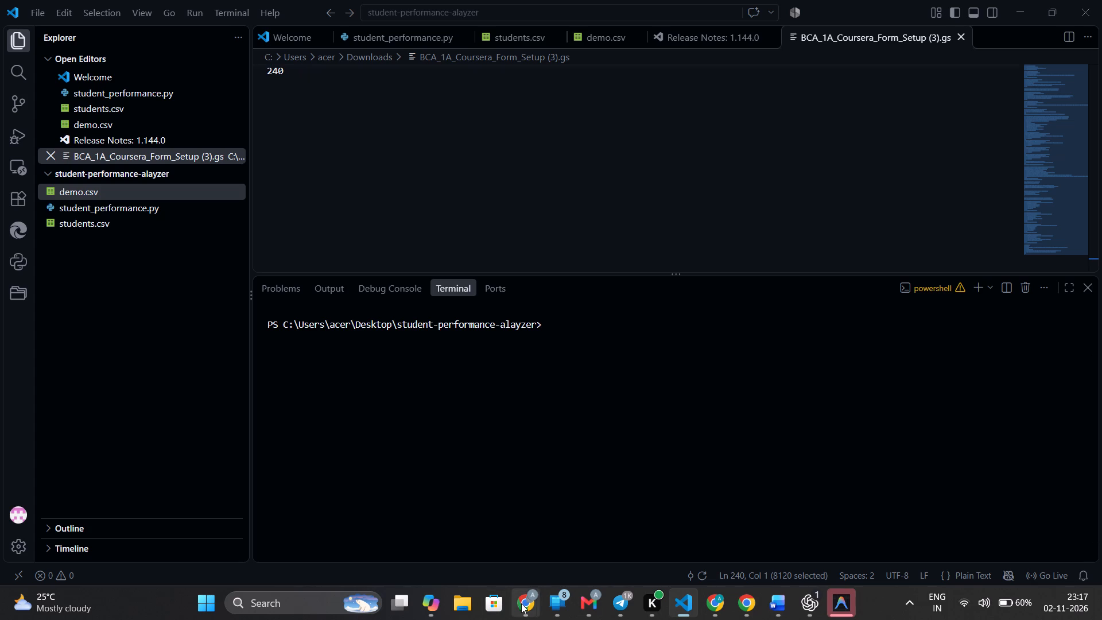
Switch to the Chrome window with the untitled Google Form and regenerate the suggested form from the existing prompt, reviewing its questions.
left_click_drag(525, 602, 584, 602)
left_click(735, 604)
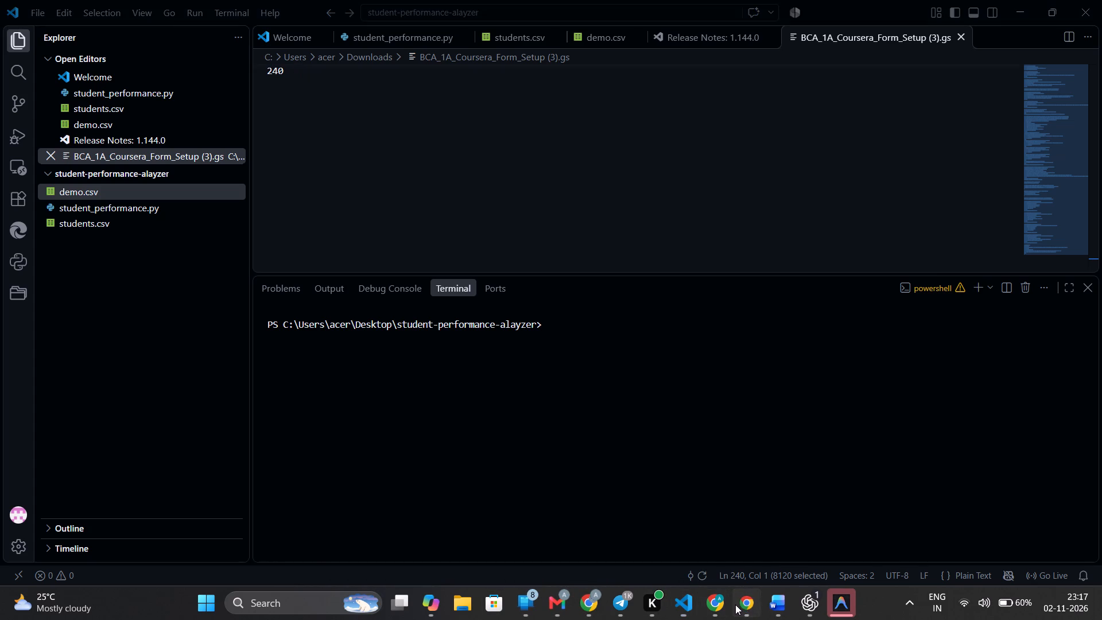
left_click(609, 379)
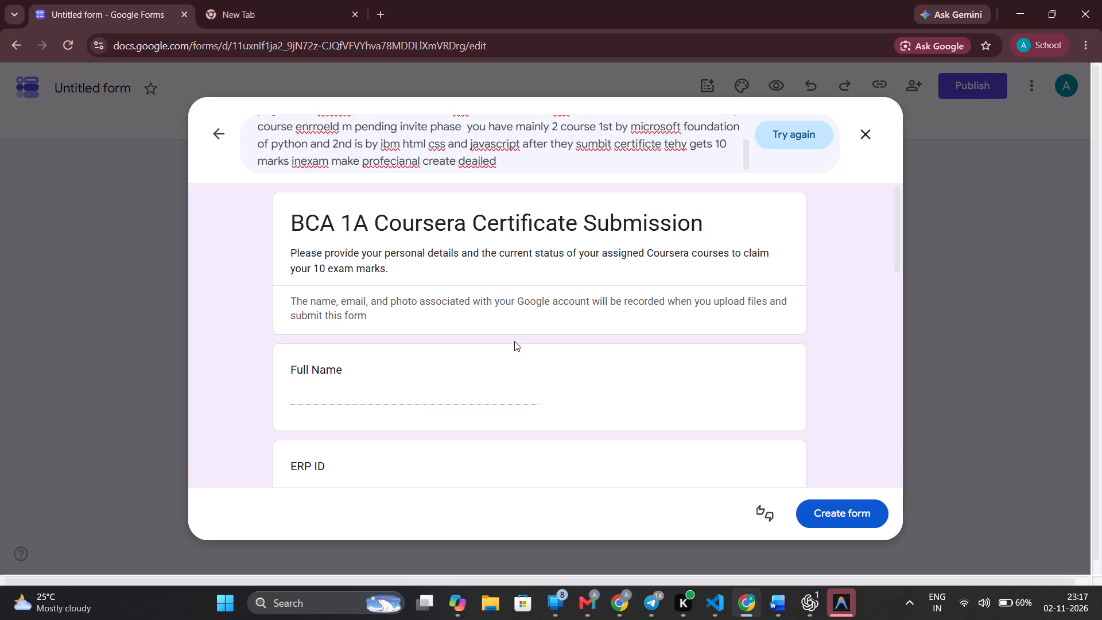
scroll(554, 159, "up", 3)
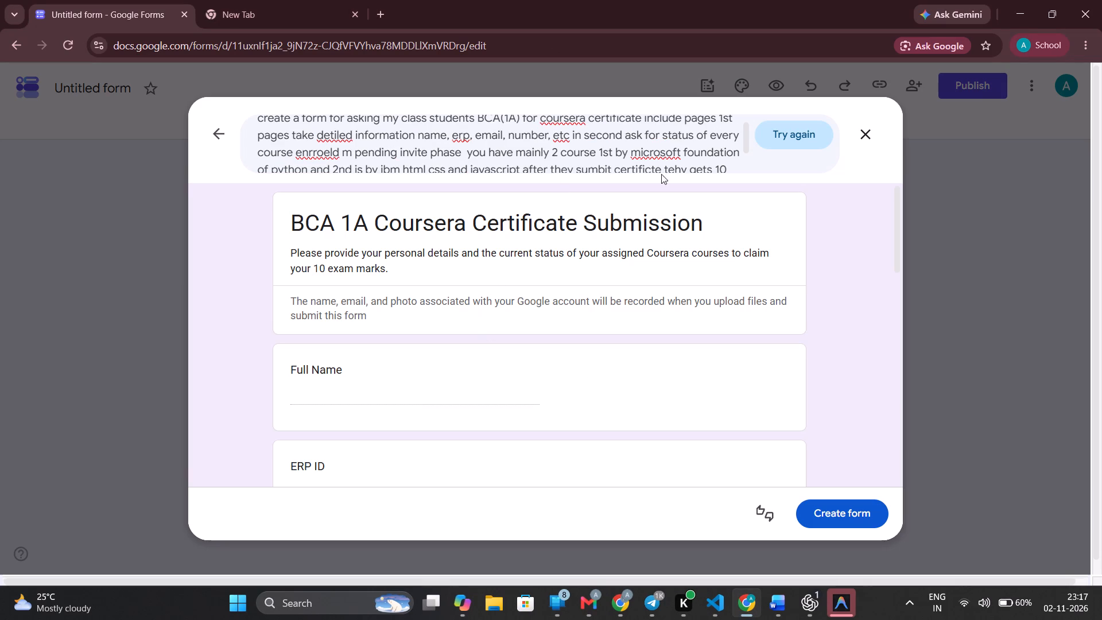
left_click(786, 137)
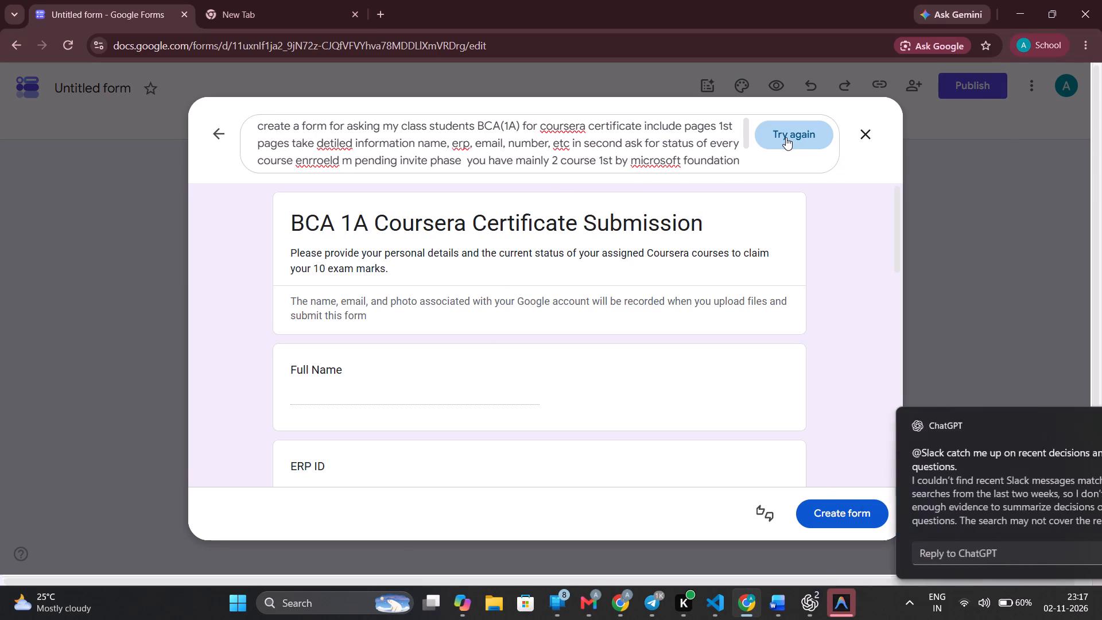
left_click(786, 137)
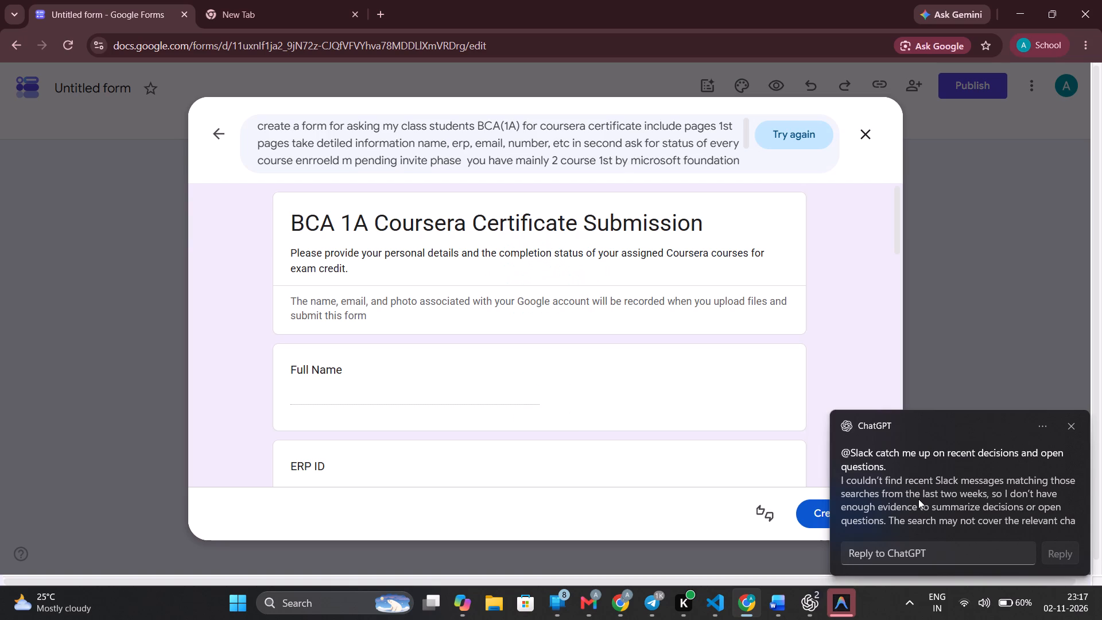
scroll(578, 361, "down", 7)
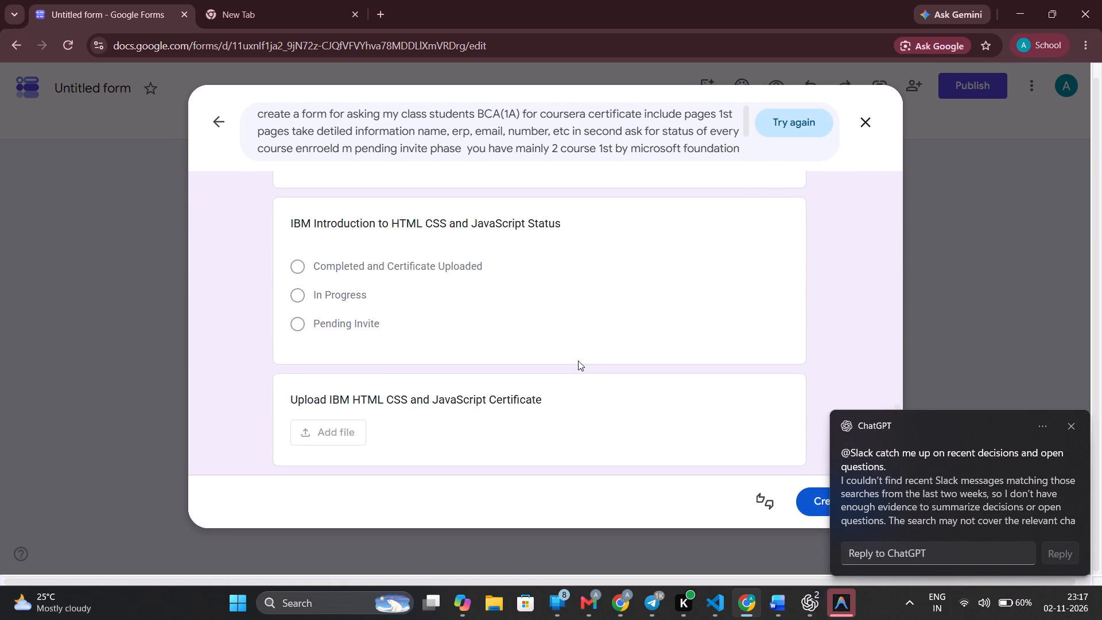
scroll(578, 361, "down", 2)
Clear the existing form description prompt and try to paste the copied Apps Script code in its place.
left_click_drag(261, 112, 903, 362)
key("BackSpace")
key("BackSpace")
key("BackSpace")
key("BackSpace")
key("BackSpace")
key("BackSpace")
key("BackSpace")
key("BackSpace")
key("BackSpace")
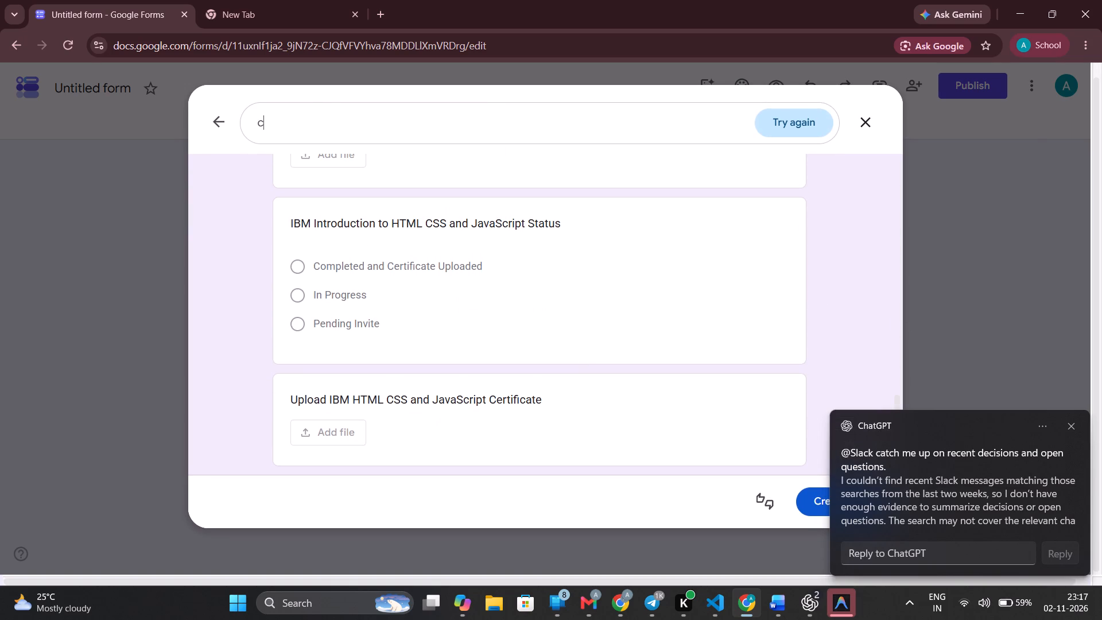
key("ctrl+v")
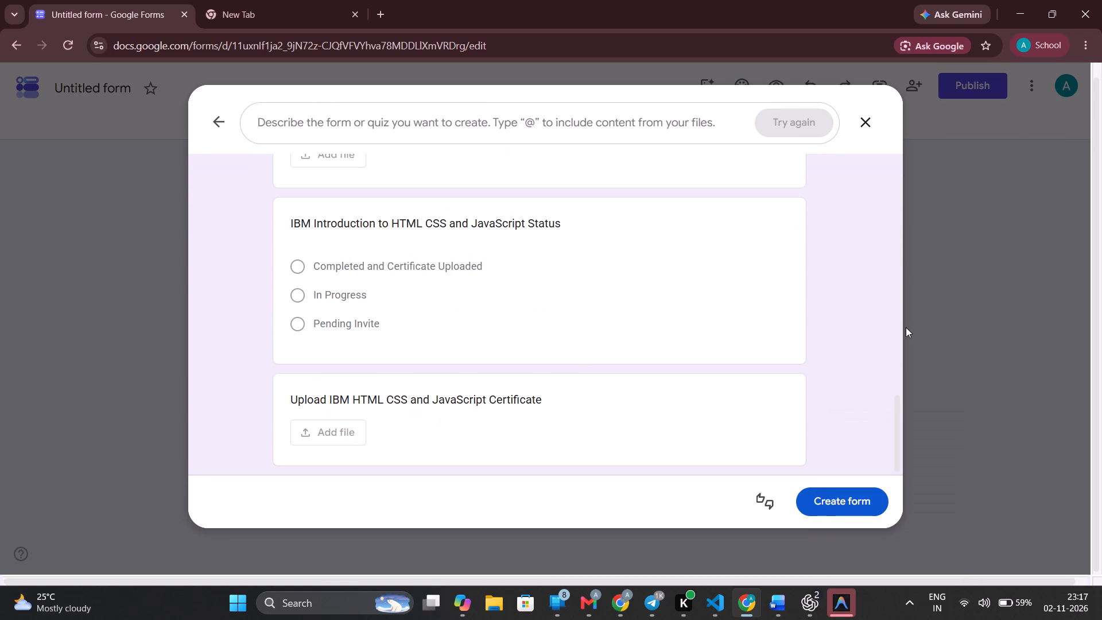
left_click(906, 327)
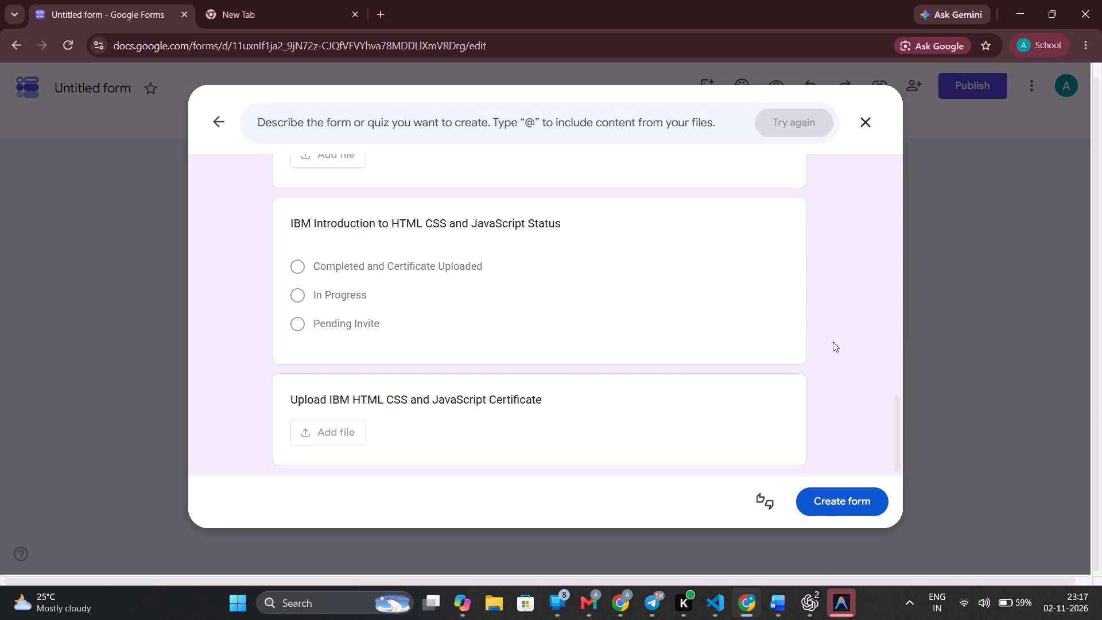
left_click(629, 125)
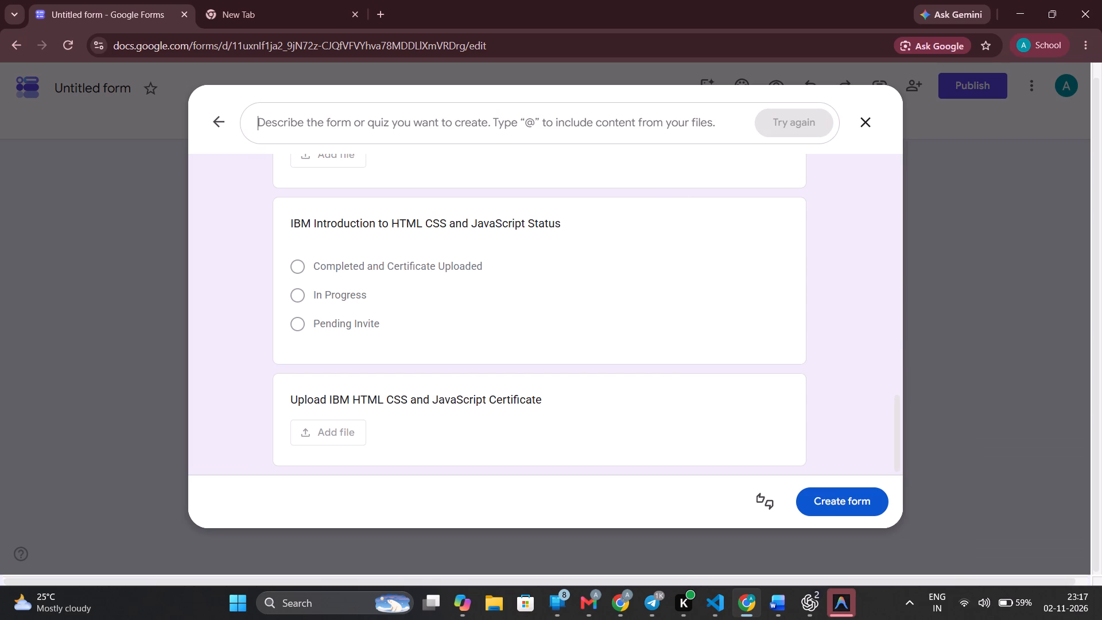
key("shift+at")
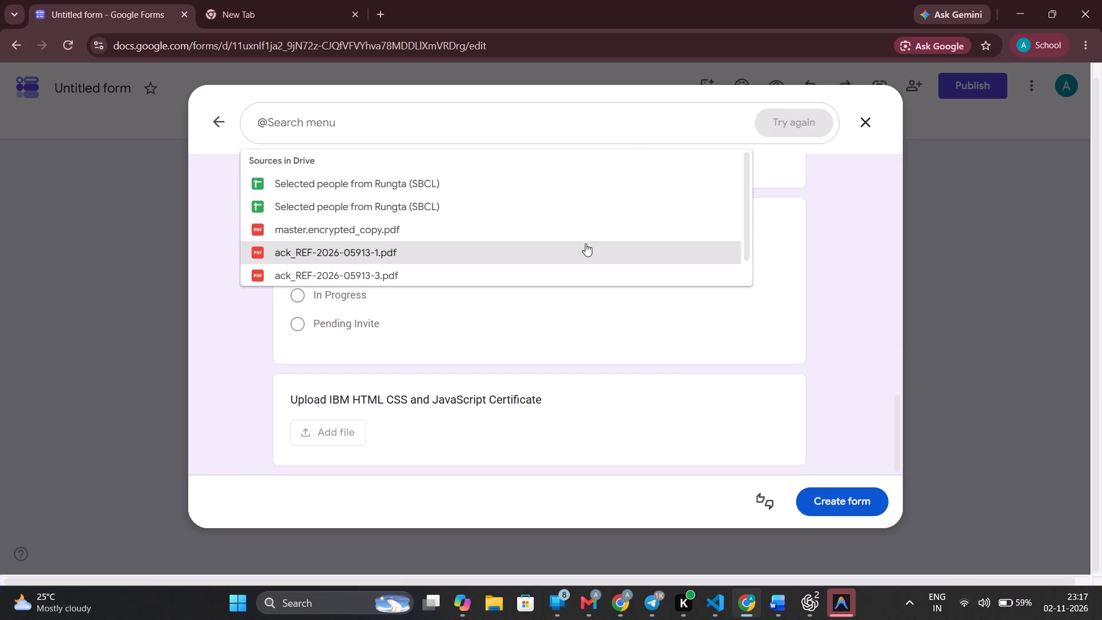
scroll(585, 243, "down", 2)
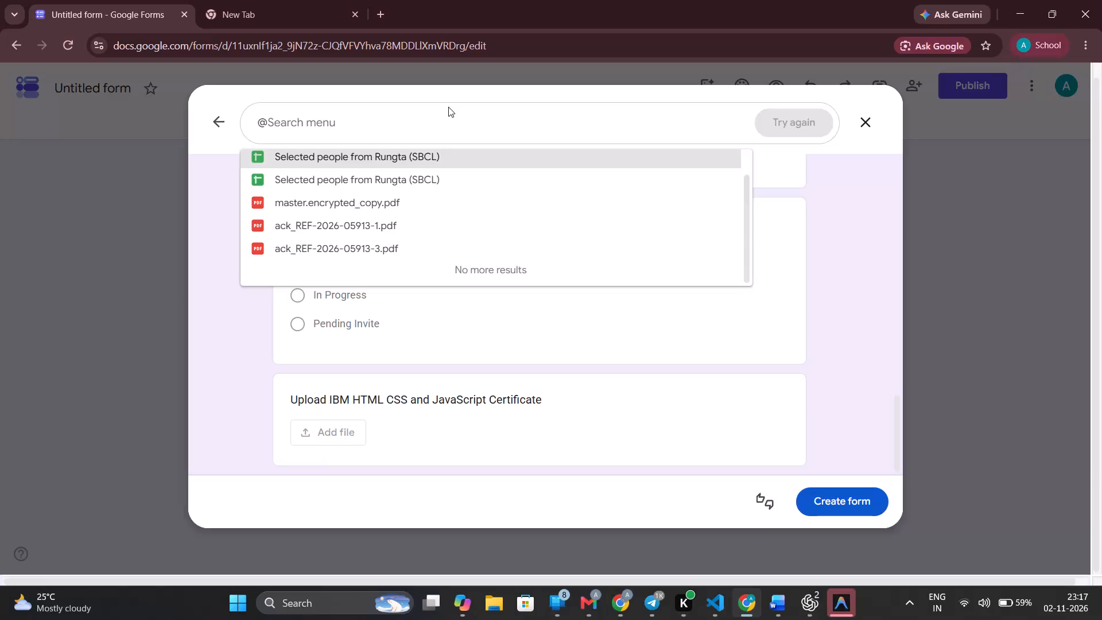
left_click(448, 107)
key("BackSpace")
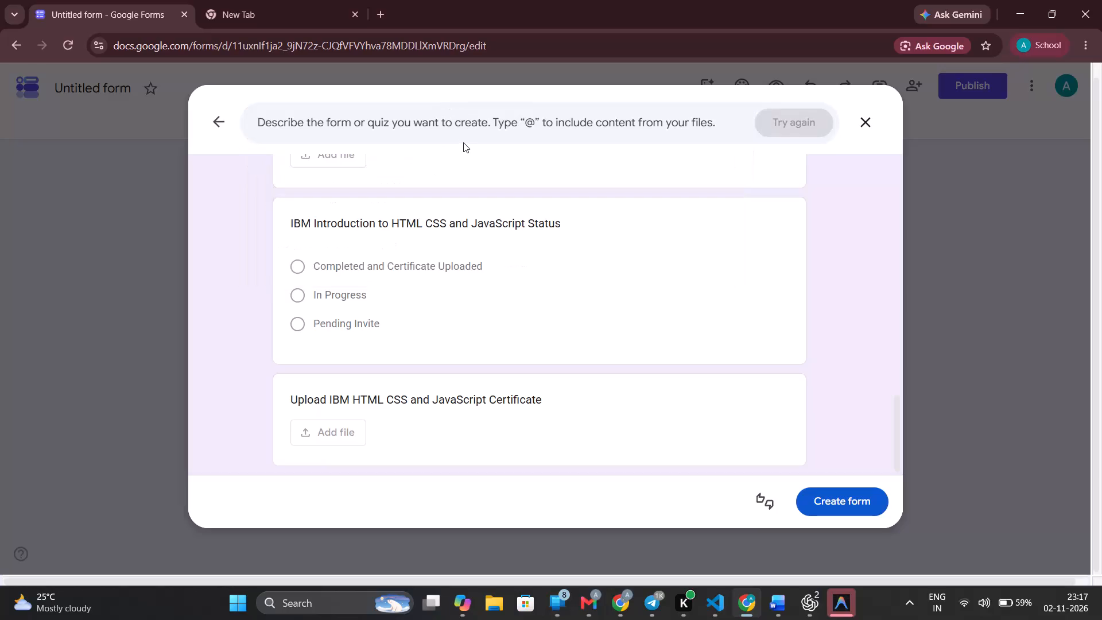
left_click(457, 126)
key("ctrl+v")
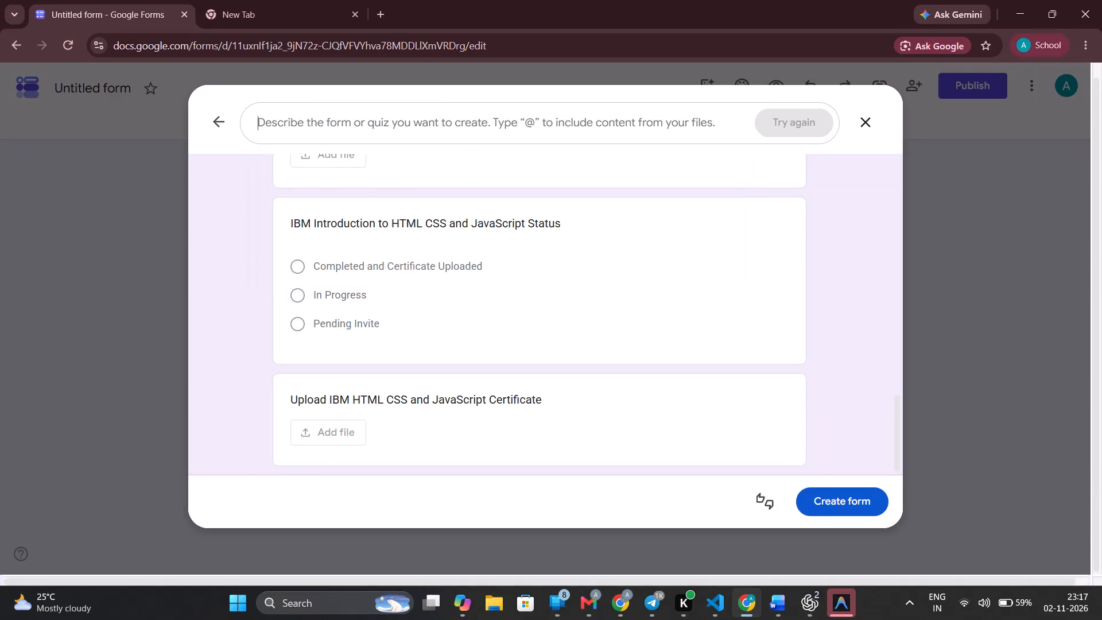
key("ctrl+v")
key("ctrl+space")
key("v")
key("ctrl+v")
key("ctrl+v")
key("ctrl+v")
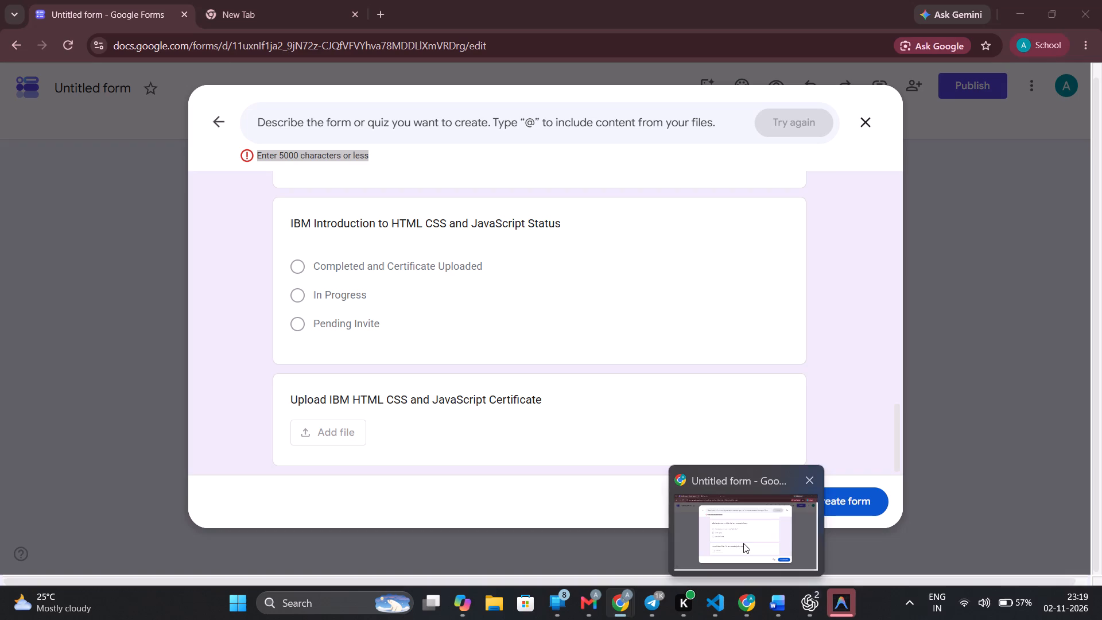
Return to the Google Forms window, paste the copied compact prompt as the form description, and regenerate the form from it.
left_click(743, 543)
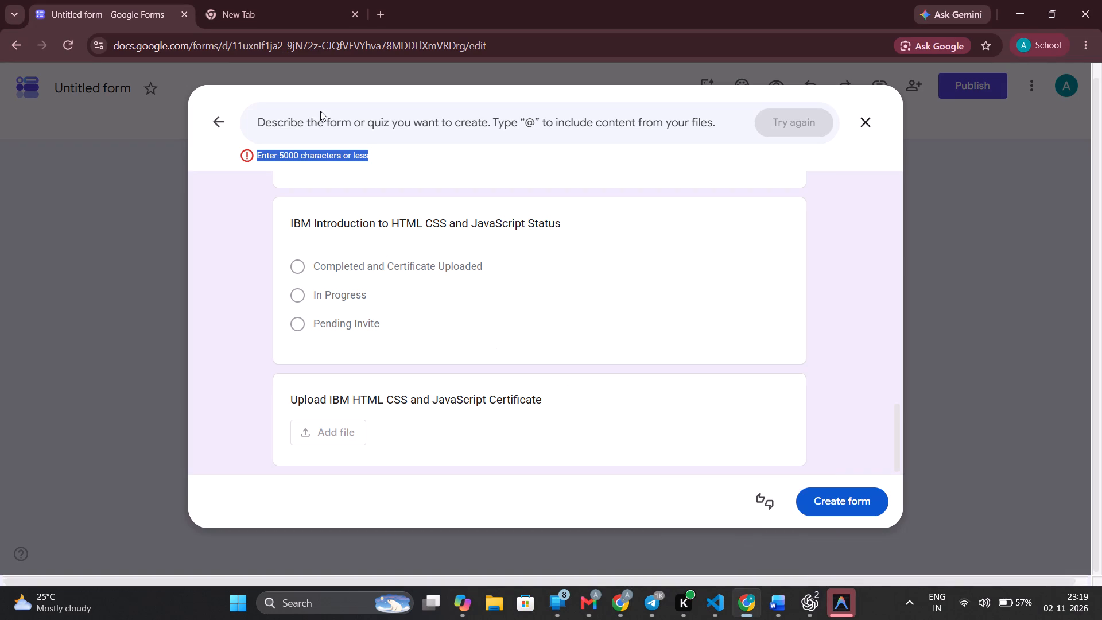
left_click(262, 121)
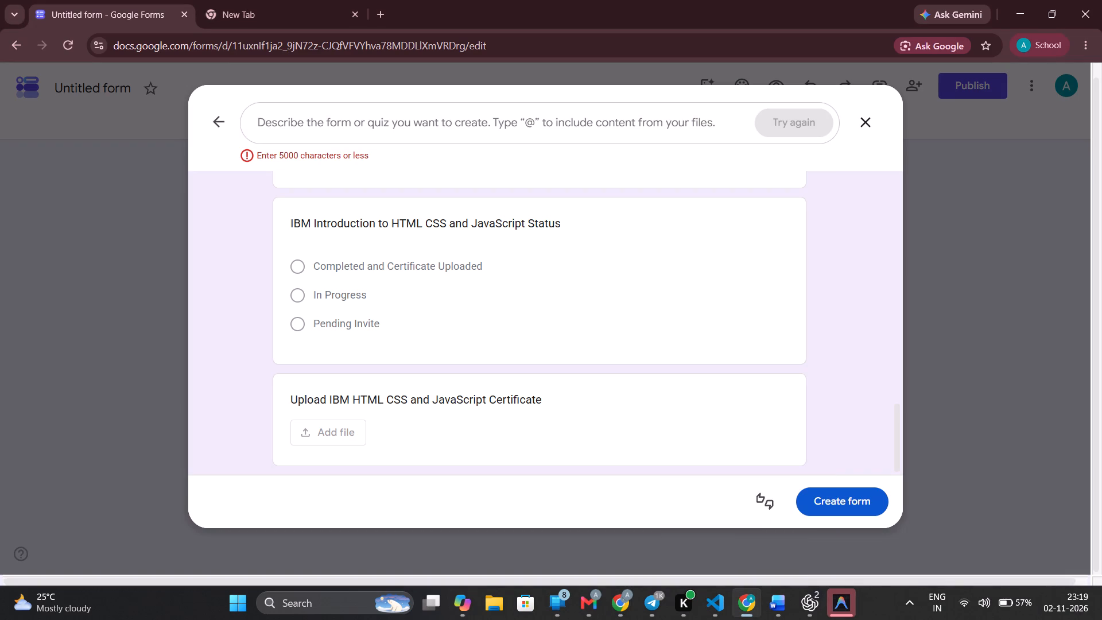
key("ctrl+v")
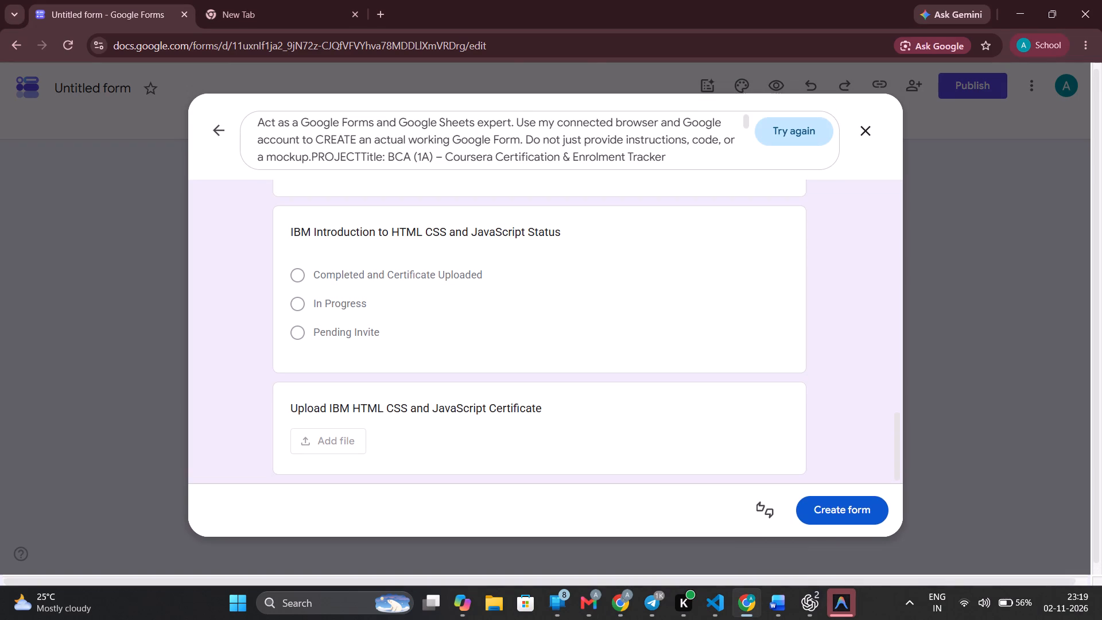
left_click(797, 138)
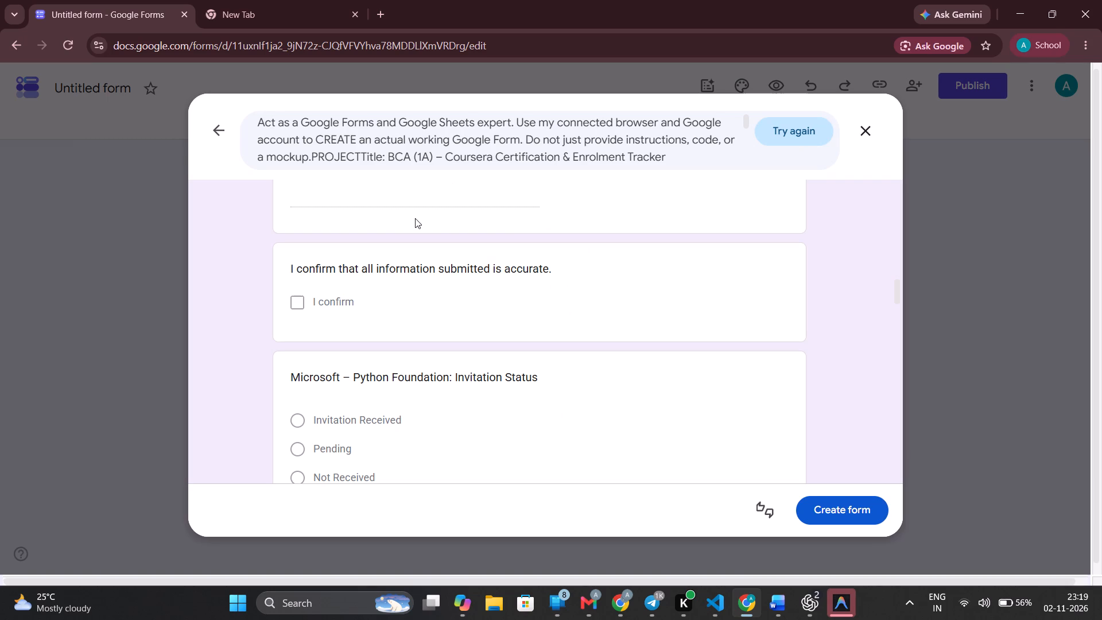
Review the regenerated form preview from its title and student details through the course status questions to the final certificate upload and agreement.
scroll(415, 218, "up", 12)
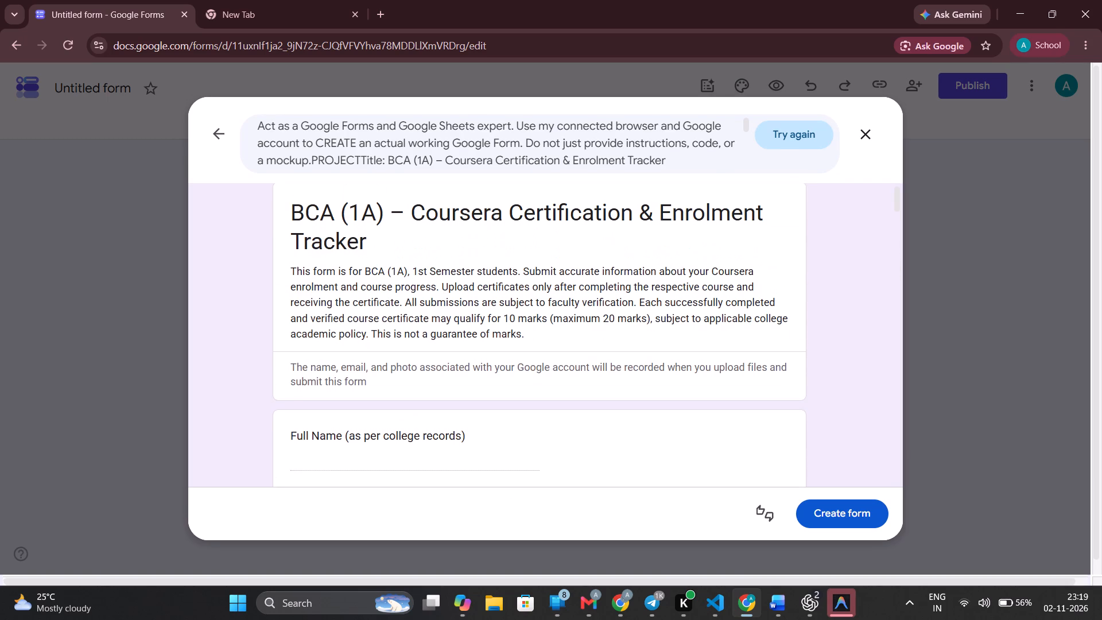
scroll(415, 218, "up", 1)
scroll(415, 218, "down", 1)
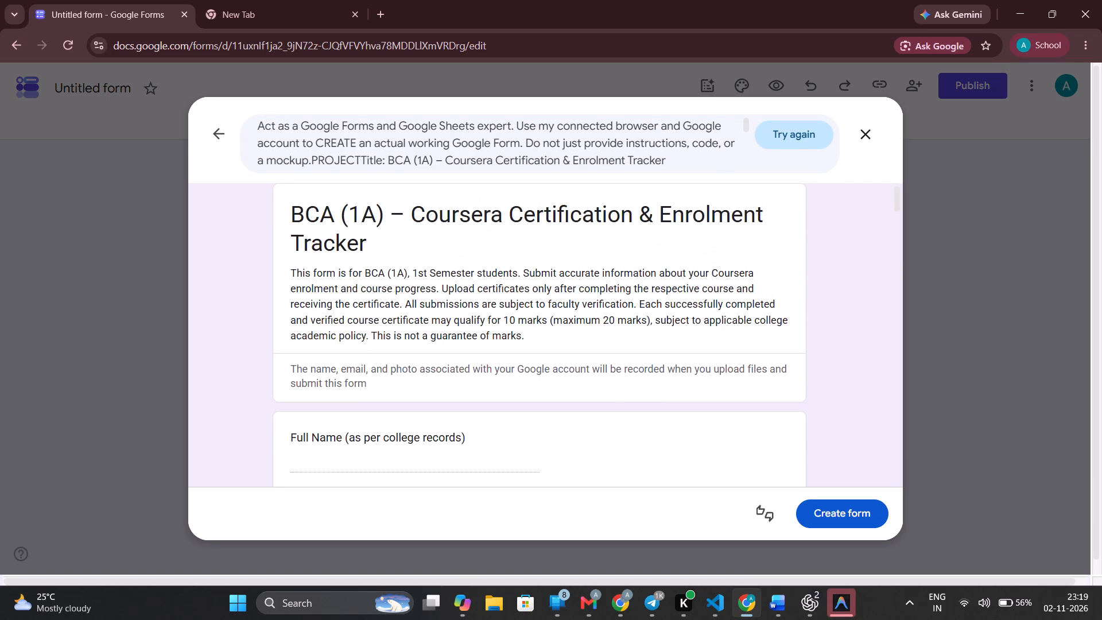
scroll(415, 218, "down", 1)
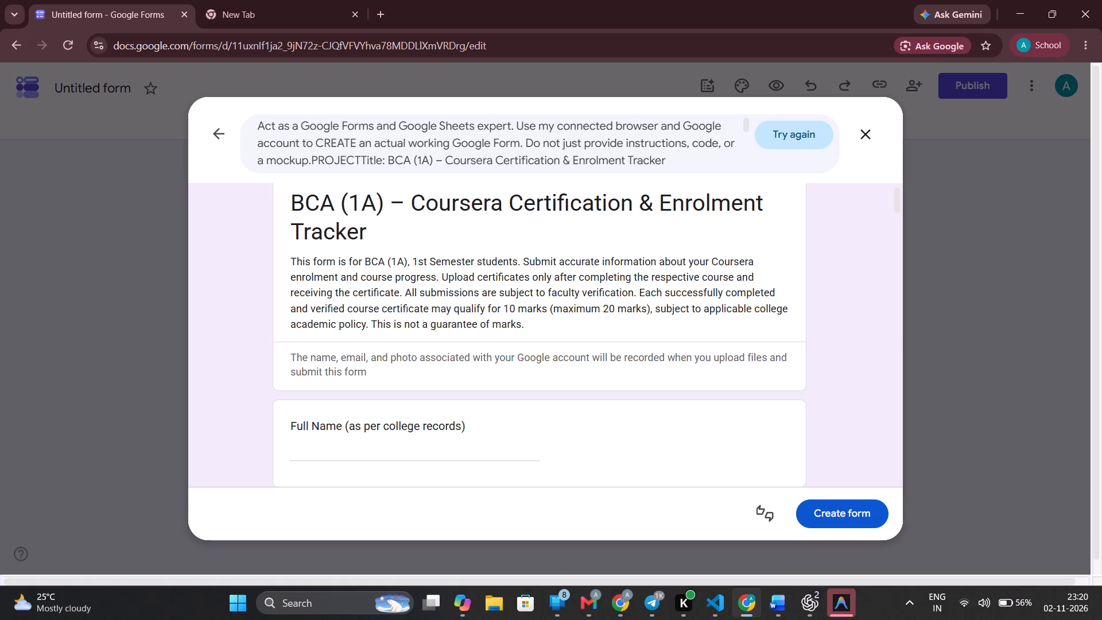
scroll(626, 277, "down", 1)
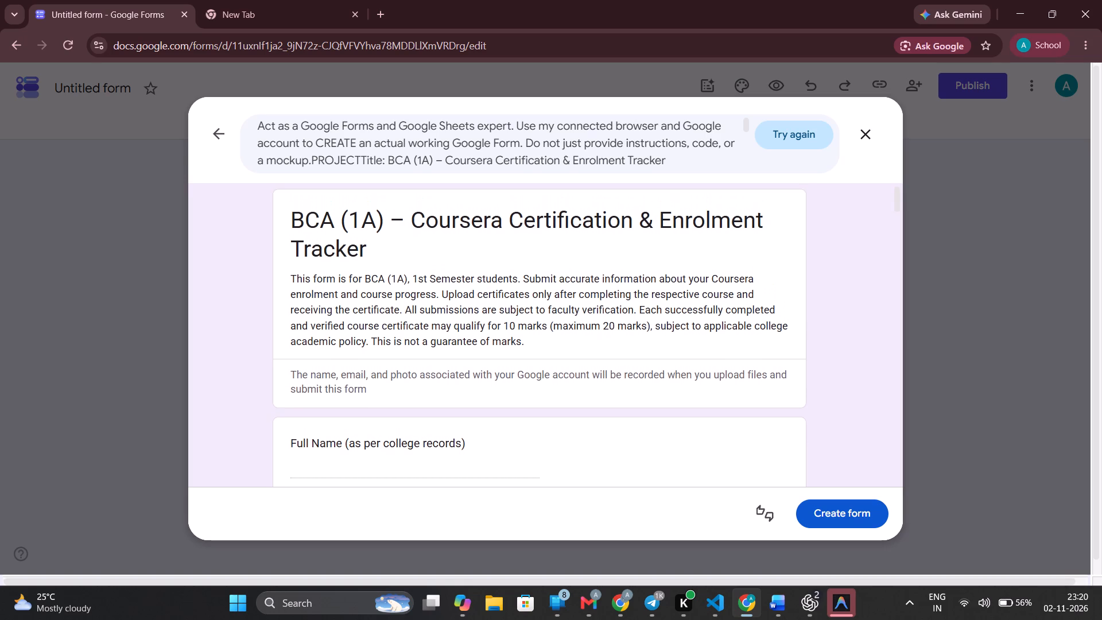
scroll(626, 277, "down", 2)
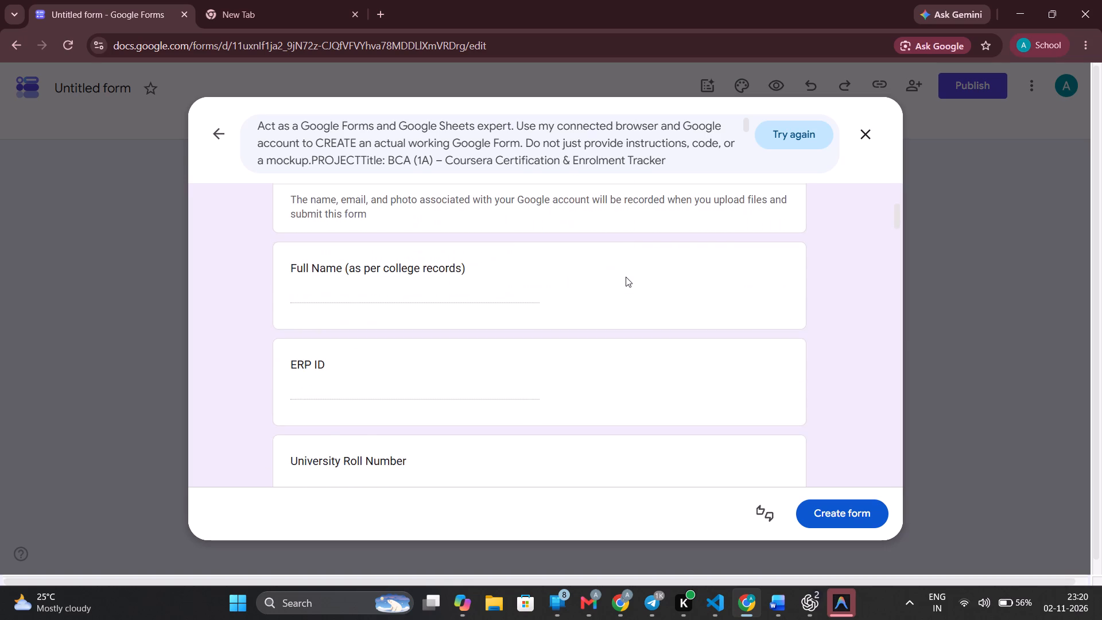
scroll(626, 277, "down", 2)
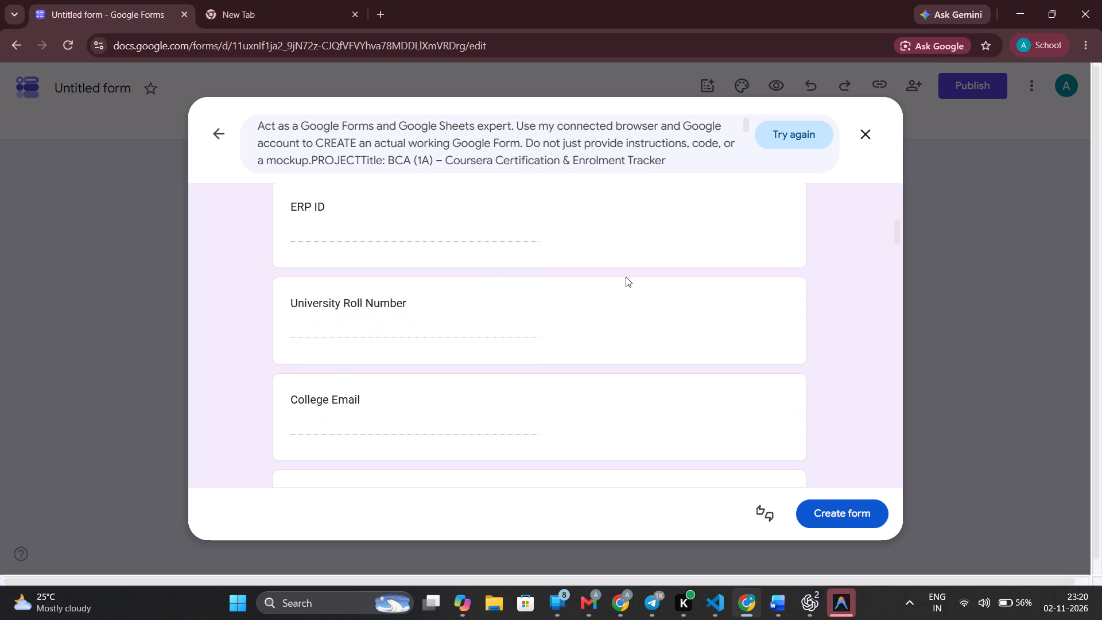
scroll(626, 277, "down", 1)
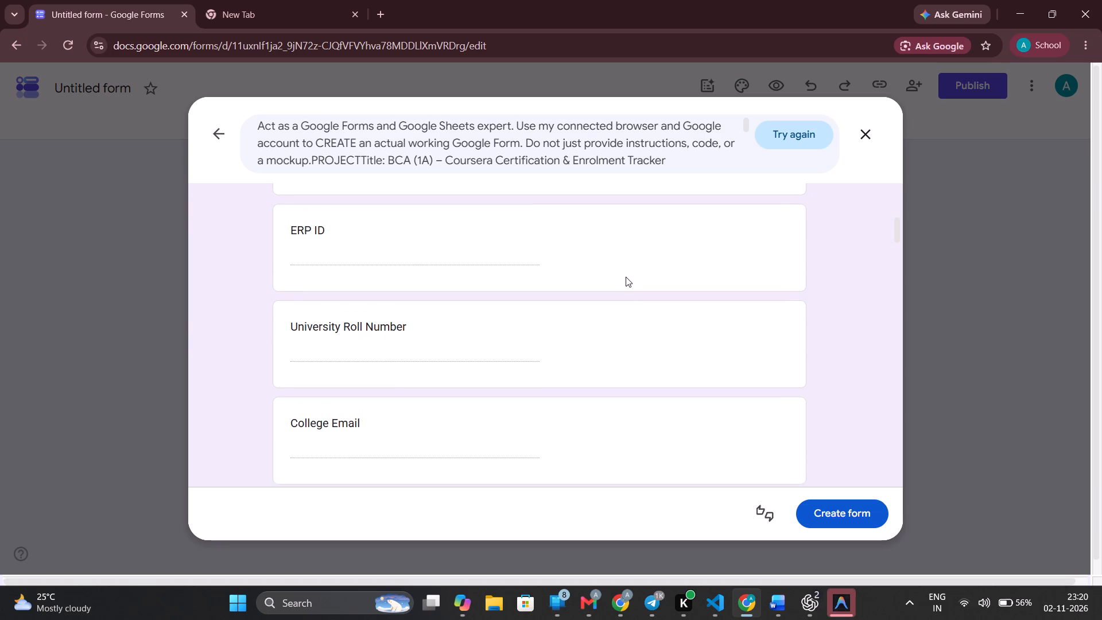
scroll(626, 277, "down", 1)
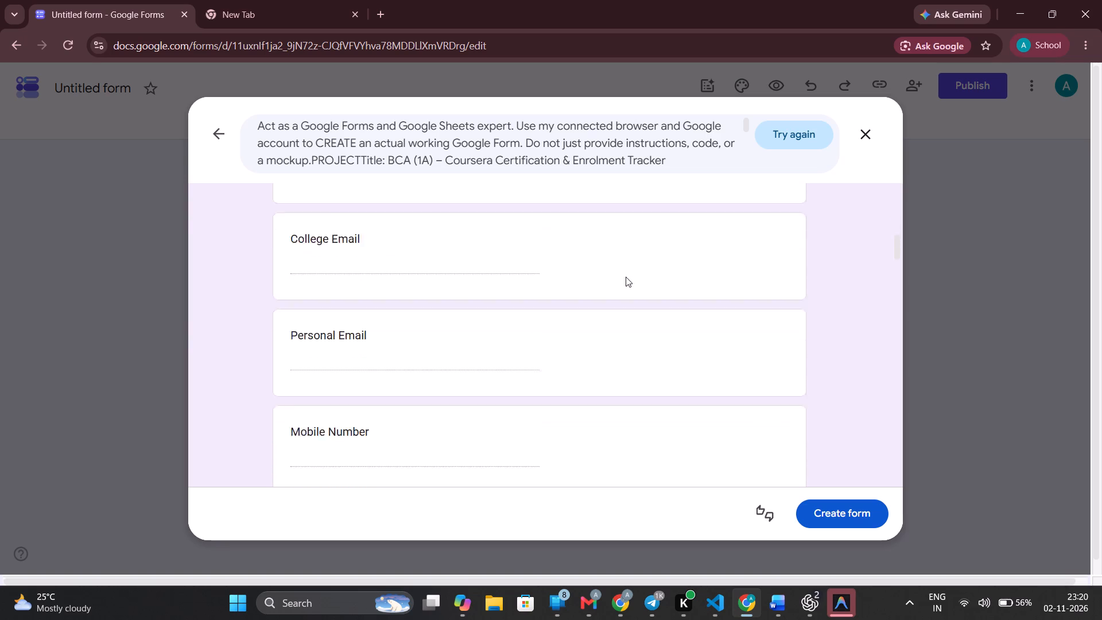
scroll(626, 277, "down", 1)
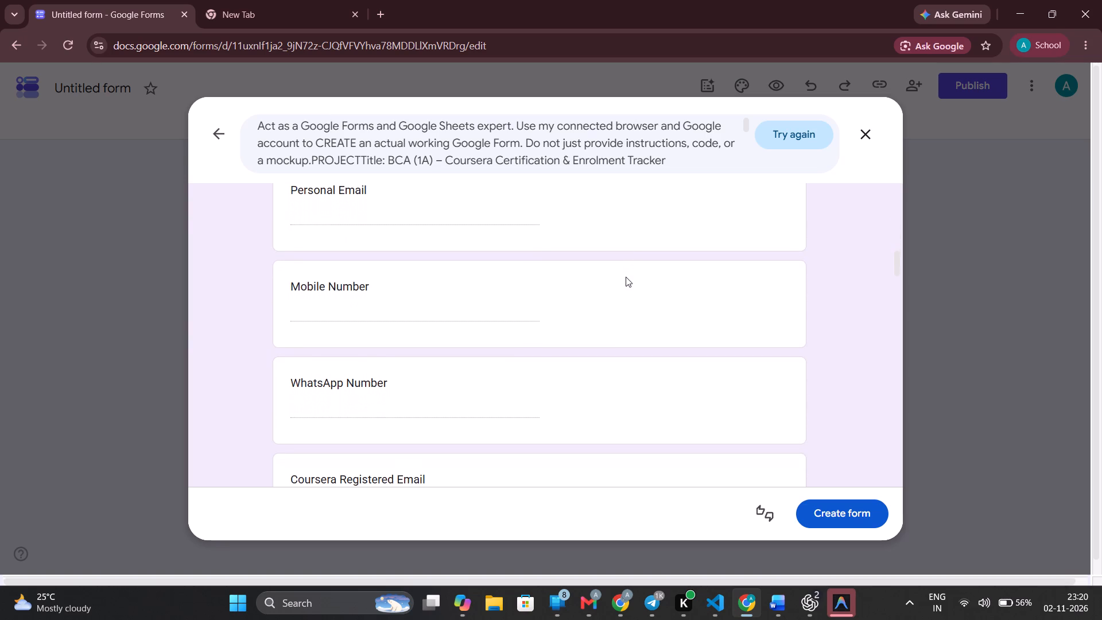
scroll(626, 277, "down", 3)
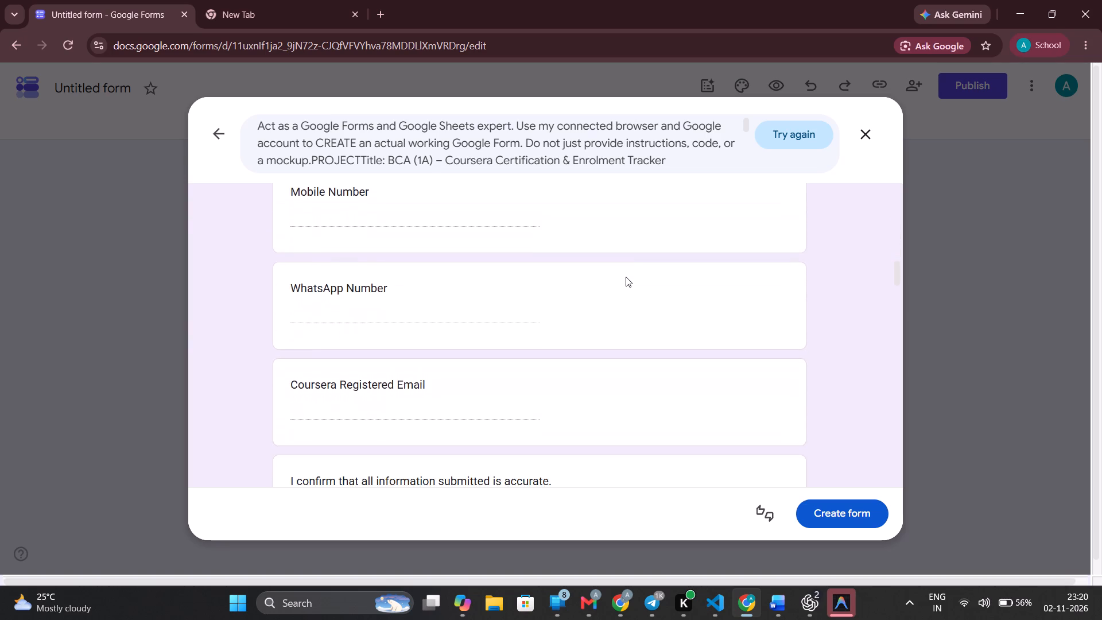
scroll(626, 277, "down", 4)
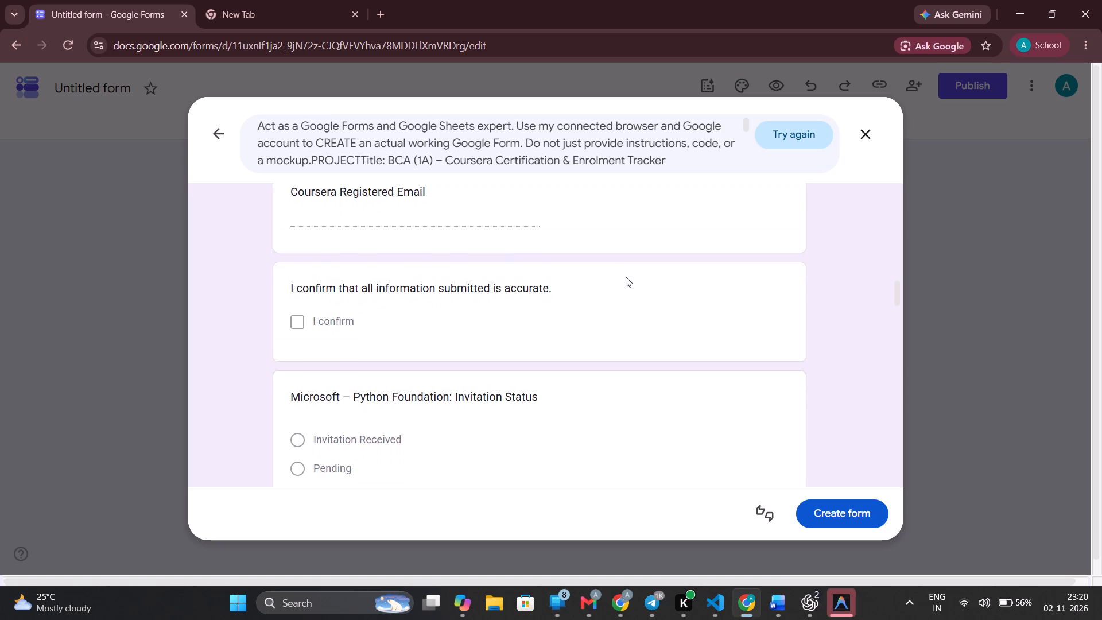
scroll(626, 277, "down", 3)
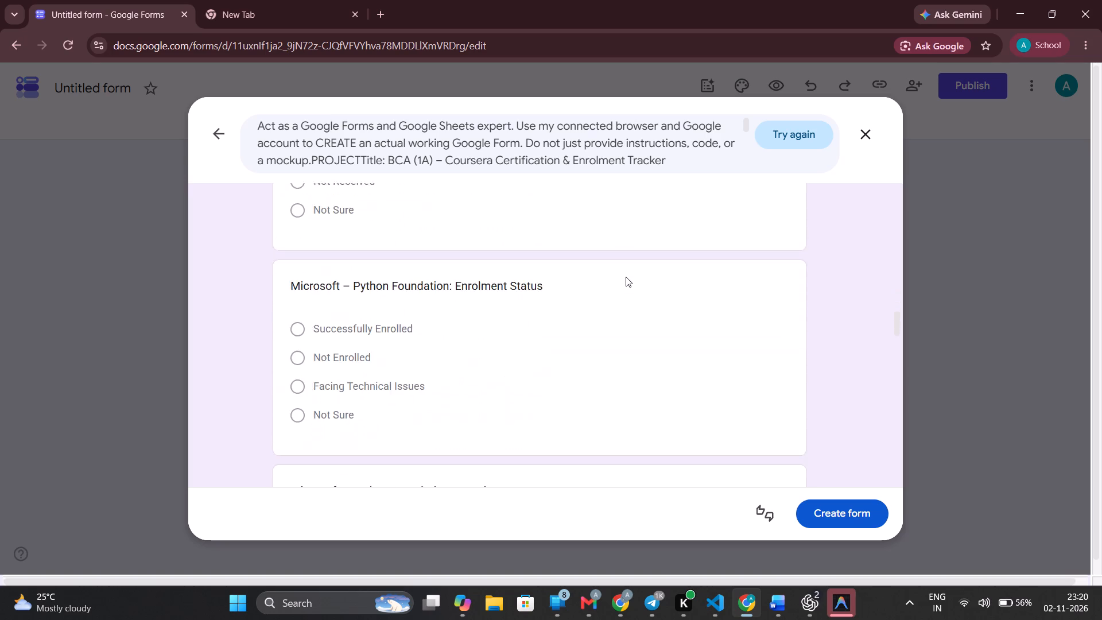
scroll(626, 277, "down", 3)
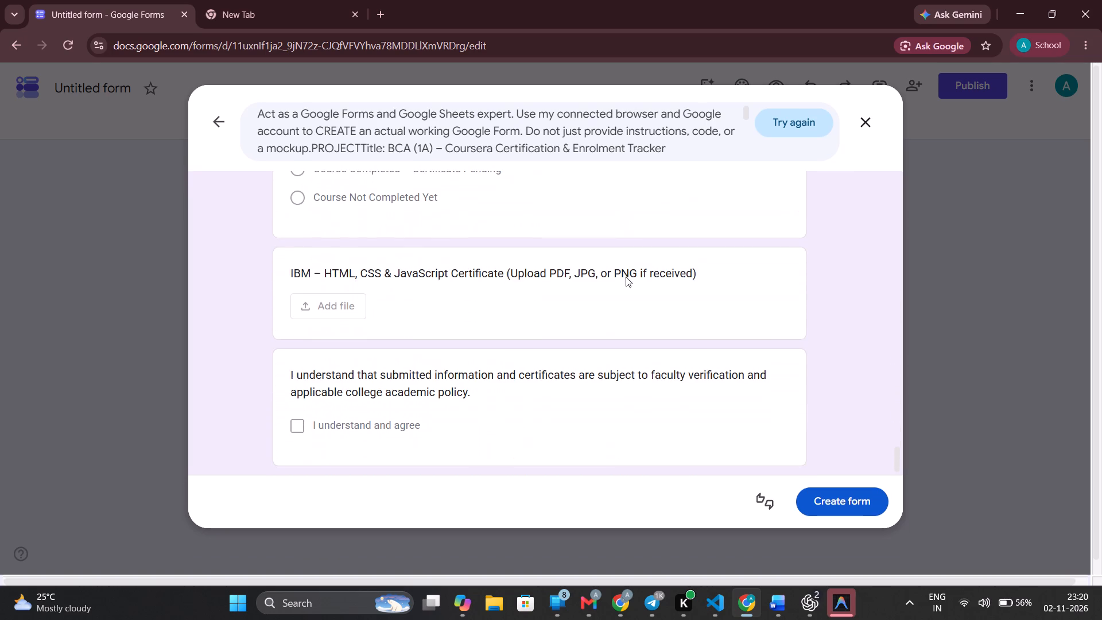
scroll(626, 277, "down", 1)
Create the form from the generated BCA (1A) – Coursera Certification & Enrolment Tracker preview, accepting the follow-up confirmation.
left_click(845, 499)
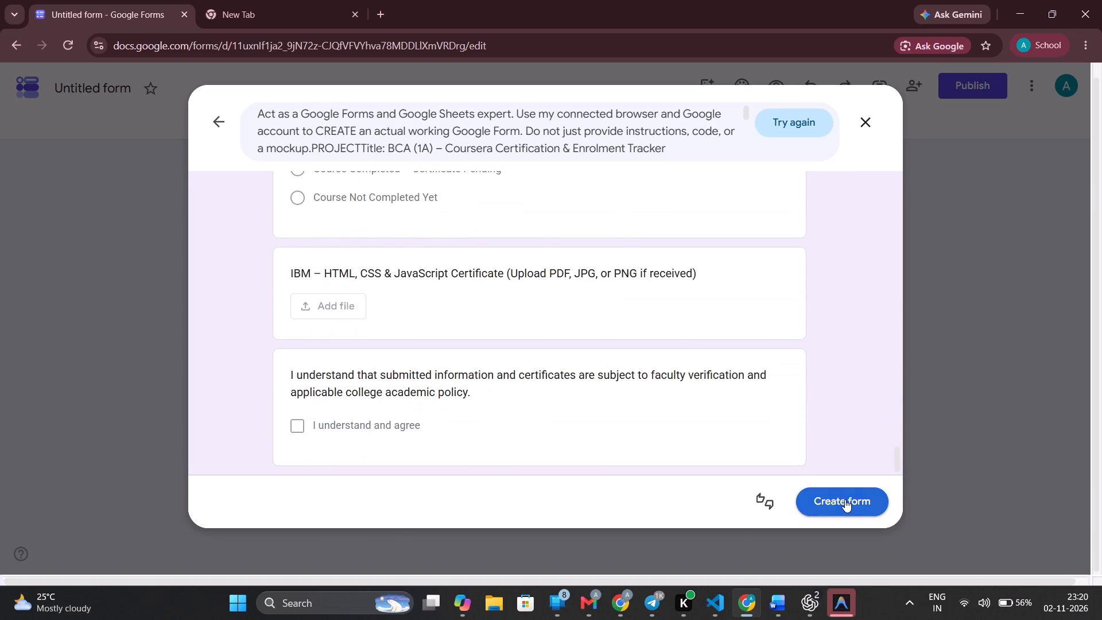
left_click(700, 383)
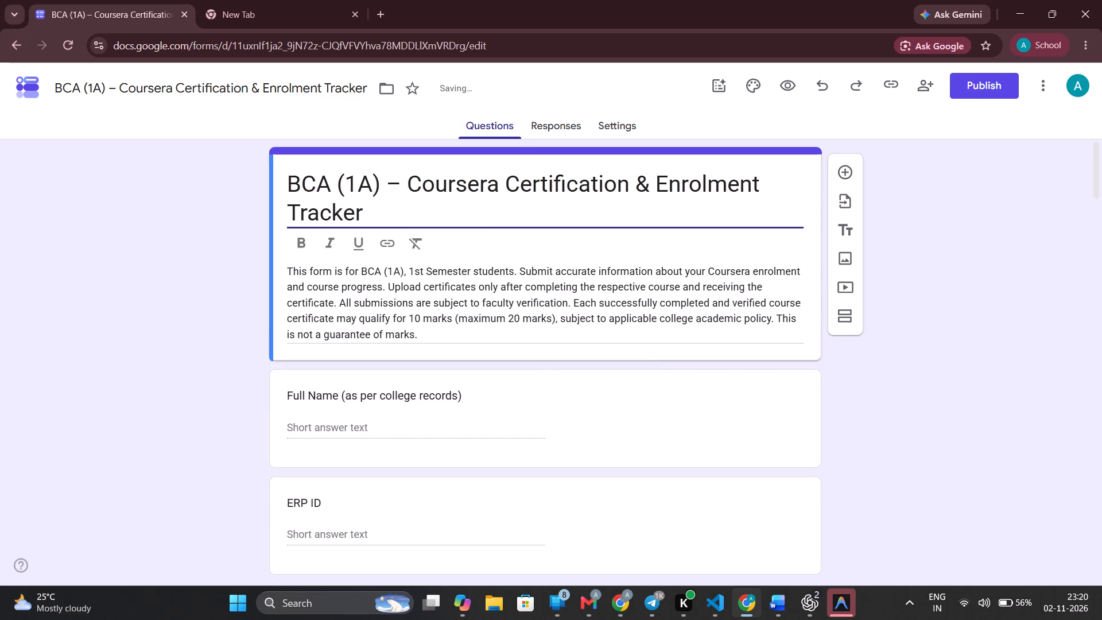
Make the "Full Name (as per college records)" and "ERP ID" questions required.
scroll(440, 264, "down", 2)
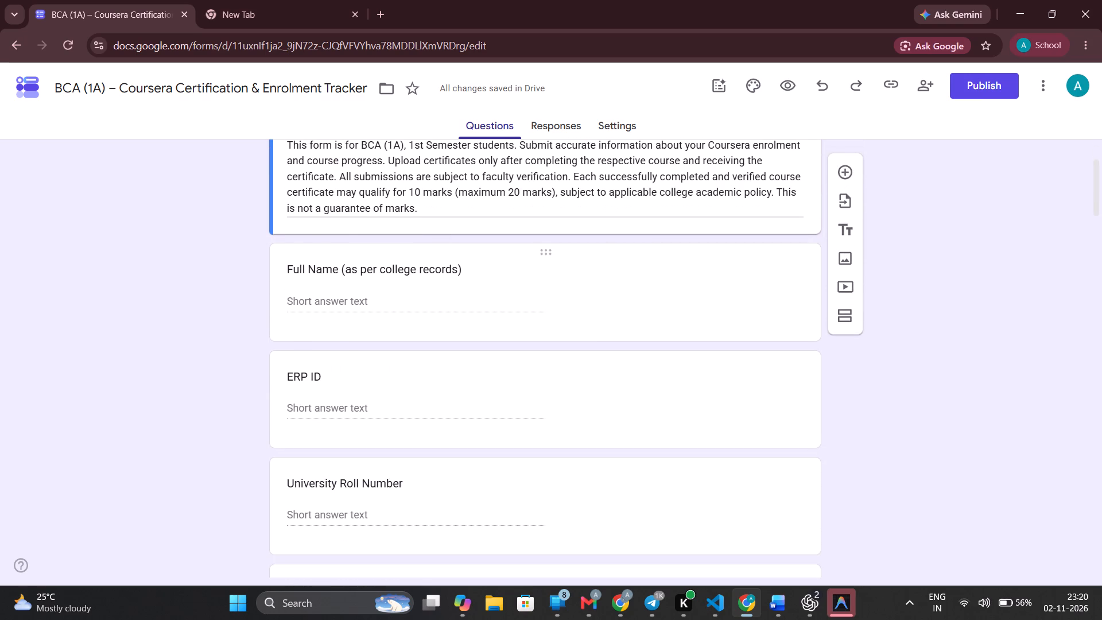
left_click(465, 269)
left_click(465, 269)
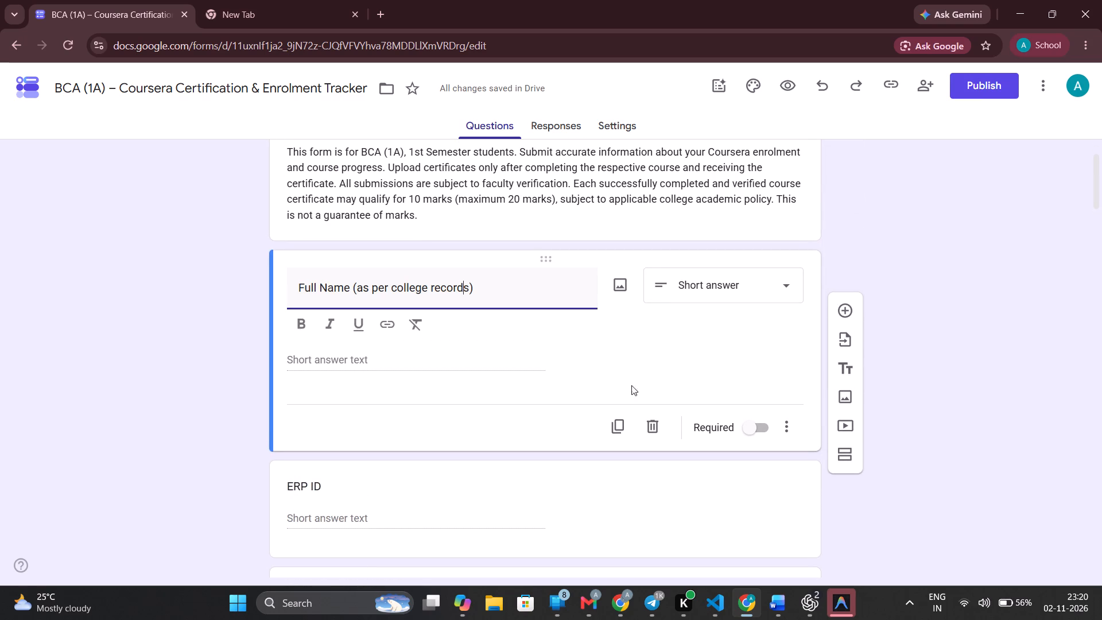
left_click(752, 423)
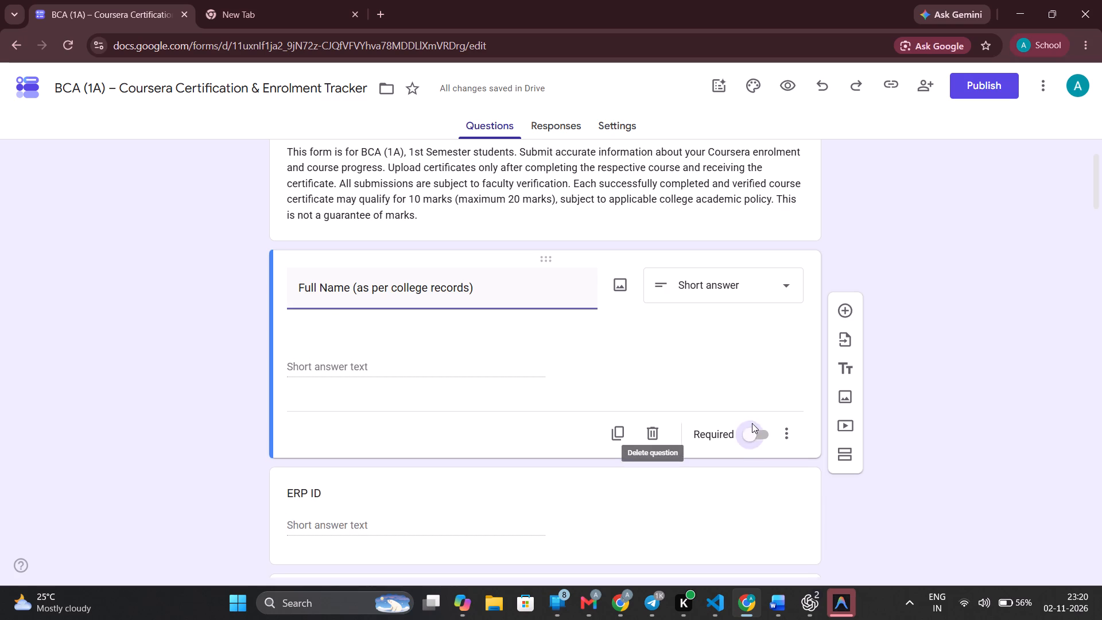
scroll(736, 386, "down", 2)
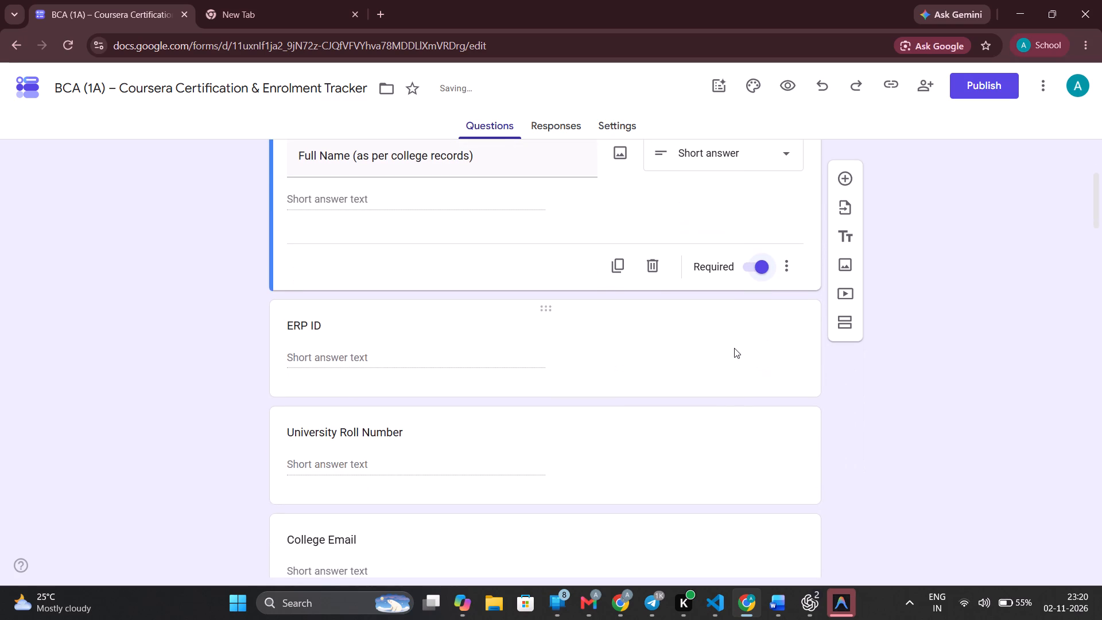
left_click(734, 348)
left_click(750, 401)
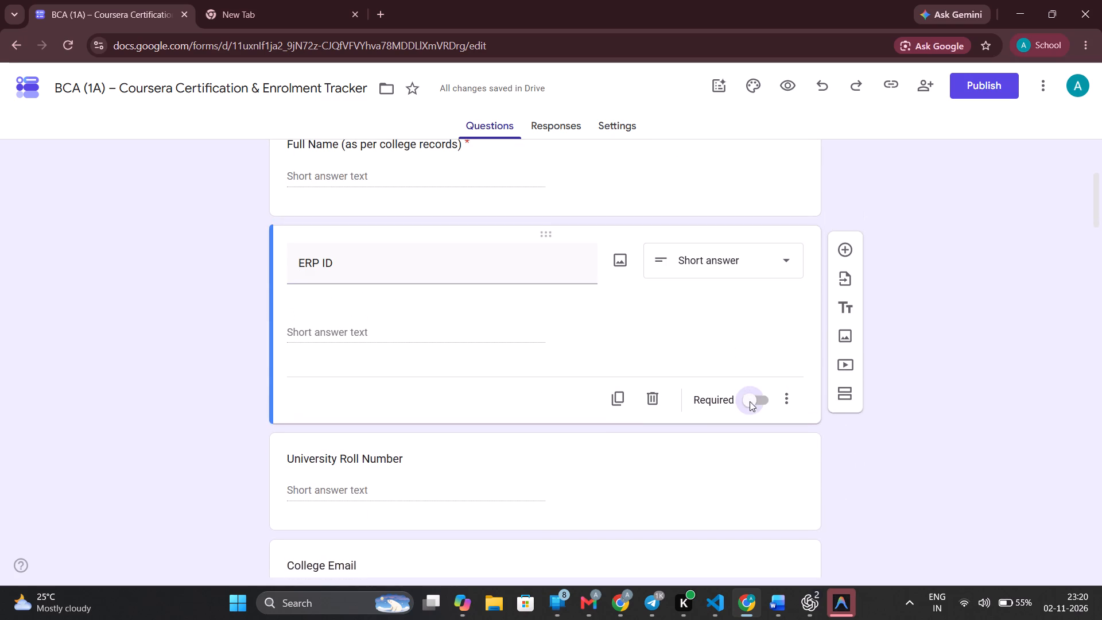
Make the "ERP ID" question required.
left_click(758, 371)
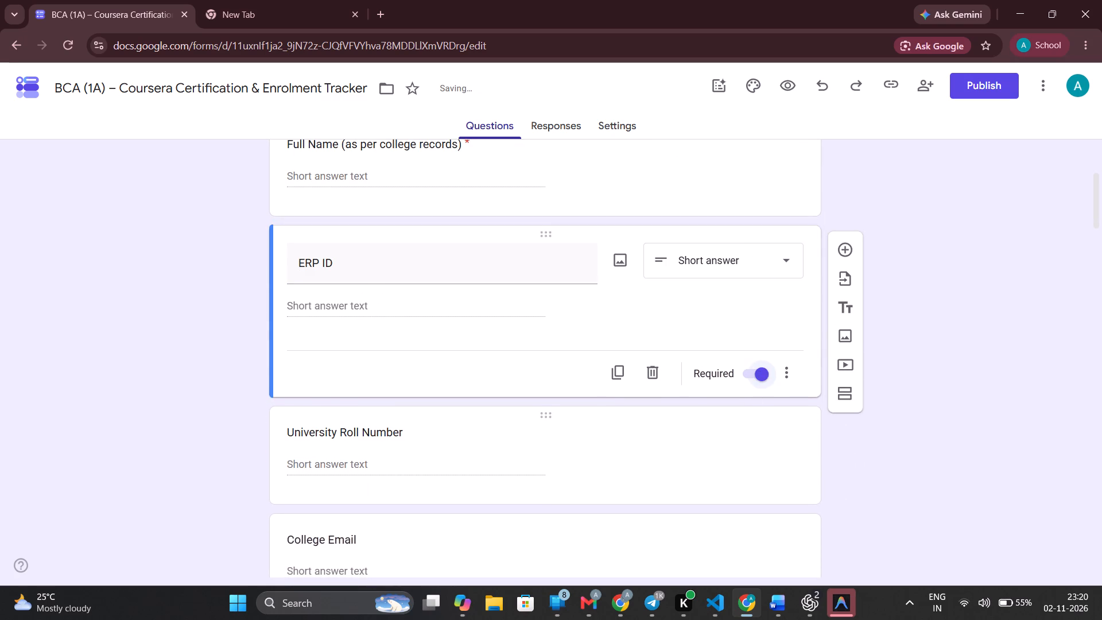
Leave "University Roll Number" optional and make the "College Email" question required.
left_click(747, 440)
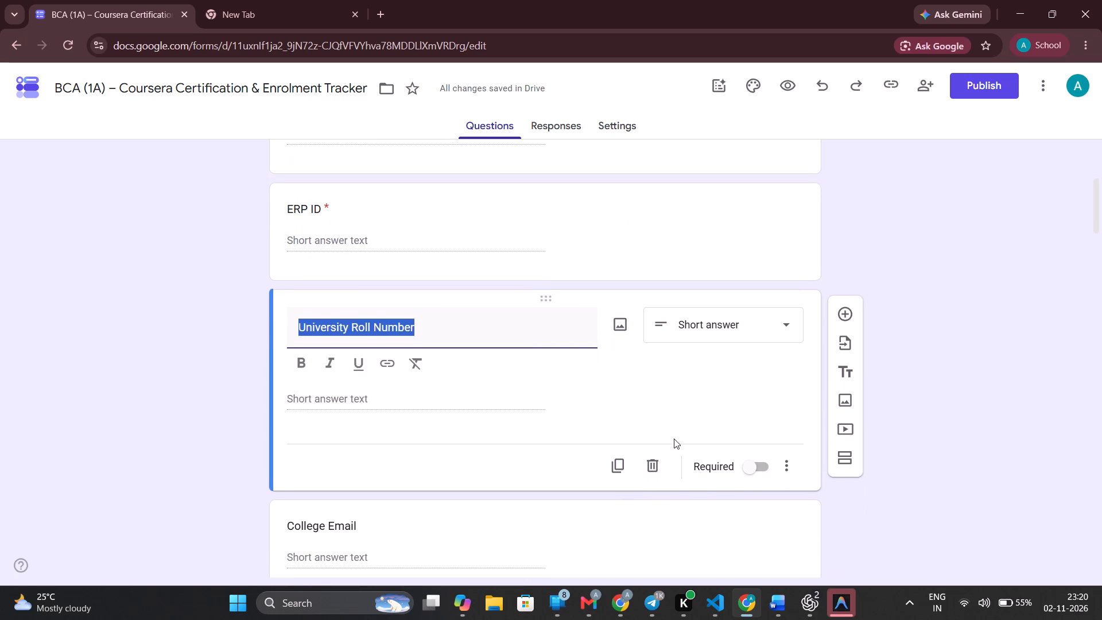
scroll(625, 410, "down", 1)
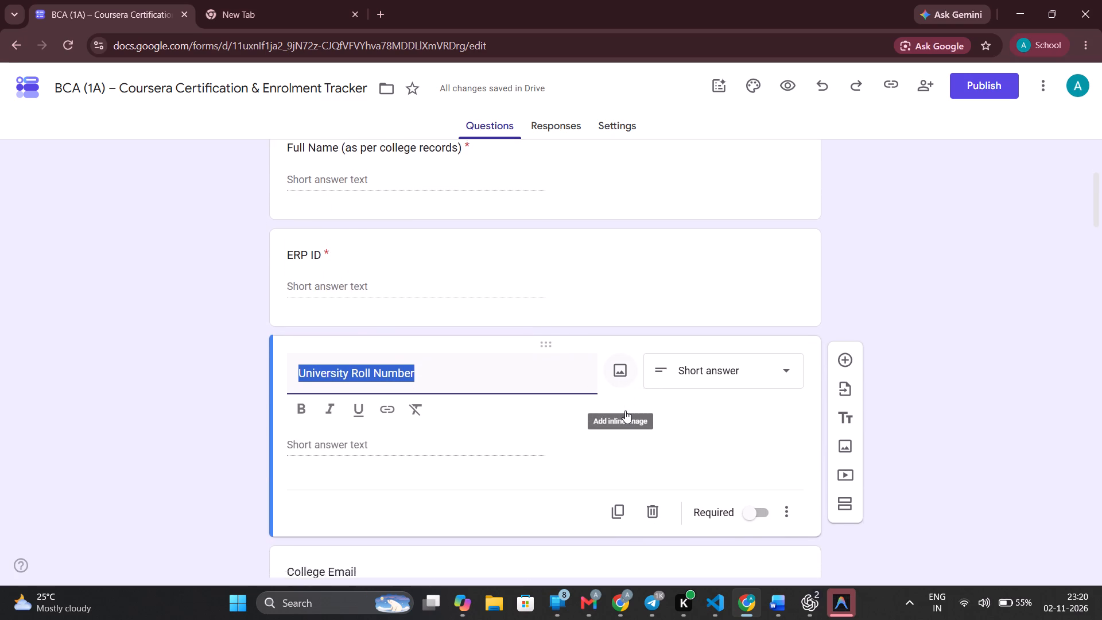
scroll(625, 410, "down", 2)
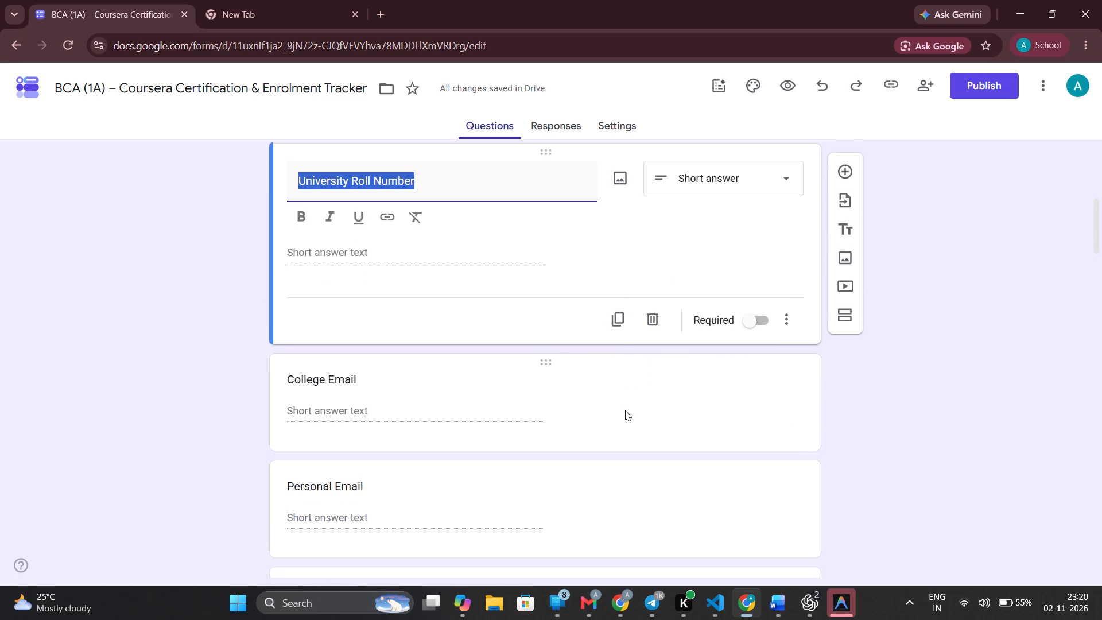
left_click(645, 411)
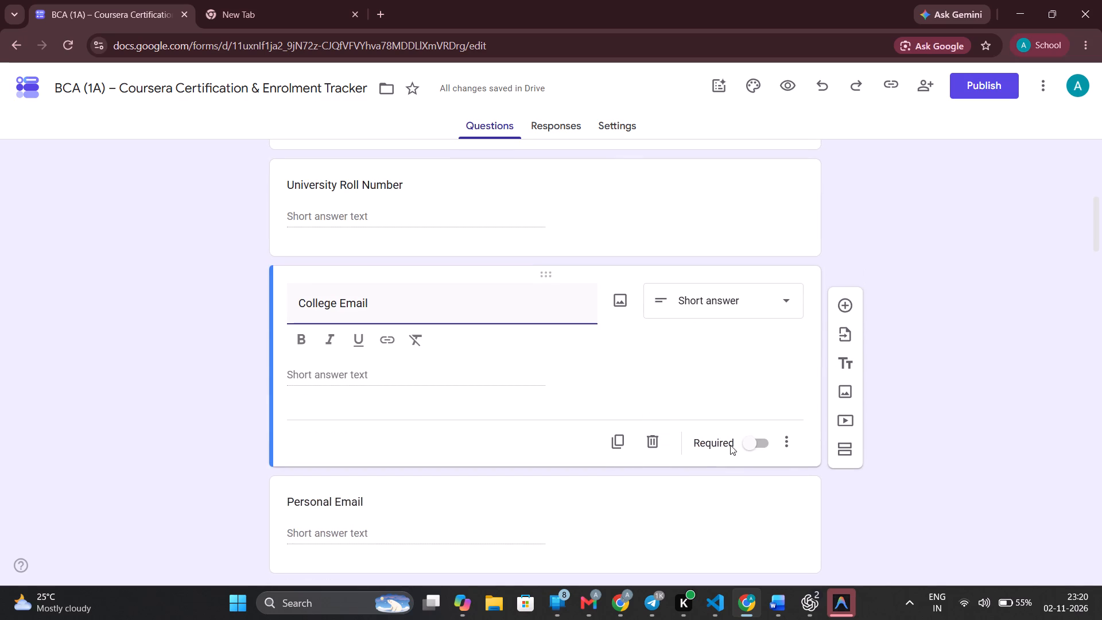
left_click(754, 440)
scroll(727, 470, "down", 1)
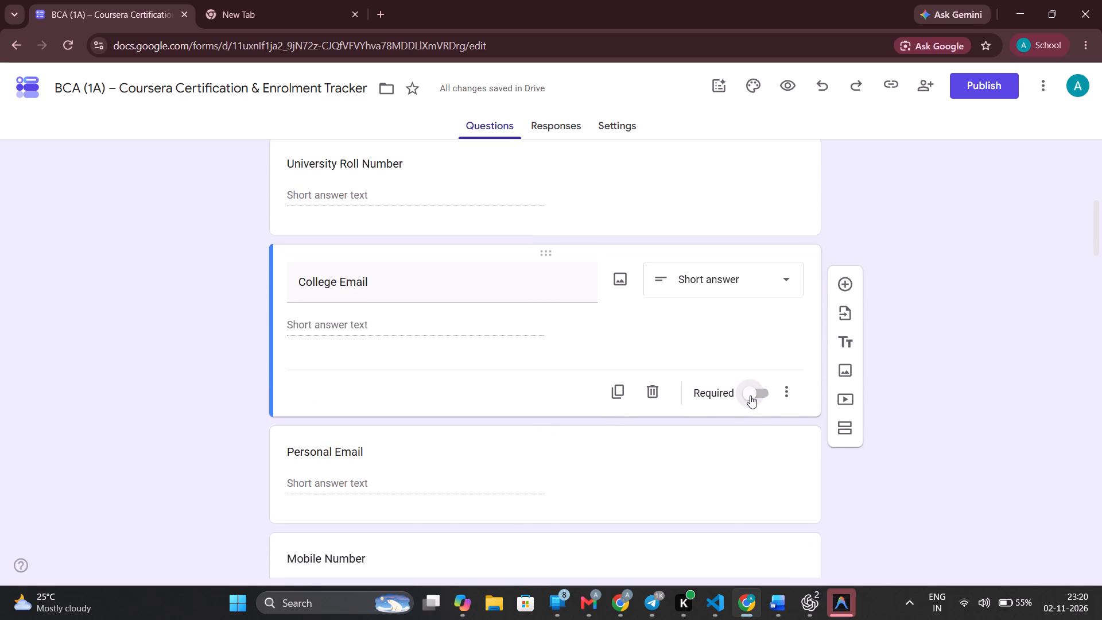
left_click(752, 395)
Leave "Personal Email" optional and make the "Mobile Number" question required.
left_click(713, 497)
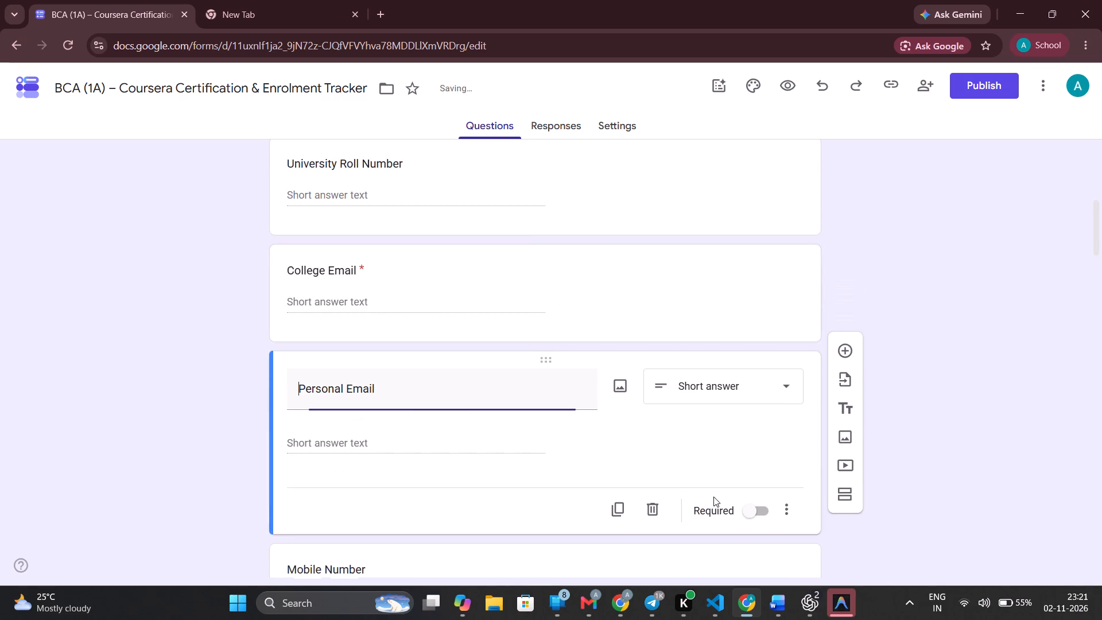
scroll(660, 518, "down", 2)
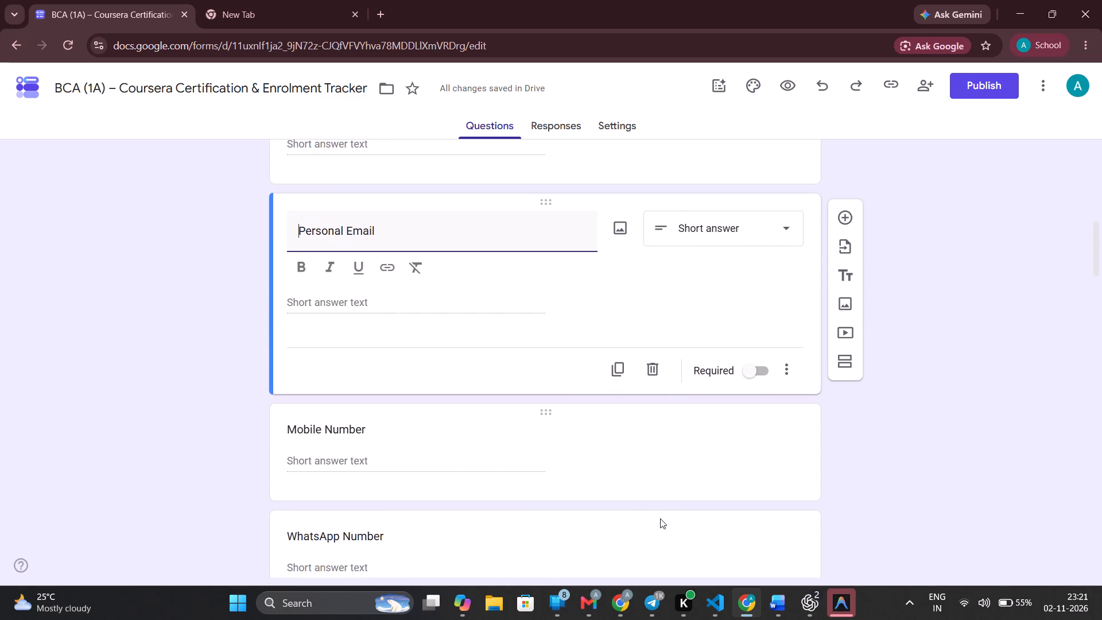
scroll(660, 518, "down", 1)
left_click(688, 474)
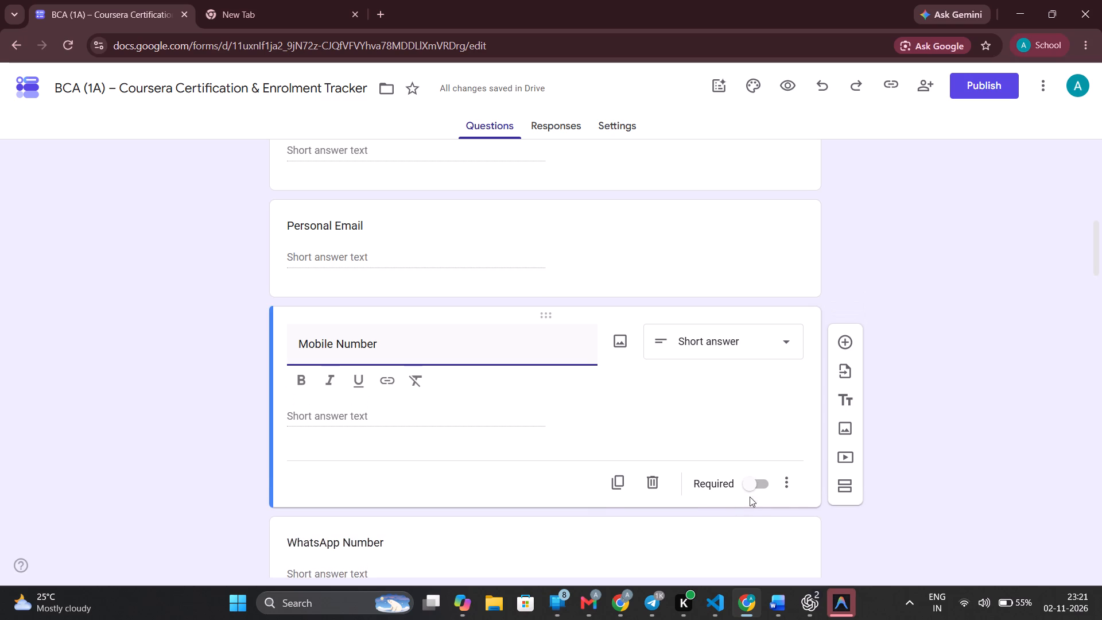
left_click(754, 486)
left_click(752, 458)
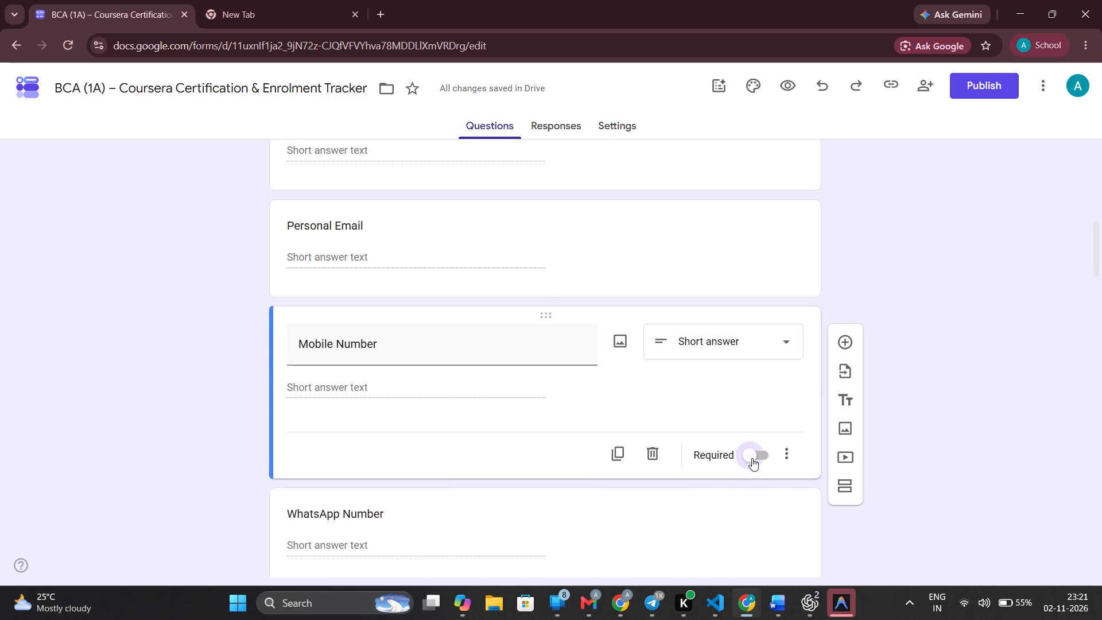
Review the questions from "University Roll Number" through "Microsoft – Python Foundation: Invitation Status" to check which still need the required setting.
scroll(703, 476, "down", 2)
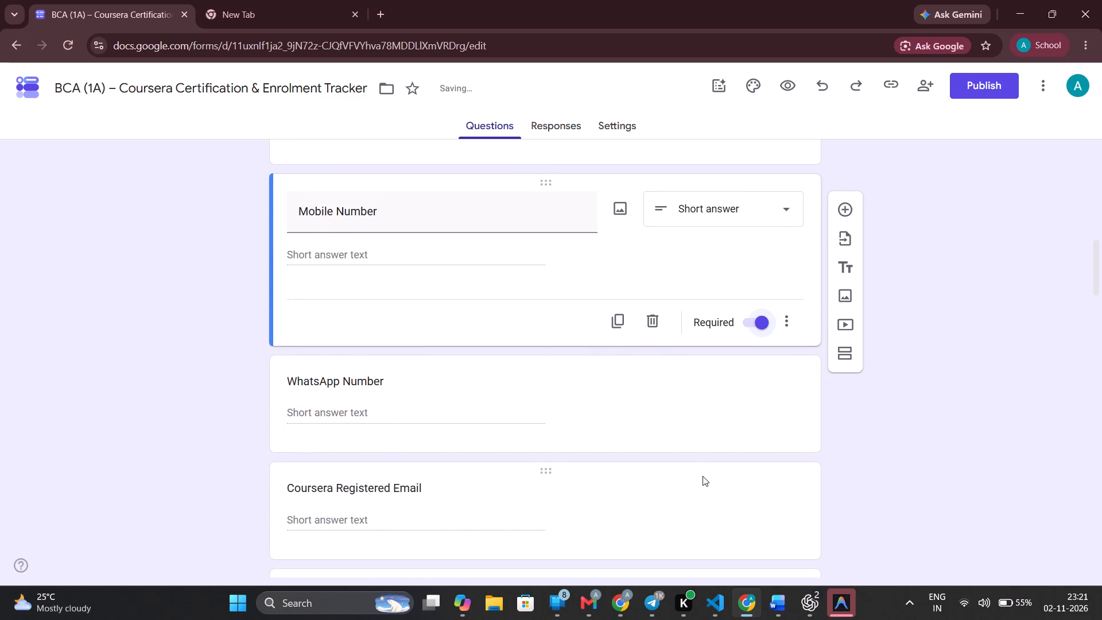
scroll(703, 476, "down", 1)
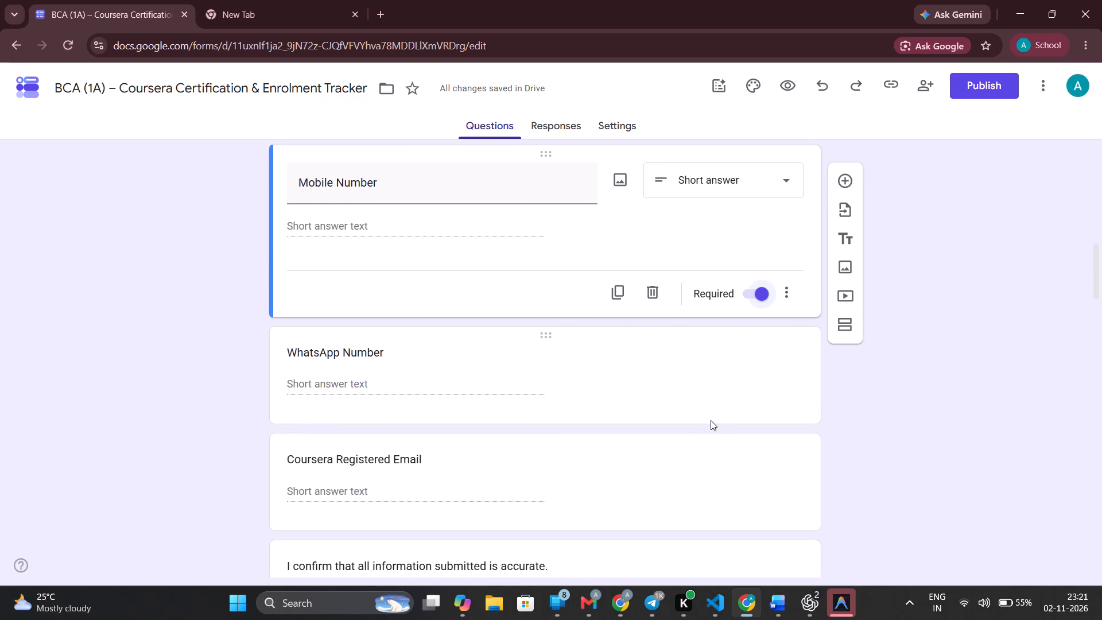
left_click(703, 402)
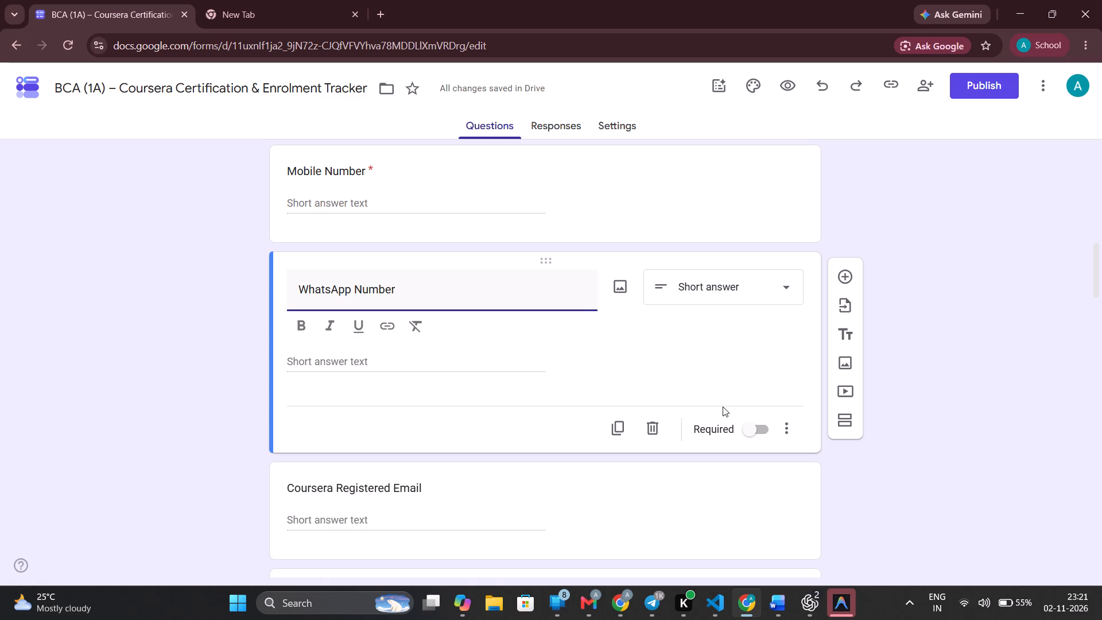
scroll(669, 405, "down", 1)
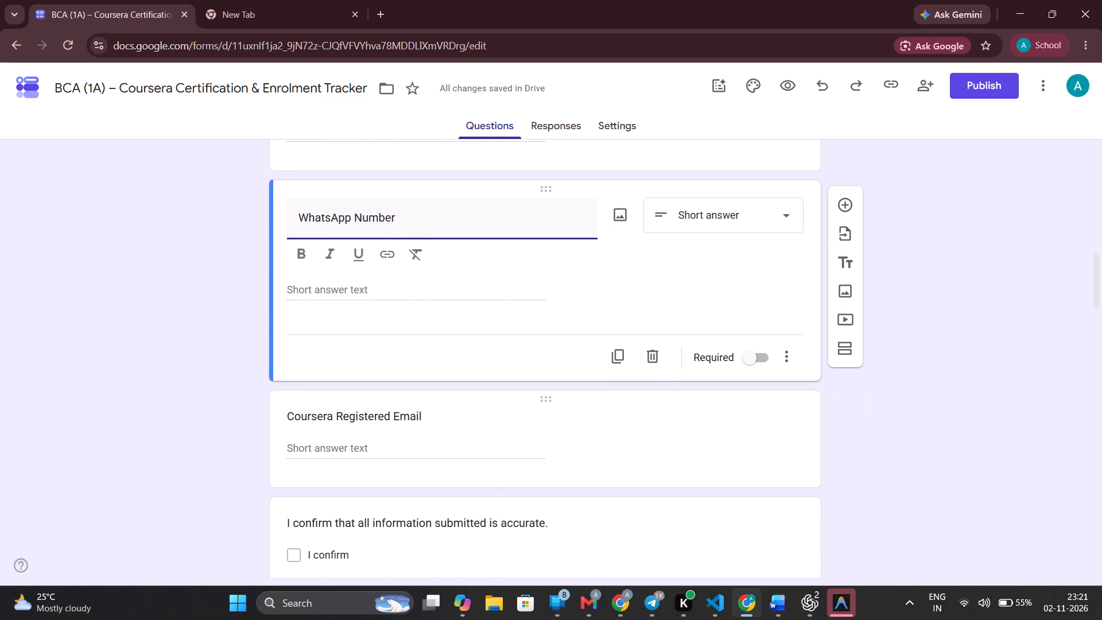
scroll(663, 421, "down", 1)
scroll(663, 421, "up", 2)
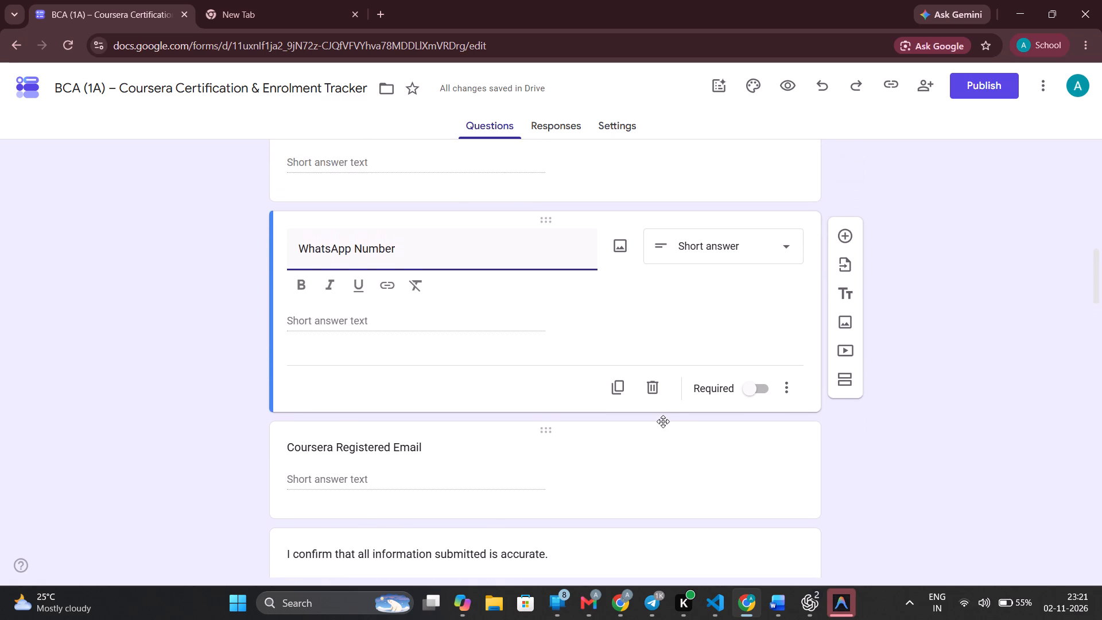
scroll(663, 421, "up", 3)
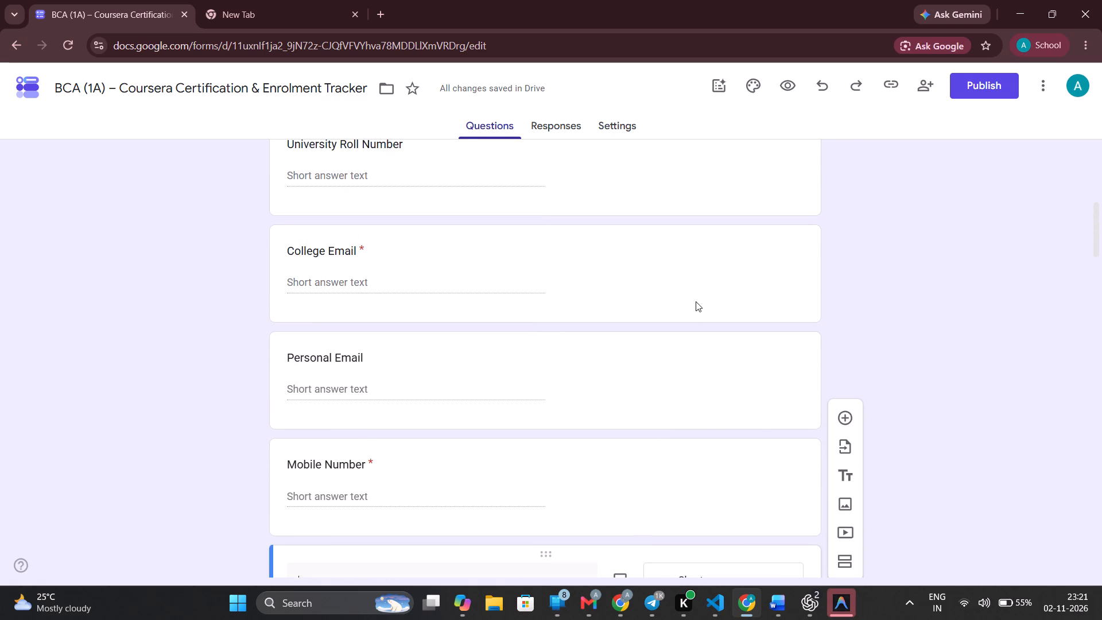
scroll(661, 421, "down", 3)
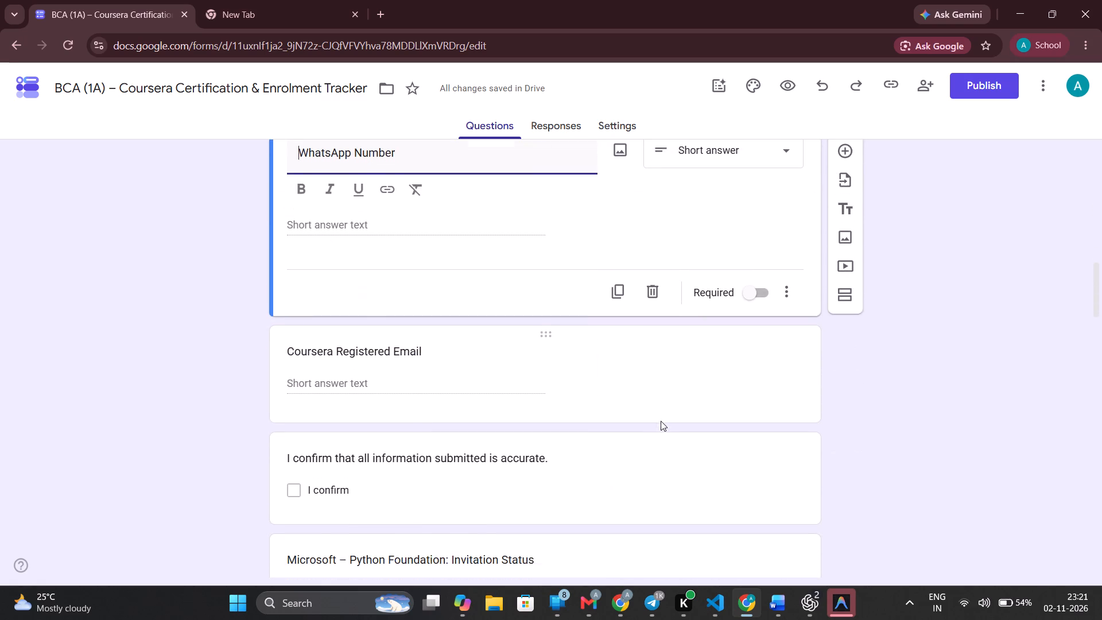
scroll(661, 421, "down", 4)
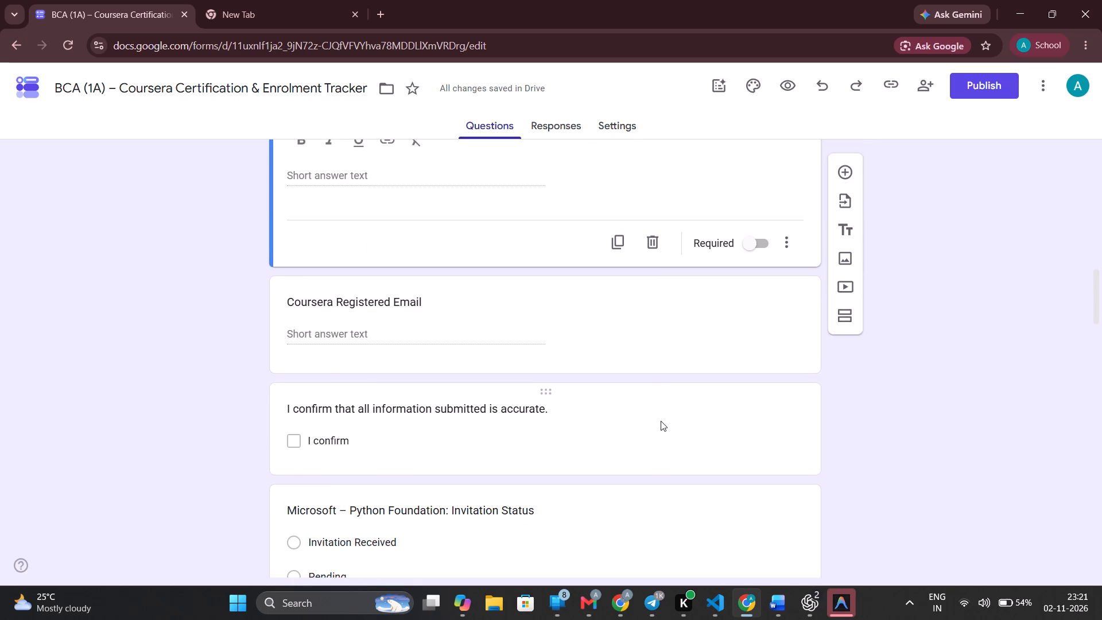
scroll(661, 421, "down", 1)
left_click(681, 442)
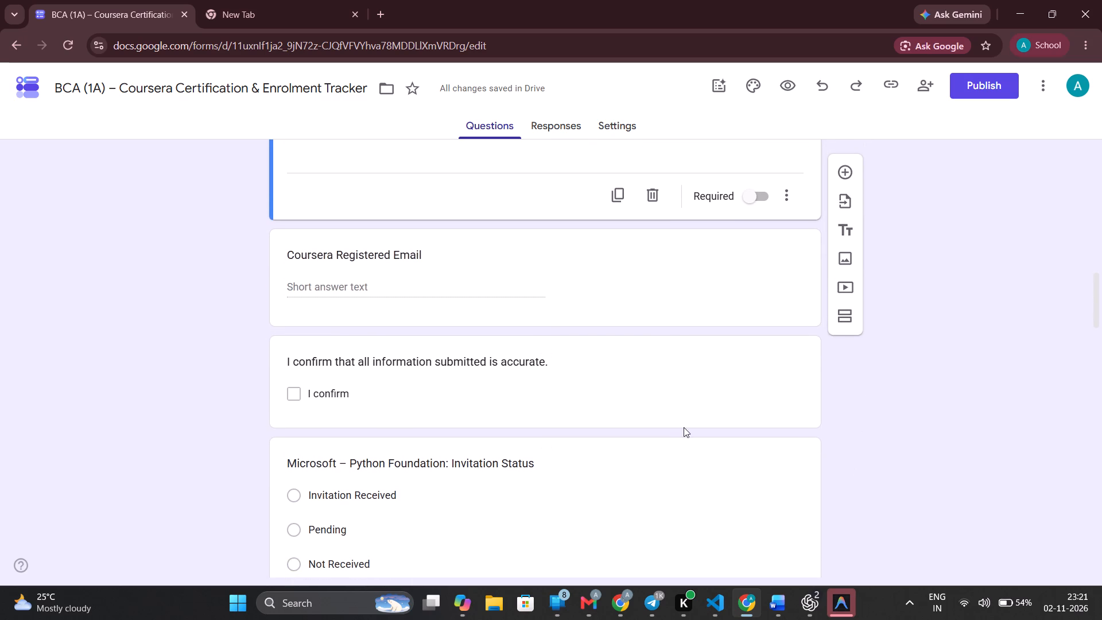
Make the "I confirm that all information submitted is accurate." checkbox and the "Microsoft – Python Foundation: Invitation Status" question required.
left_click(686, 408)
left_click(751, 447)
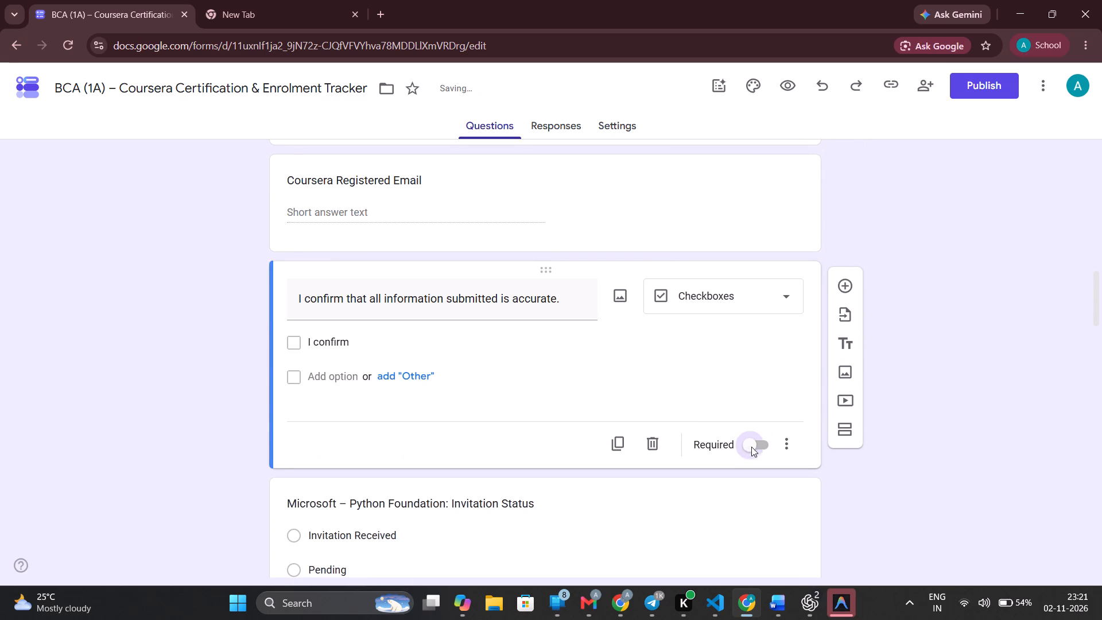
scroll(632, 502, "down", 3)
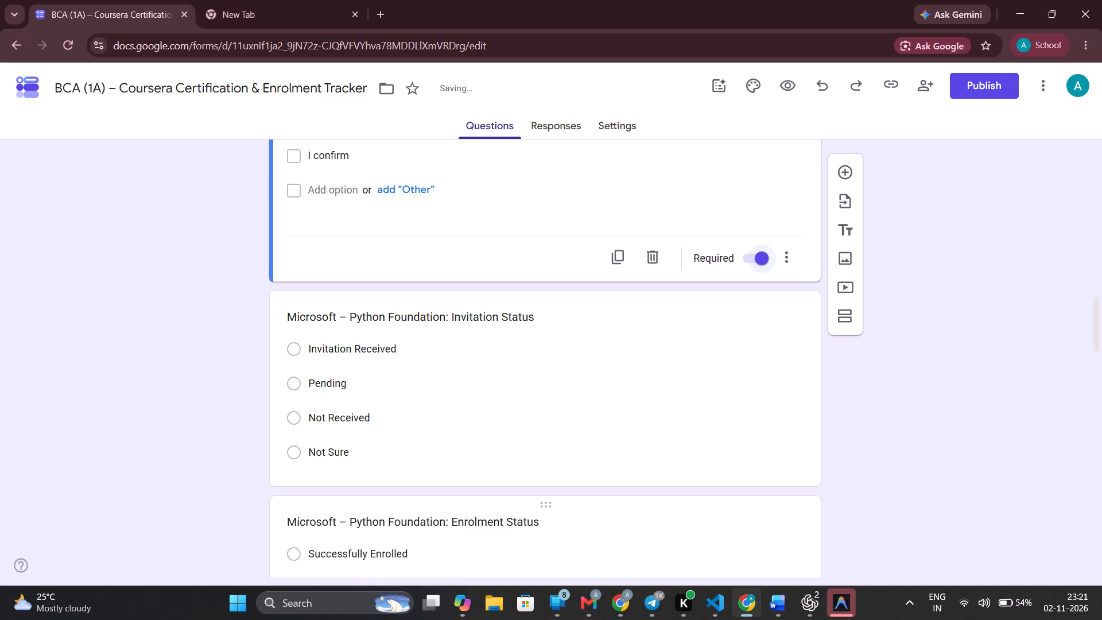
left_click(639, 443)
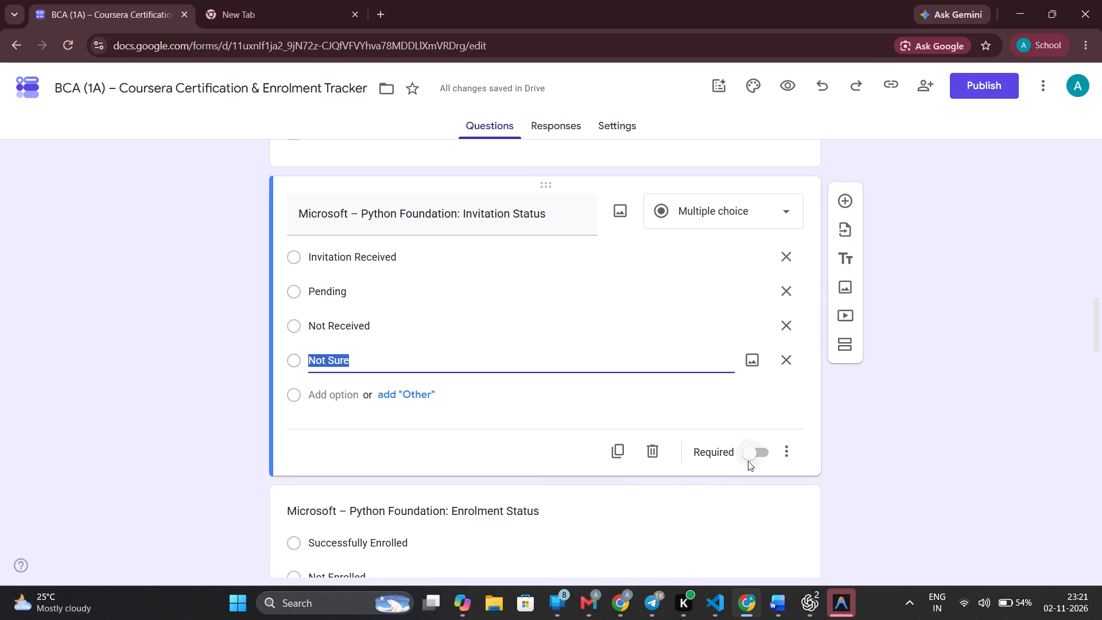
left_click(749, 460)
Make the "Microsoft – Python Foundation" questions for Enrolment Status and Learning Progress required.
scroll(713, 472, "down", 1)
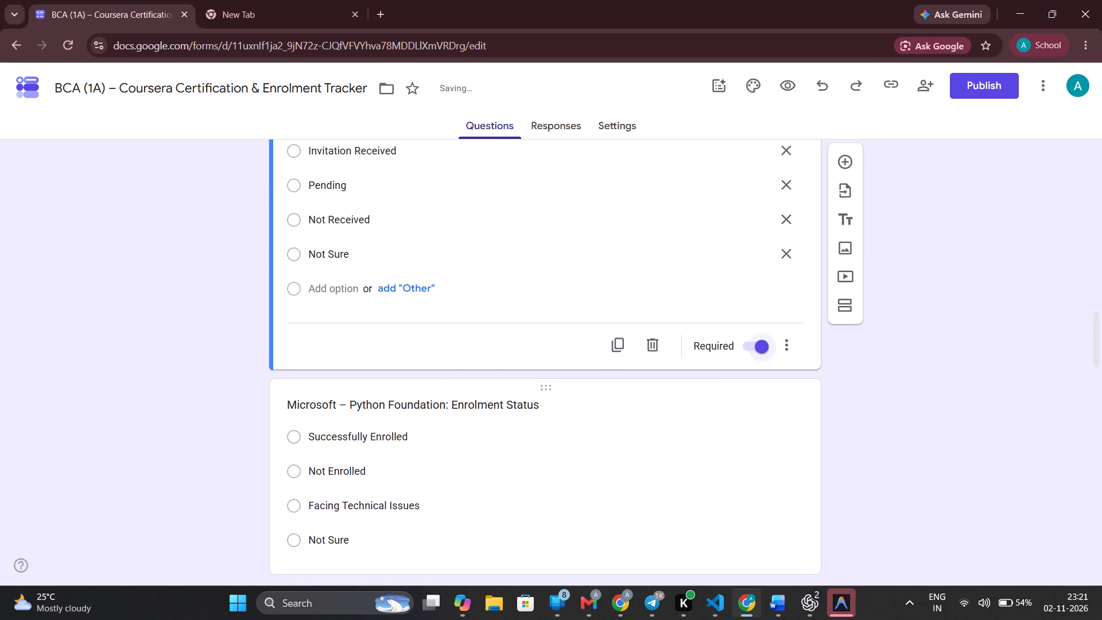
scroll(713, 472, "down", 1)
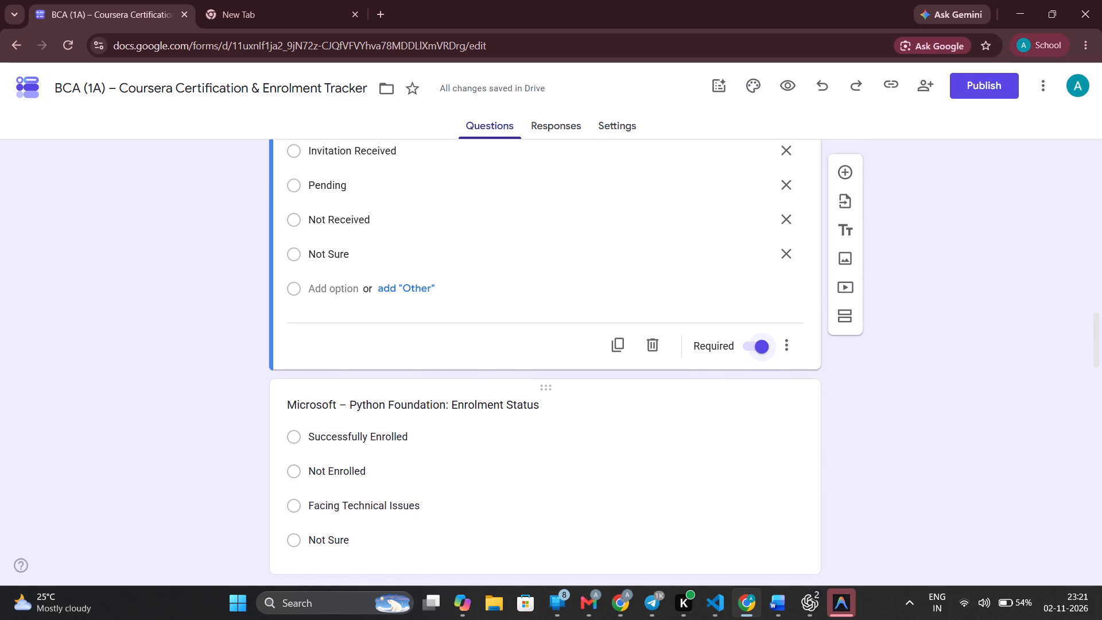
scroll(701, 516, "down", 2)
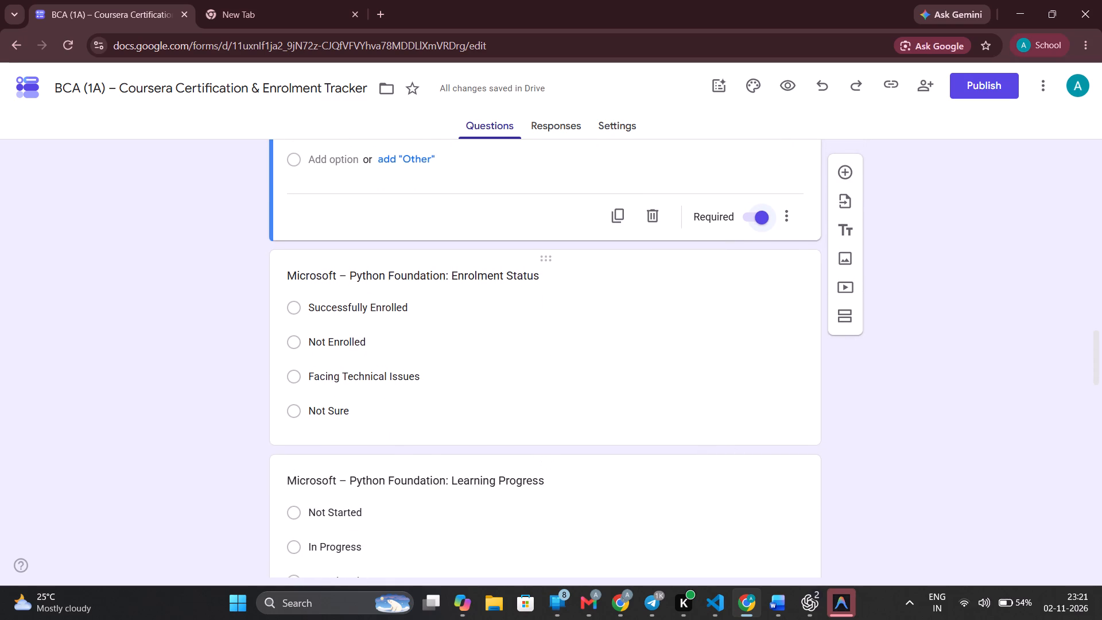
left_click(744, 418)
left_click(750, 419)
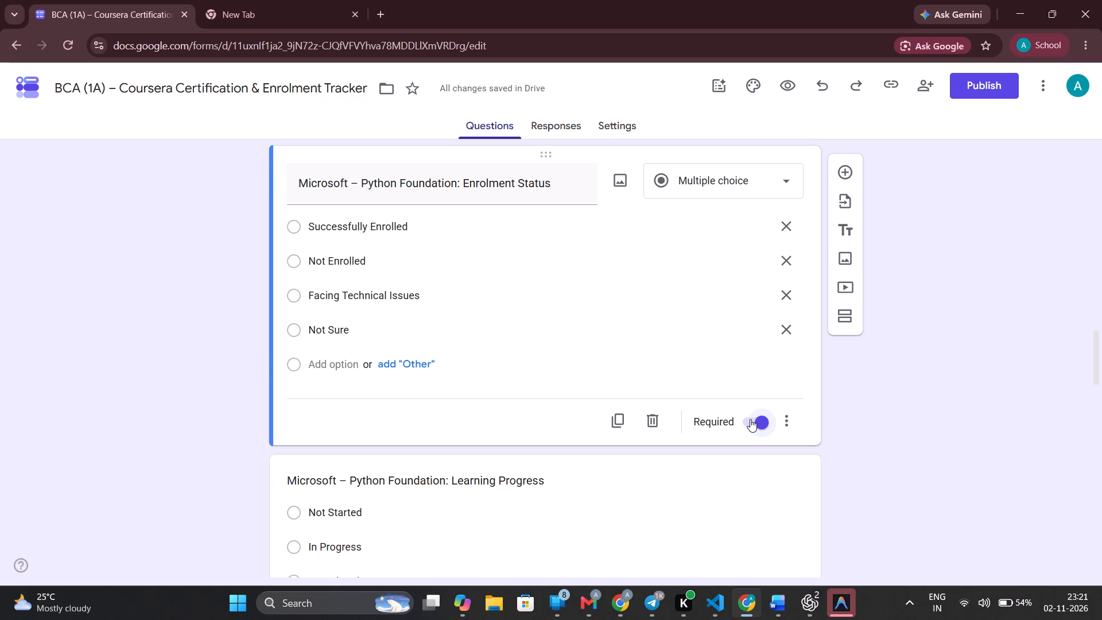
scroll(750, 419, "up", 2)
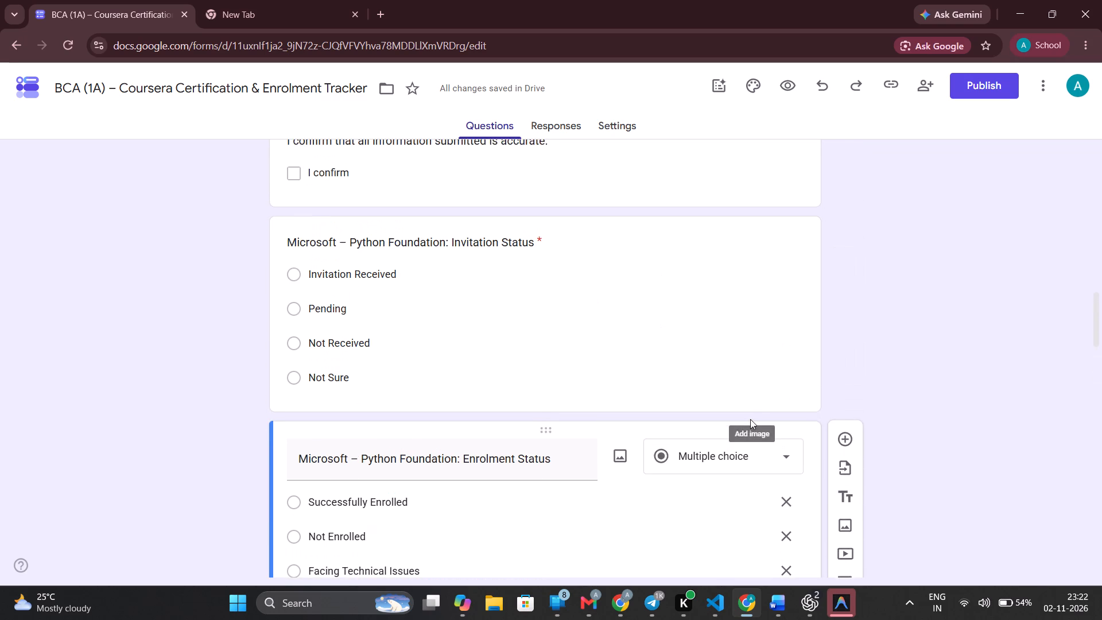
scroll(750, 419, "down", 3)
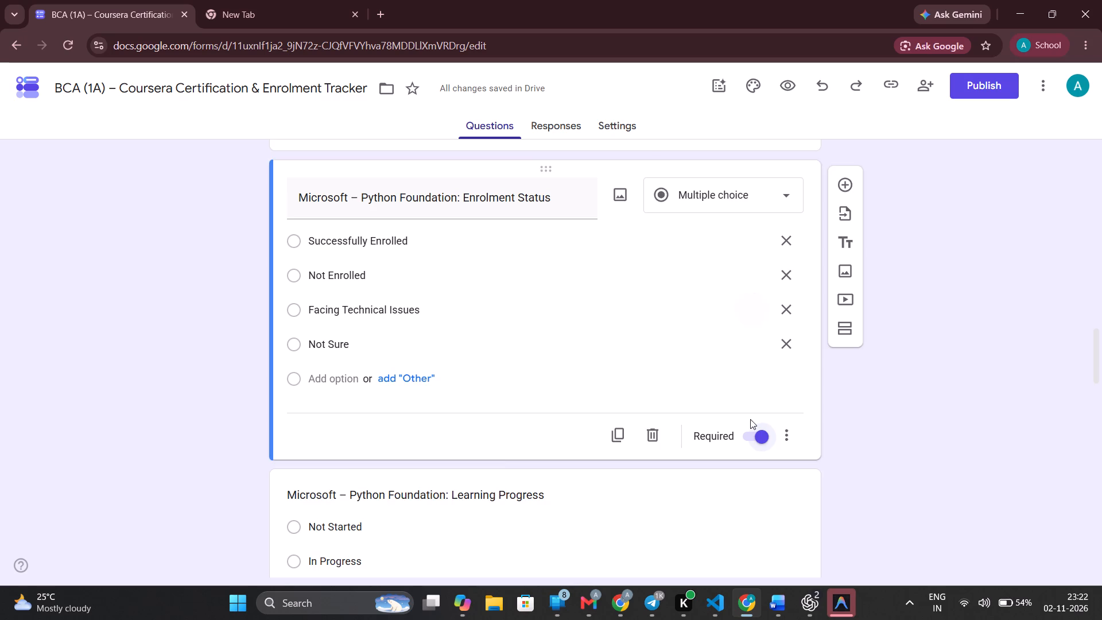
scroll(750, 419, "down", 2)
left_click(631, 467)
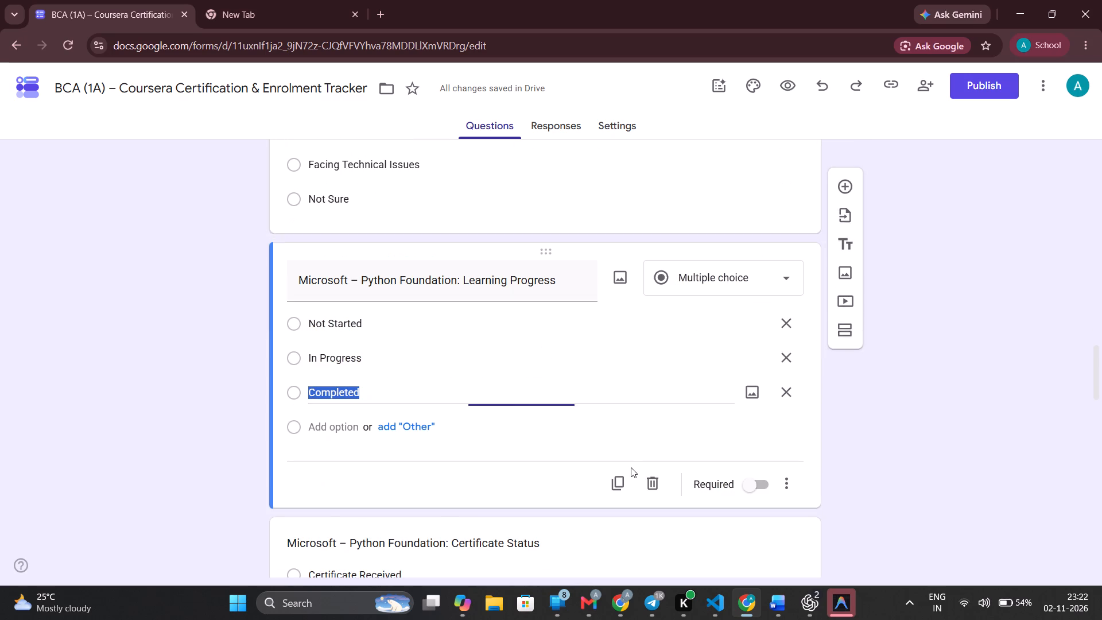
left_click(751, 488)
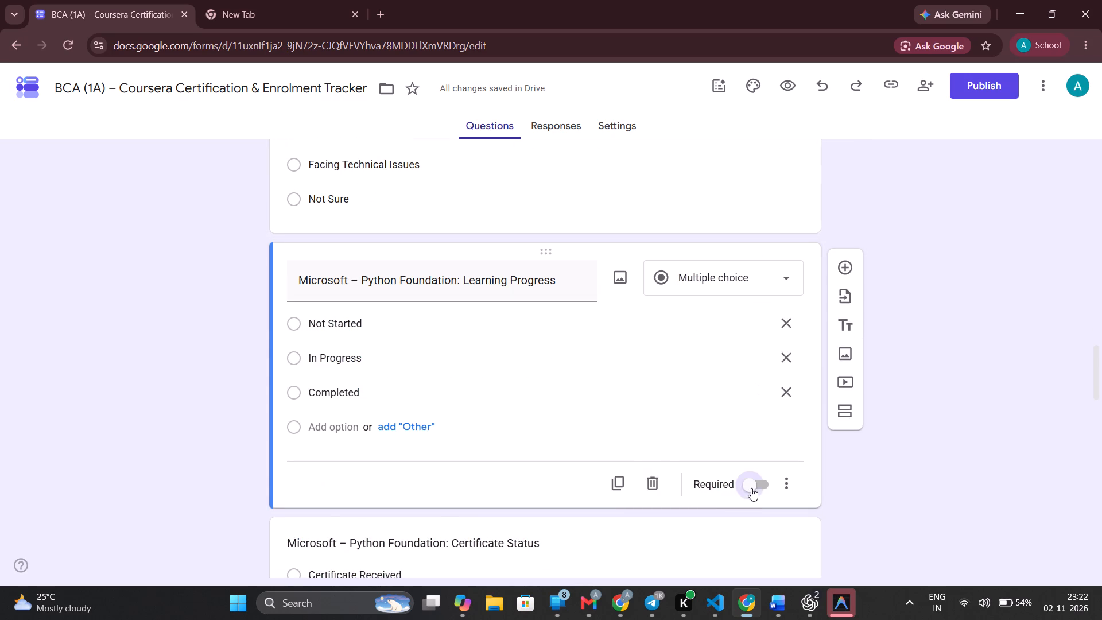
Make the "Microsoft – Python Foundation: Certificate Status" question required.
scroll(663, 469, "down", 1)
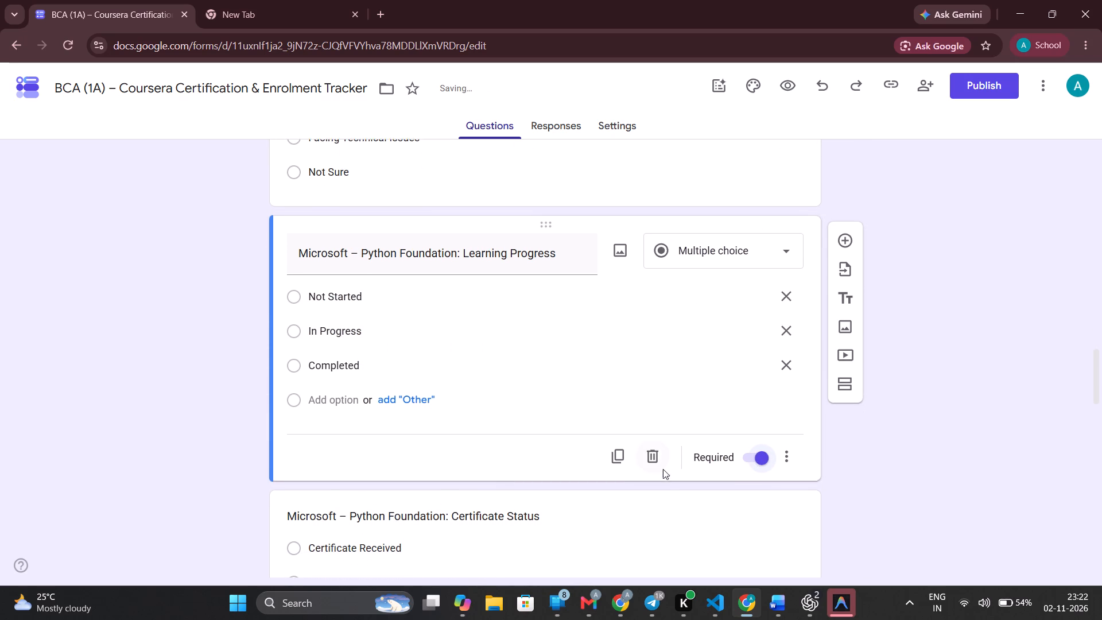
scroll(663, 469, "down", 2)
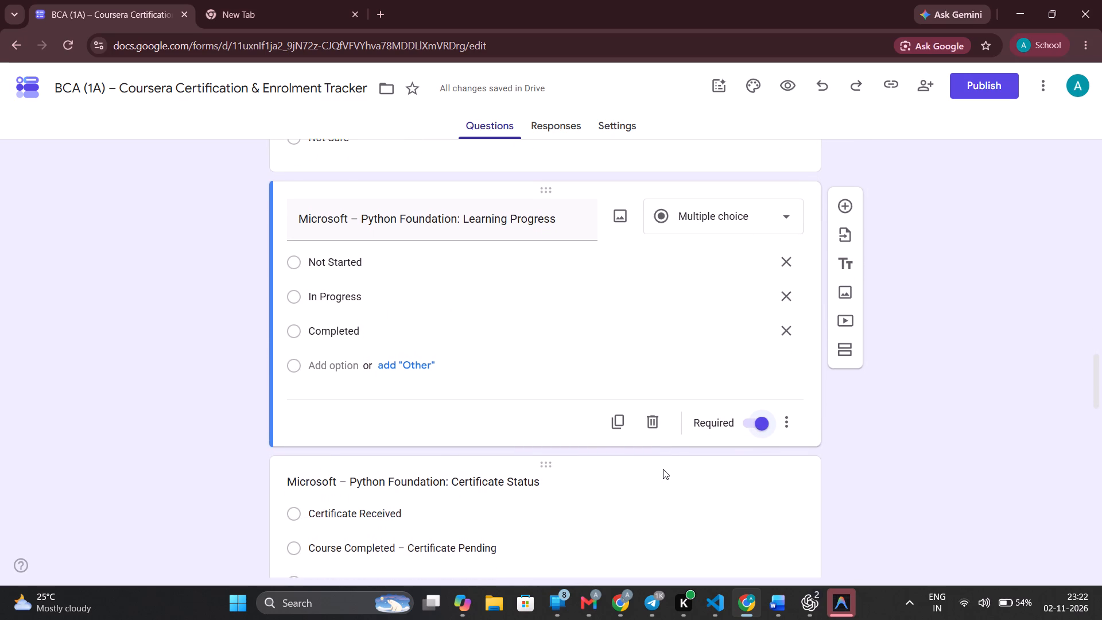
scroll(663, 469, "down", 1)
left_click(663, 469)
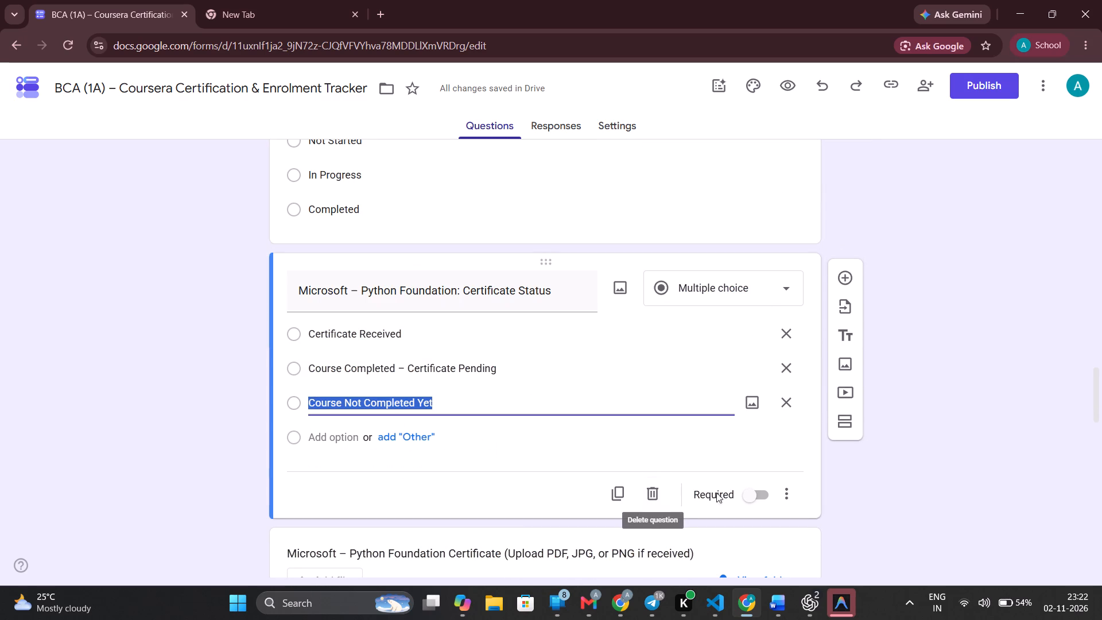
left_click(745, 497)
Make the "Microsoft – Python Foundation Certificate (Upload PDF, JPG, or PNG if received)" file upload question required.
scroll(623, 479, "down", 1)
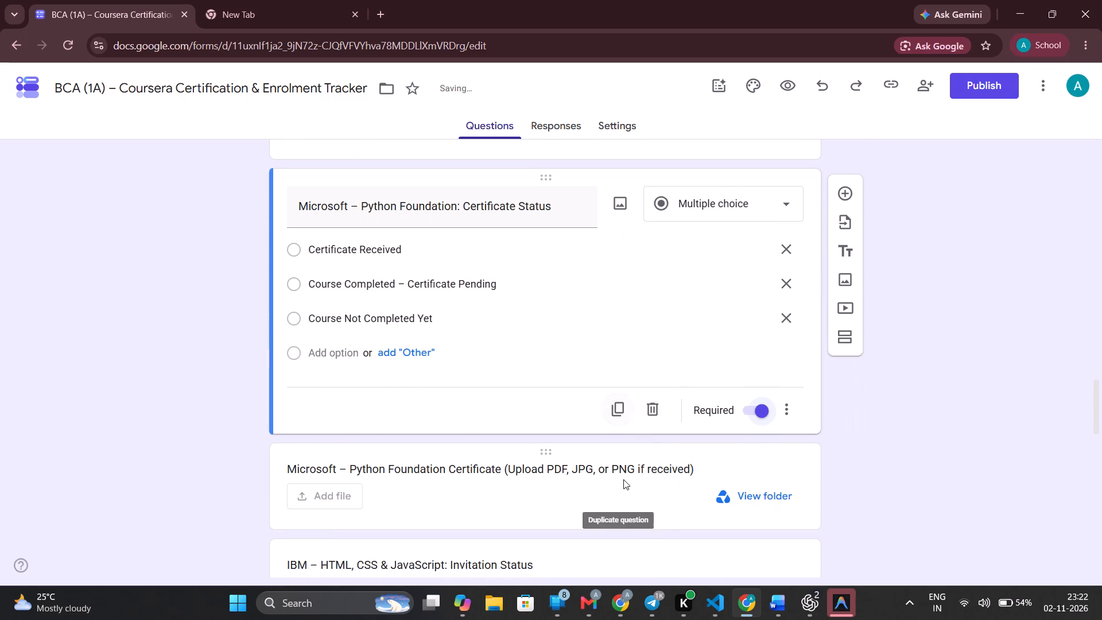
scroll(623, 479, "down", 1)
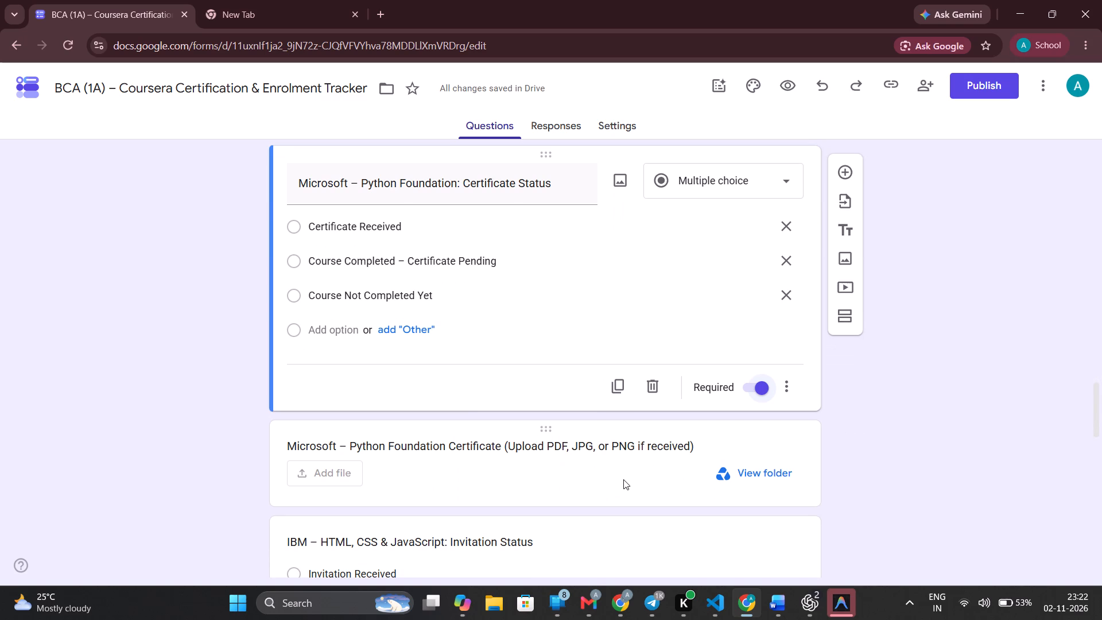
scroll(623, 479, "down", 1)
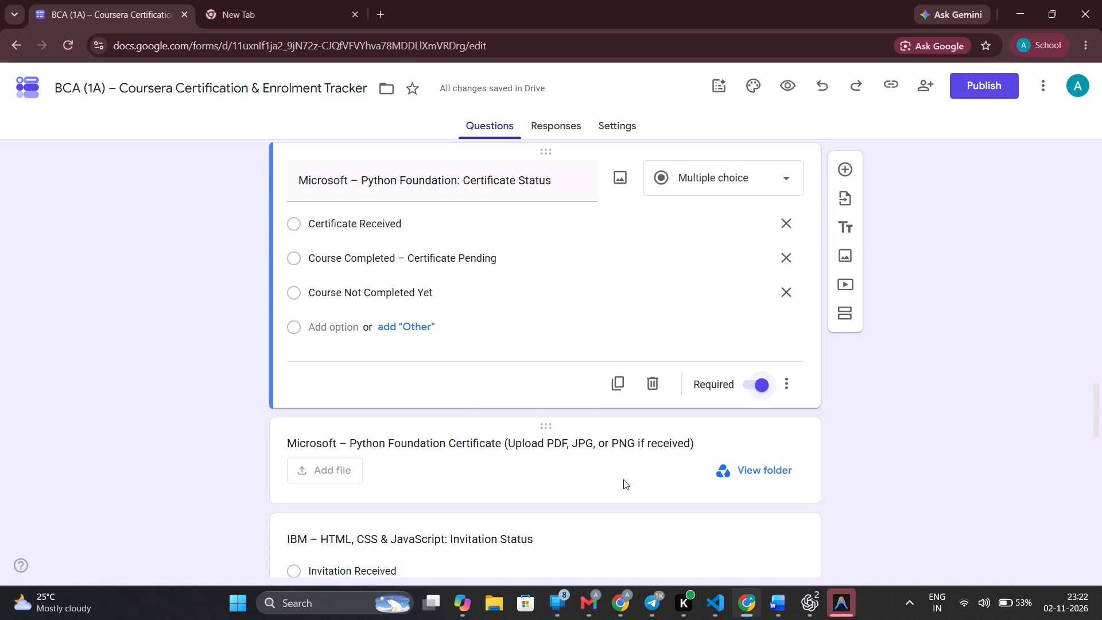
scroll(623, 479, "down", 1)
left_click(635, 416)
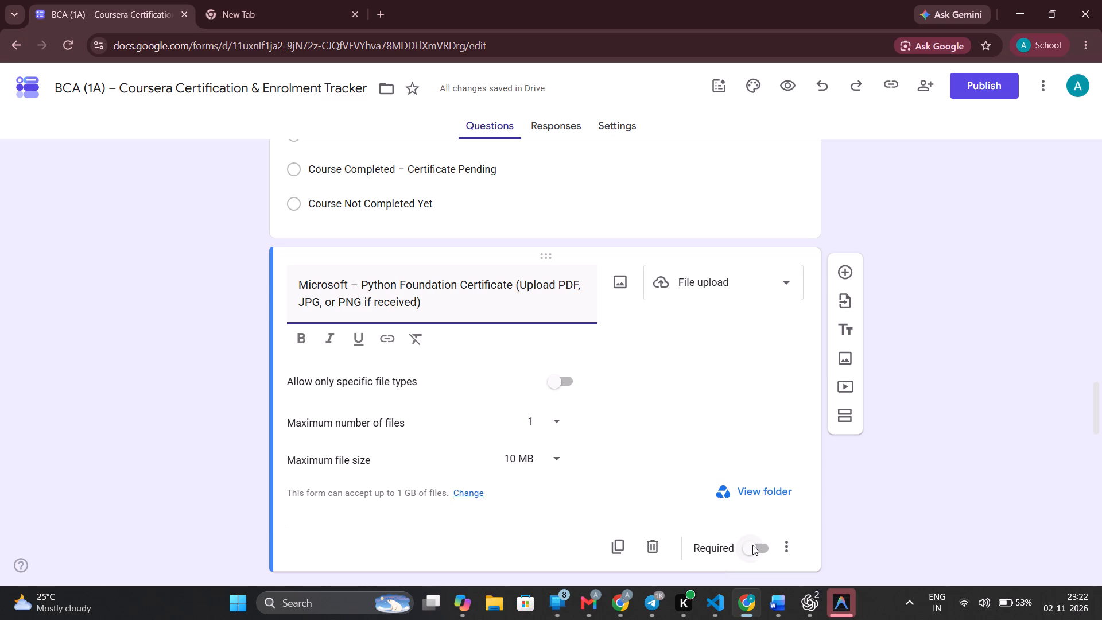
left_click(752, 545)
left_click(754, 514)
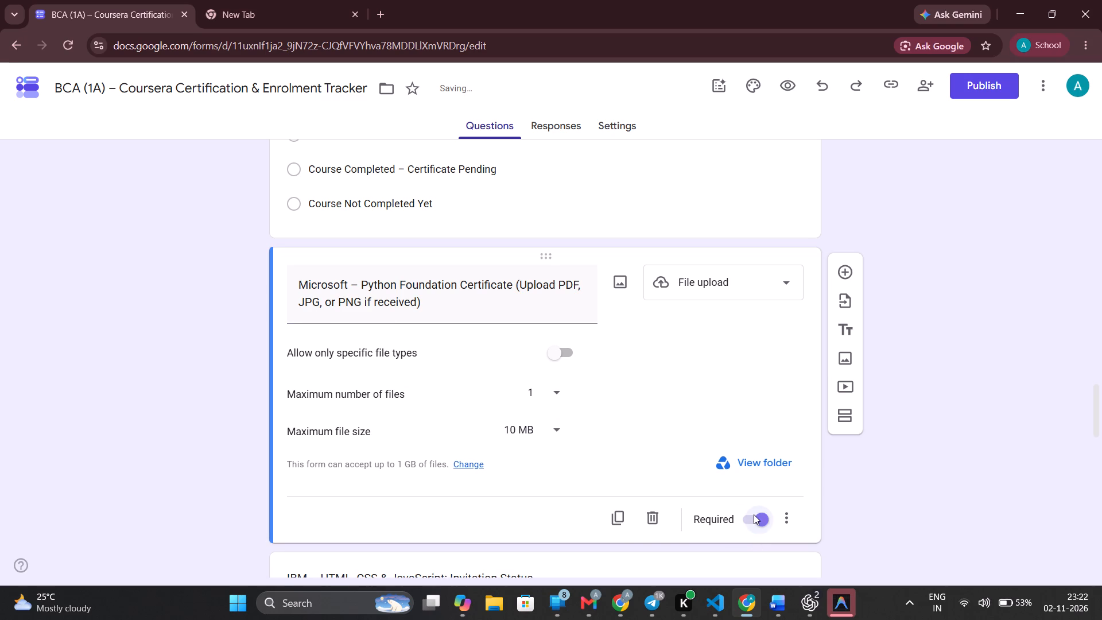
scroll(678, 423, "down", 1)
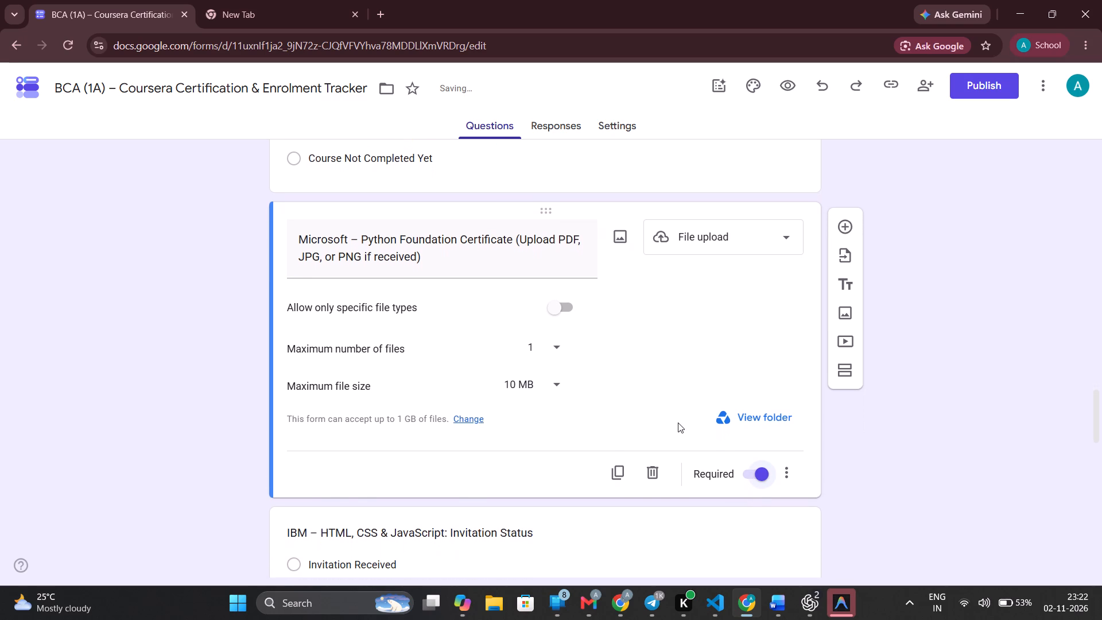
scroll(678, 423, "down", 1)
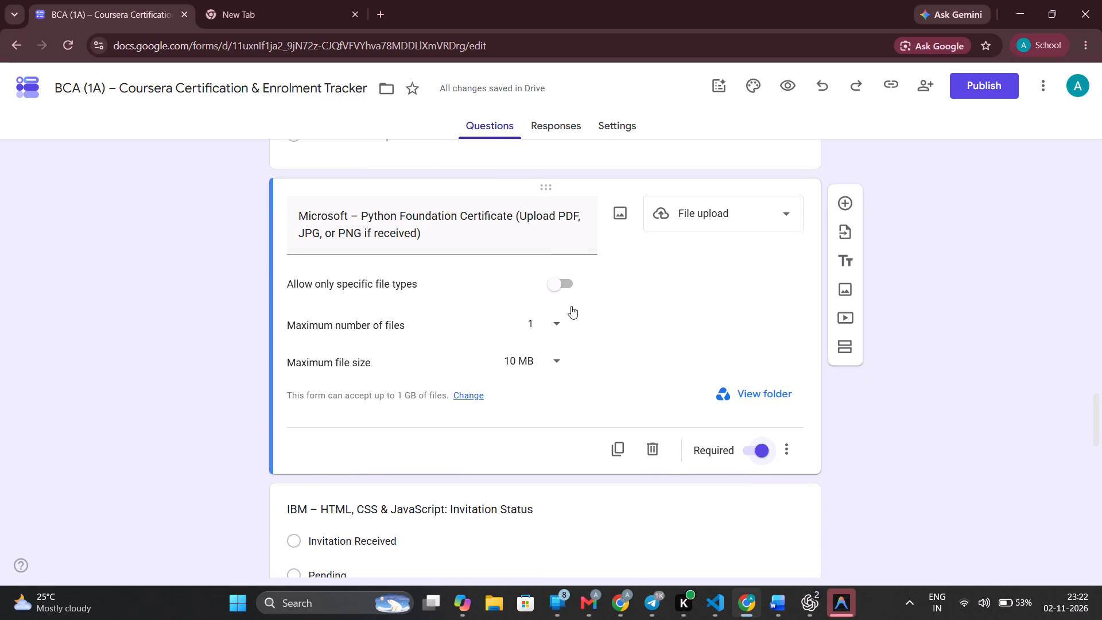
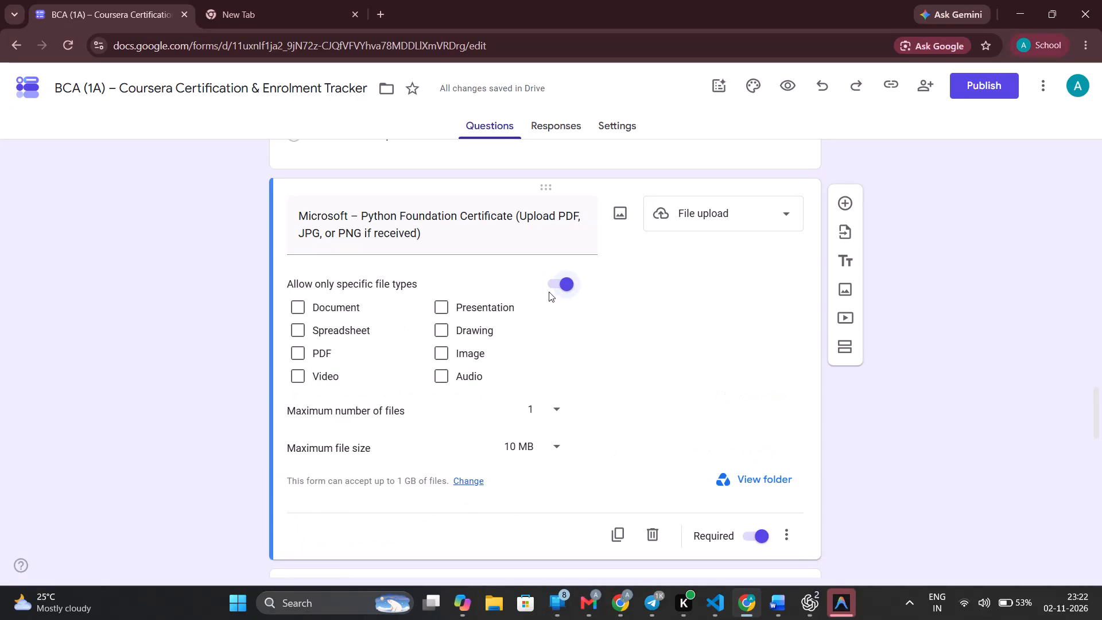
Restrict the Python Foundation certificate upload question to PDF files.
left_click(303, 349)
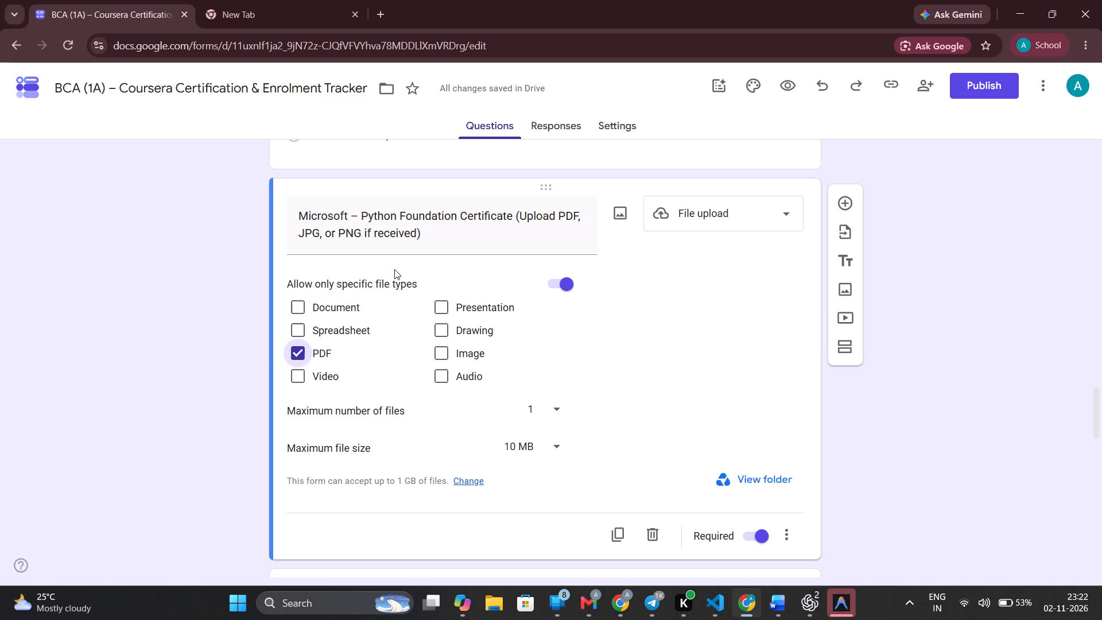
Retitle the certificate upload question as "Microsoft – Python Foundation Certificate (Upload PDF only)".
left_click(363, 236)
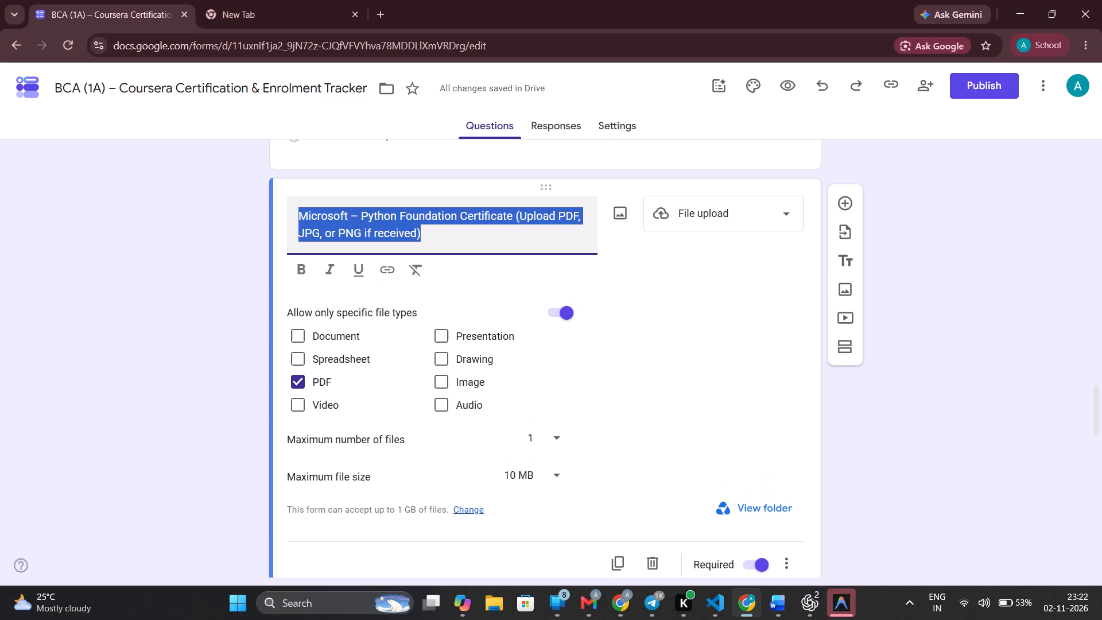
left_click(363, 236)
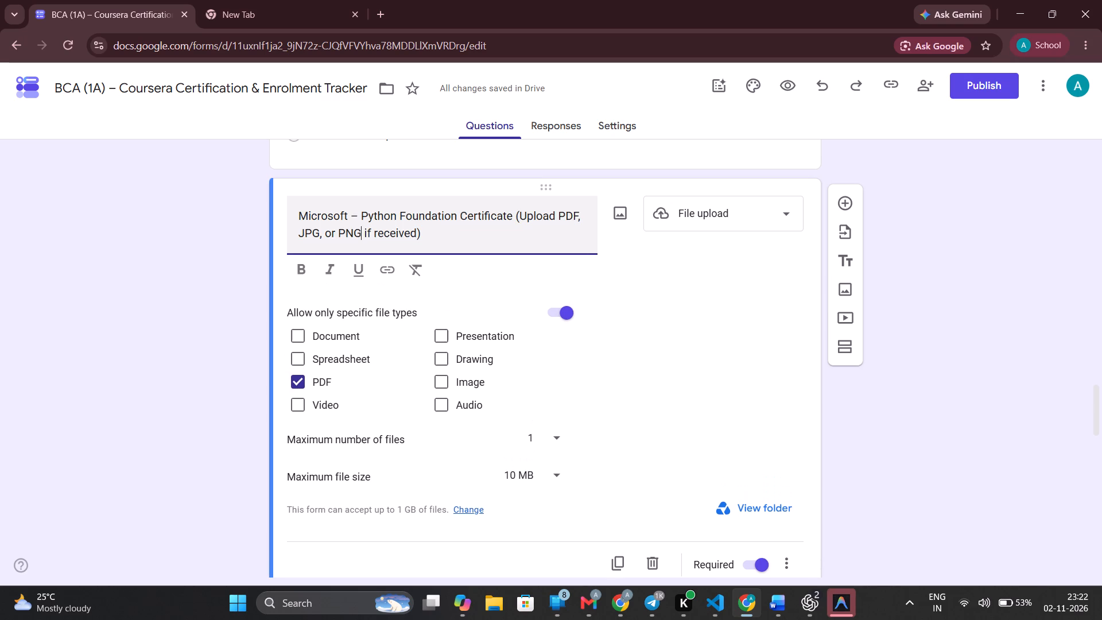
key("Right")
key("Right")
key("Right")
key("Right")
key("Right")
key("Right")
key("Right")
key("Right")
key("Right")
key("Right")
key("Right")
key("Right")
key("BackSpace")
key("BackSpace")
key("BackSpace")
key("BackSpace")
key("BackSpace")
key("BackSpace")
key("BackSpace")
key("BackSpace")
key("BackSpace")
key("BackSpace")
key("BackSpace")
key("BackSpace")
key("BackSpace")
key("BackSpace")
key("BackSpace")
key("BackSpace")
key("BackSpace")
key("BackSpace")
key("BackSpace")
key("BackSpace")
key("BackSpace")
key("BackSpace")
key("BackSpace")
key("BackSpace")
key("BackSpace")
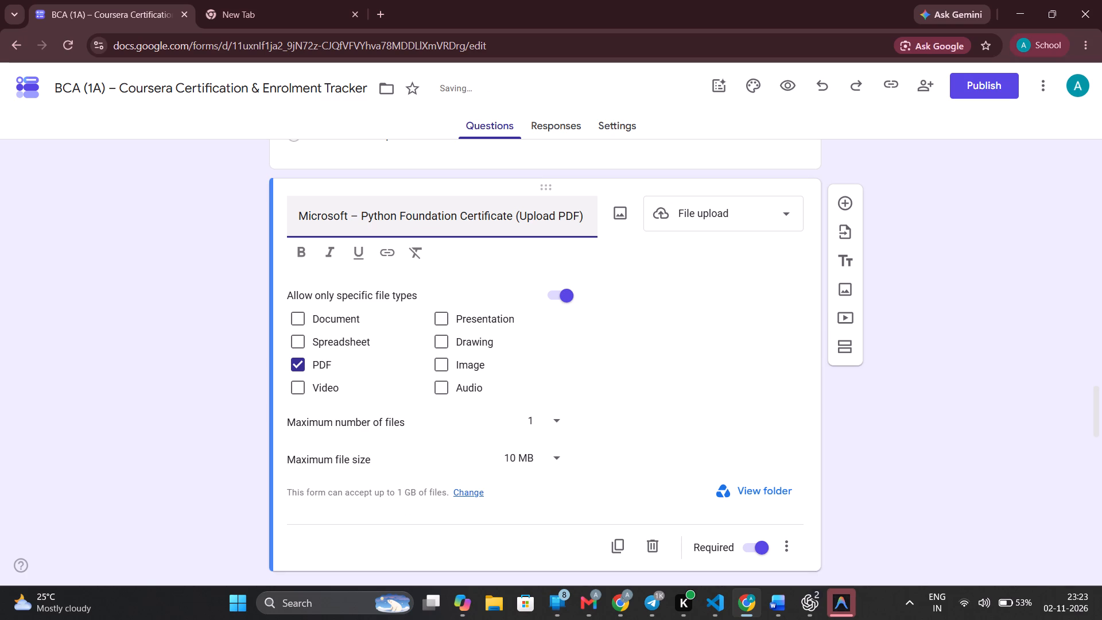
key("space")
type("only")
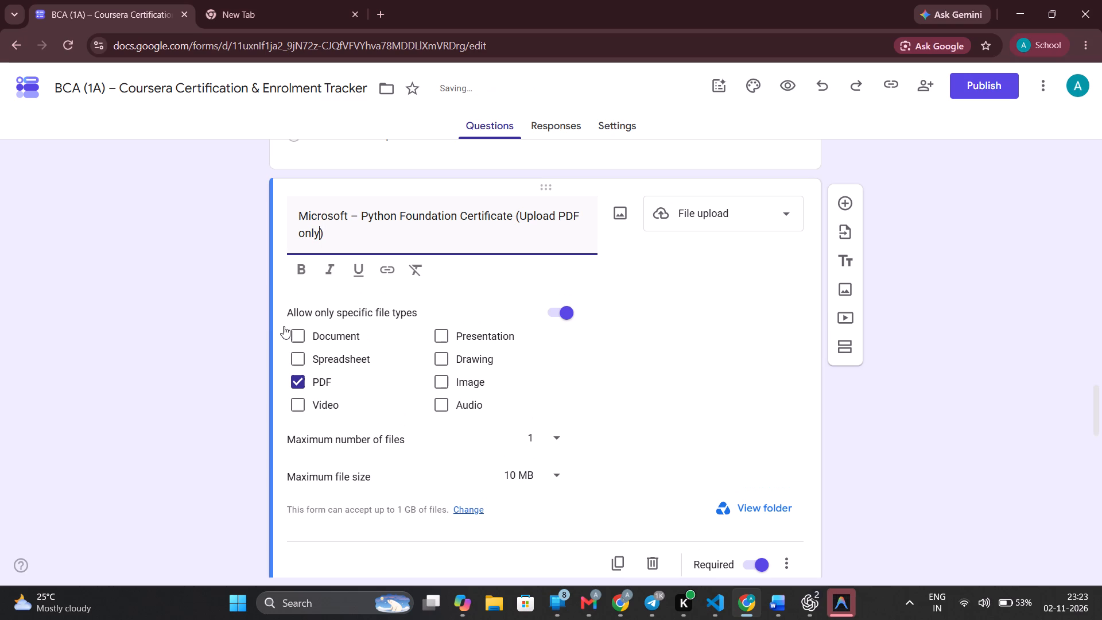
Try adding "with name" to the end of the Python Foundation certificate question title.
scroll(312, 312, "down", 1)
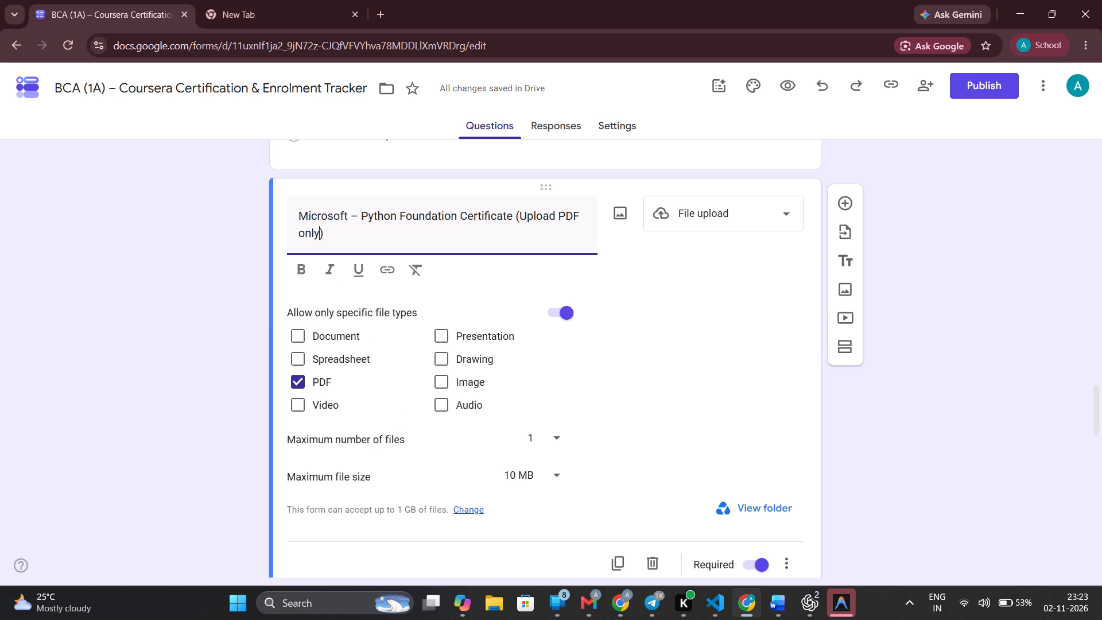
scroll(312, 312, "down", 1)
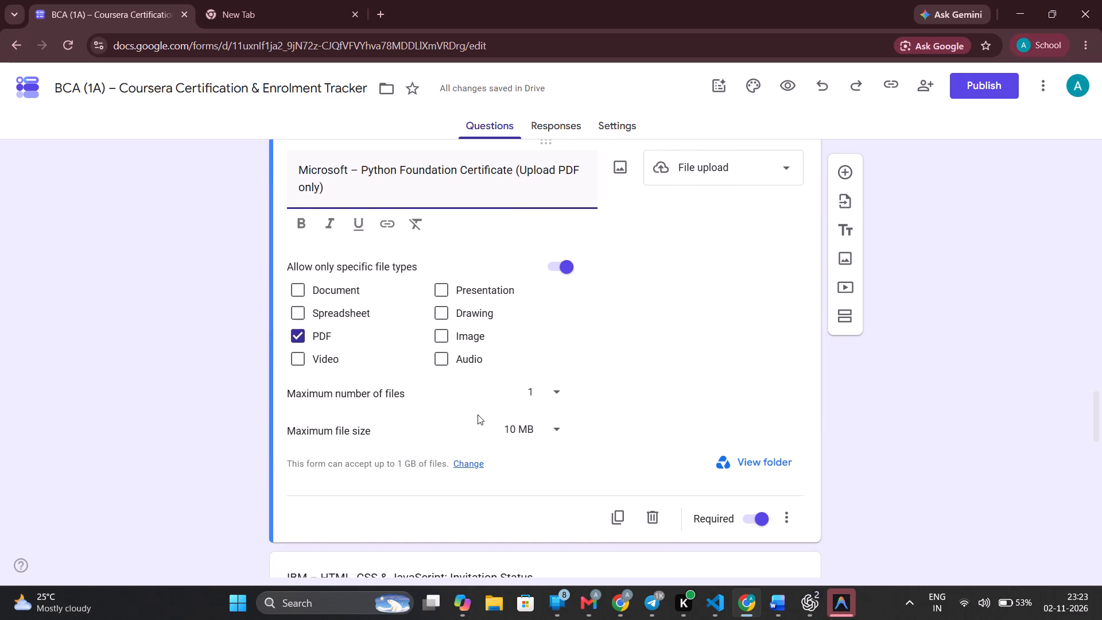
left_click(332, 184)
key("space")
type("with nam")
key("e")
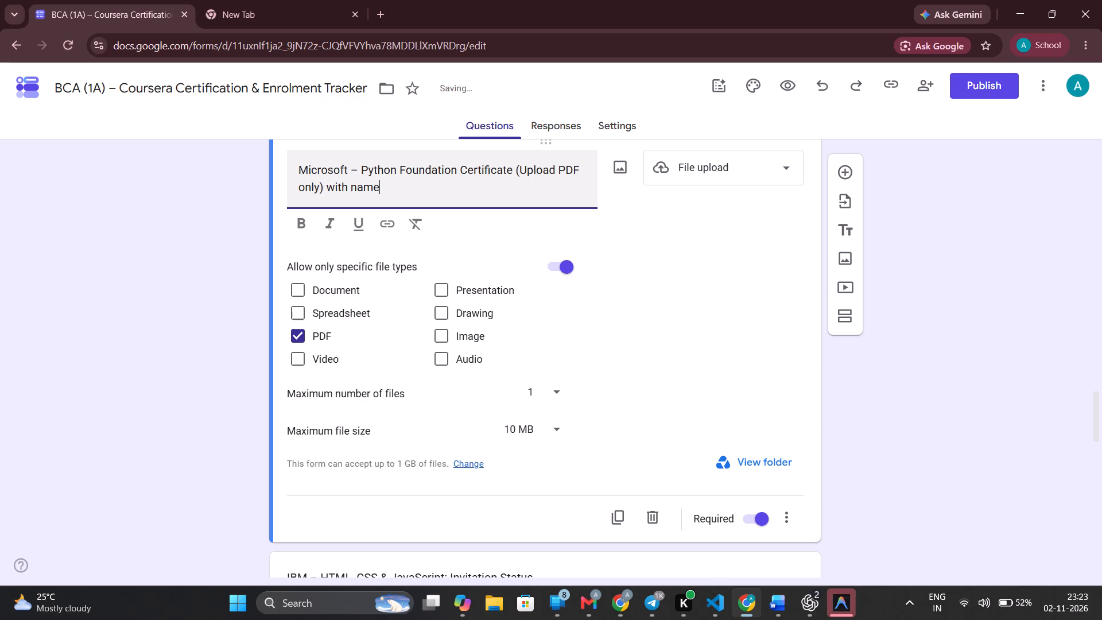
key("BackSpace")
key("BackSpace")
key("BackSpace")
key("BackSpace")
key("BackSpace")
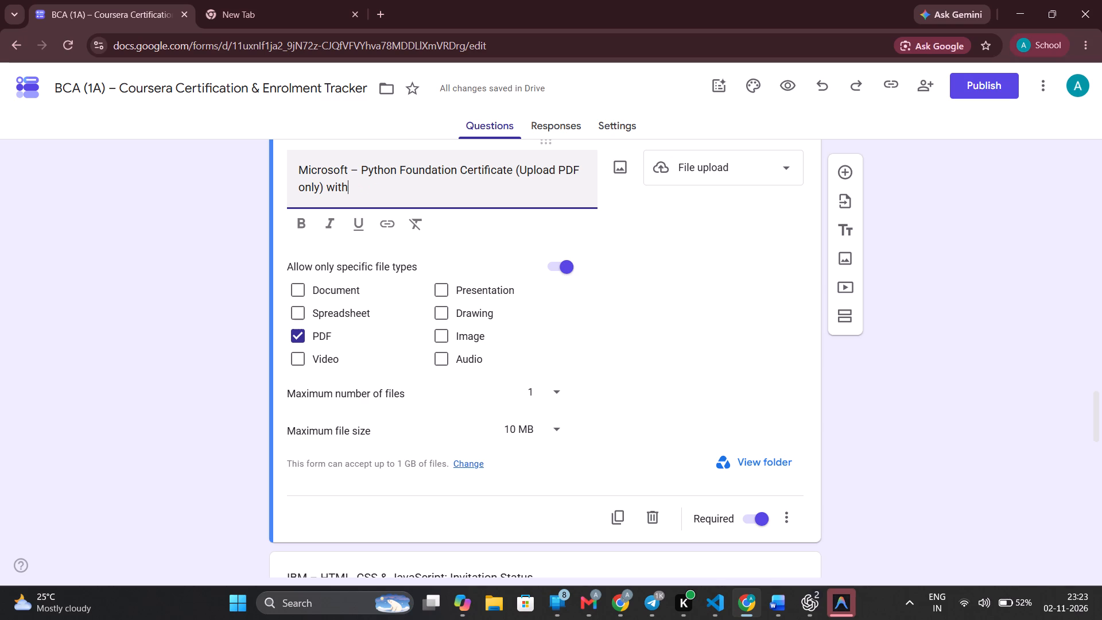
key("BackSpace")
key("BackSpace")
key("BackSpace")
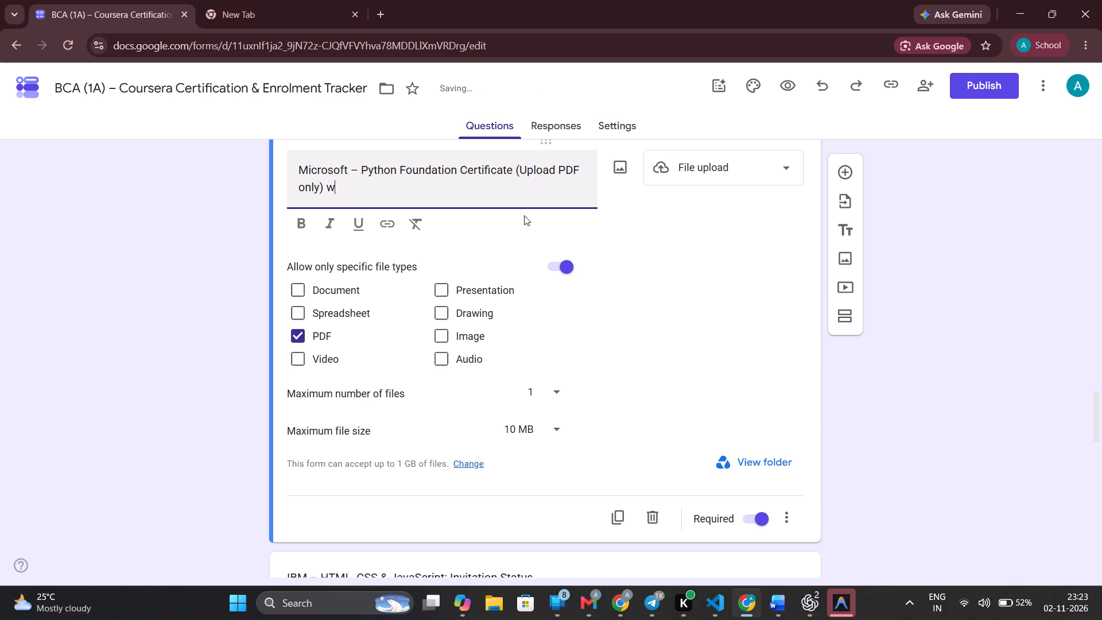
Show a description line on the Microsoft – Python Foundation Certificate upload question.
scroll(534, 231, "up", 1)
scroll(534, 231, "down", 1)
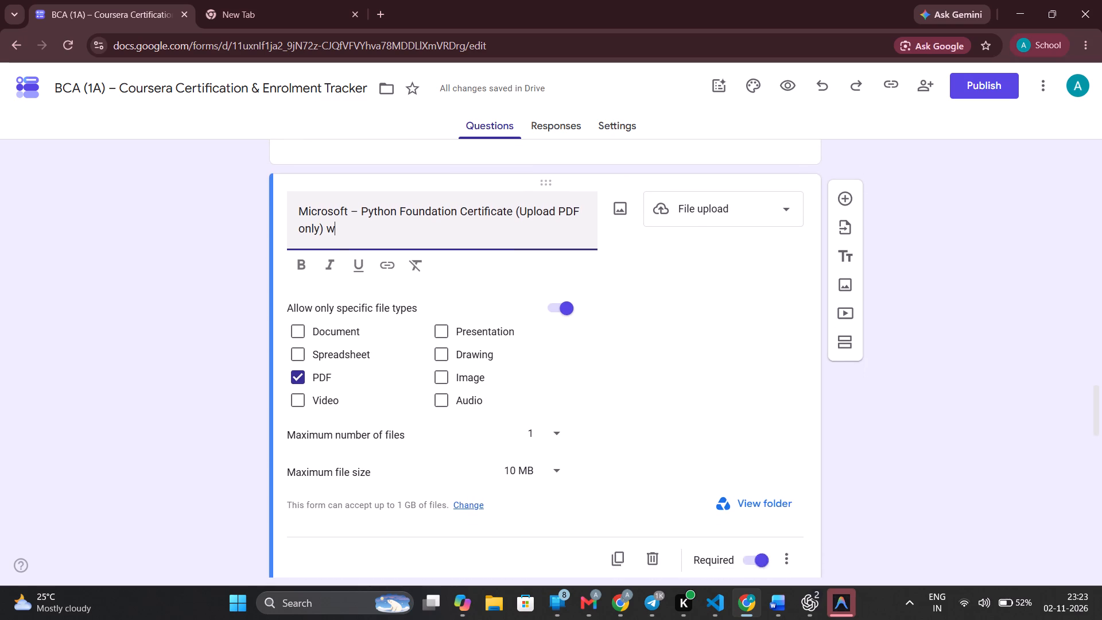
scroll(534, 231, "down", 1)
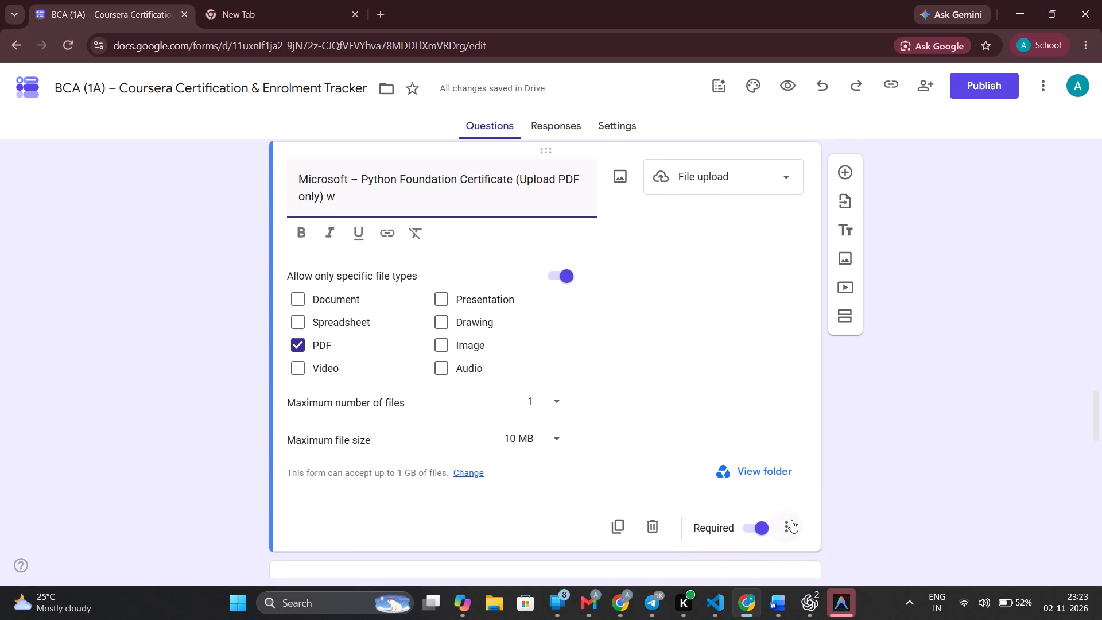
left_click(789, 520)
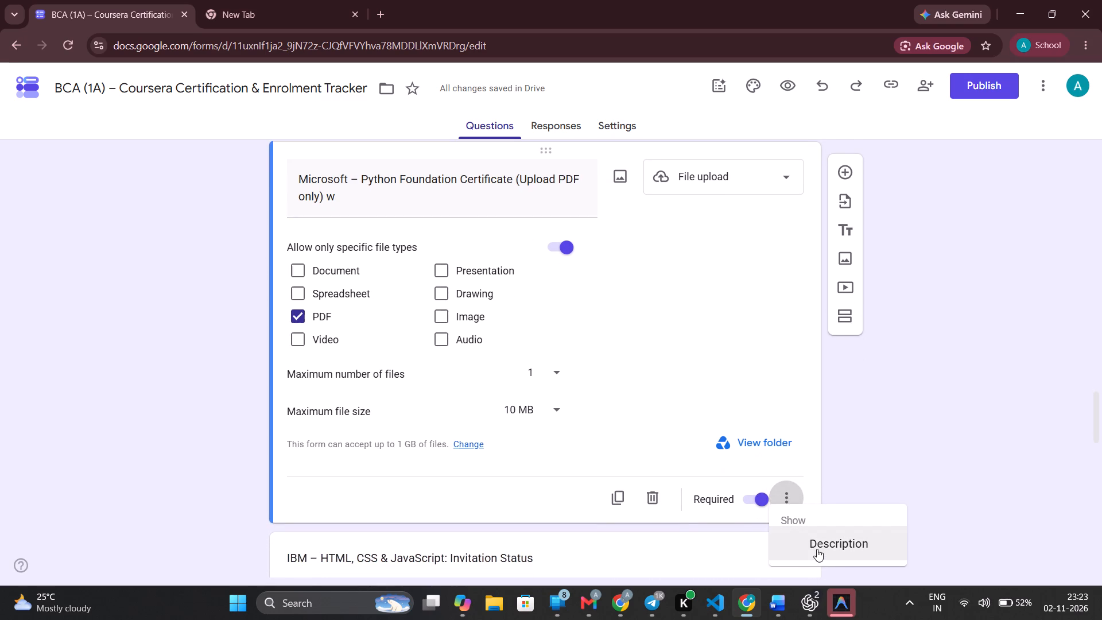
left_click(817, 549)
Remove the stray "w" at the end of the question title, keeping the rest of the title intact.
left_click(381, 198)
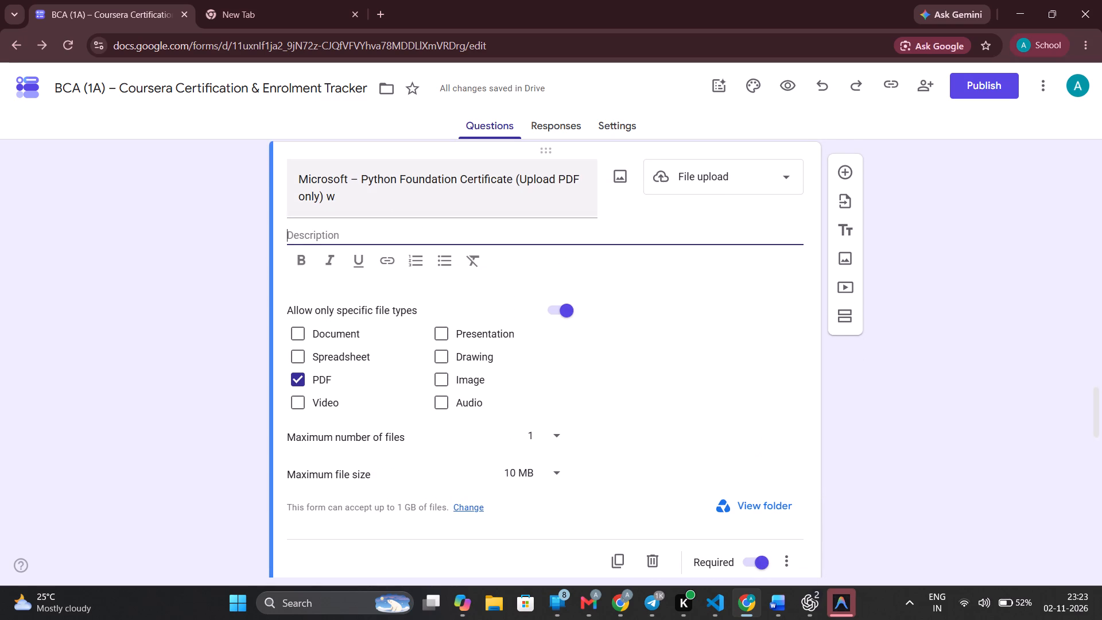
key("BackSpace")
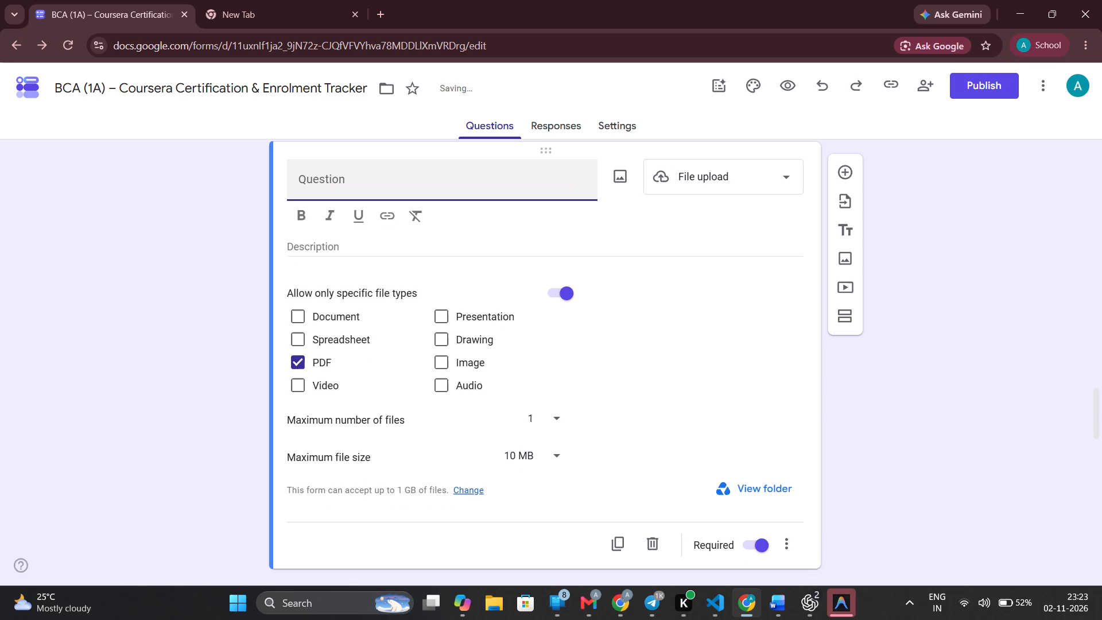
left_click(825, 87)
left_click(422, 193)
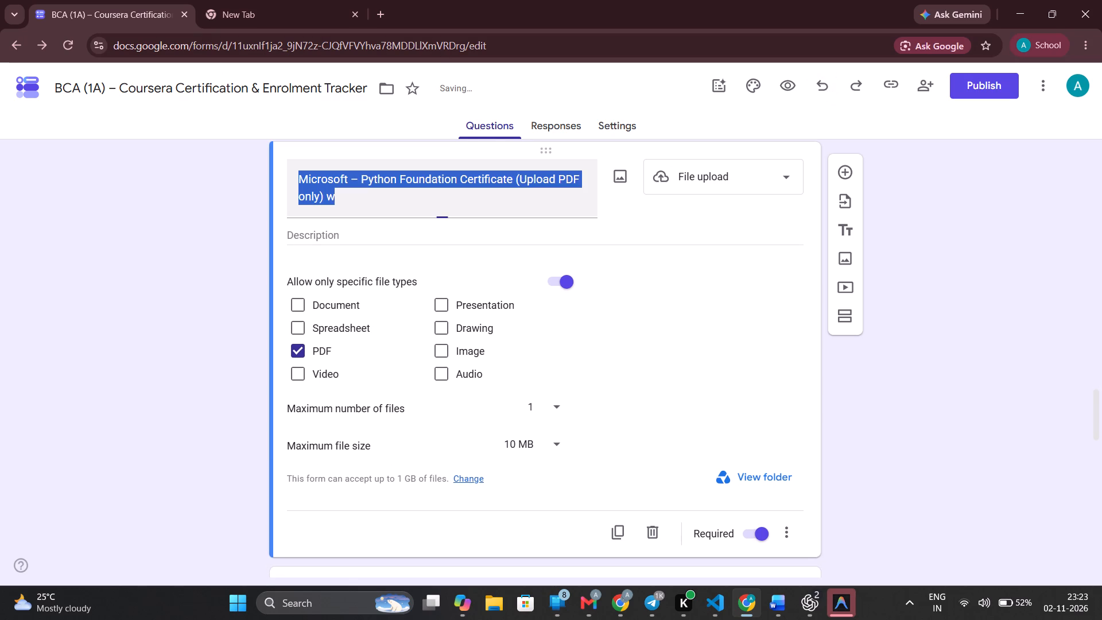
left_click(422, 196)
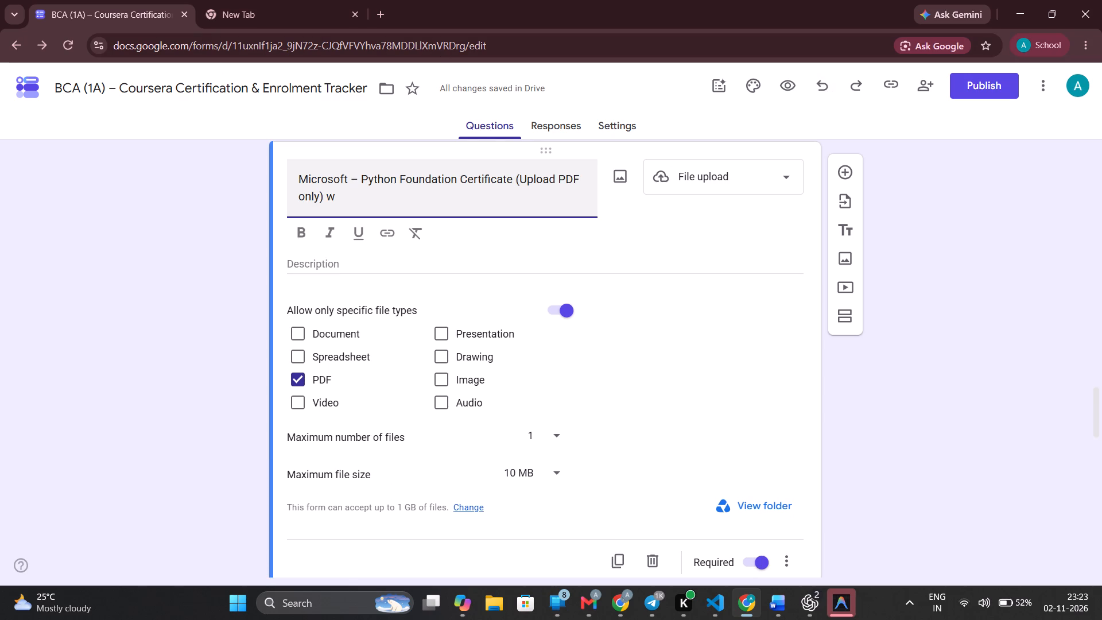
key("BackSpace")
Begin the description of the Microsoft – Python Foundation Certificate upload question with "change name of pdf".
left_click(297, 270)
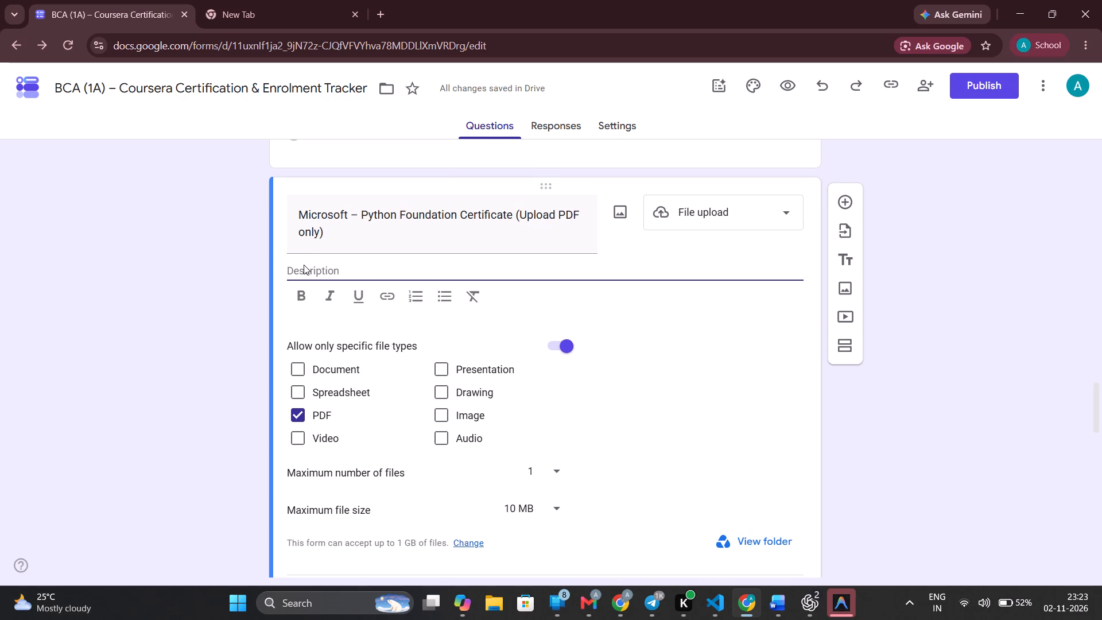
type("change nae")
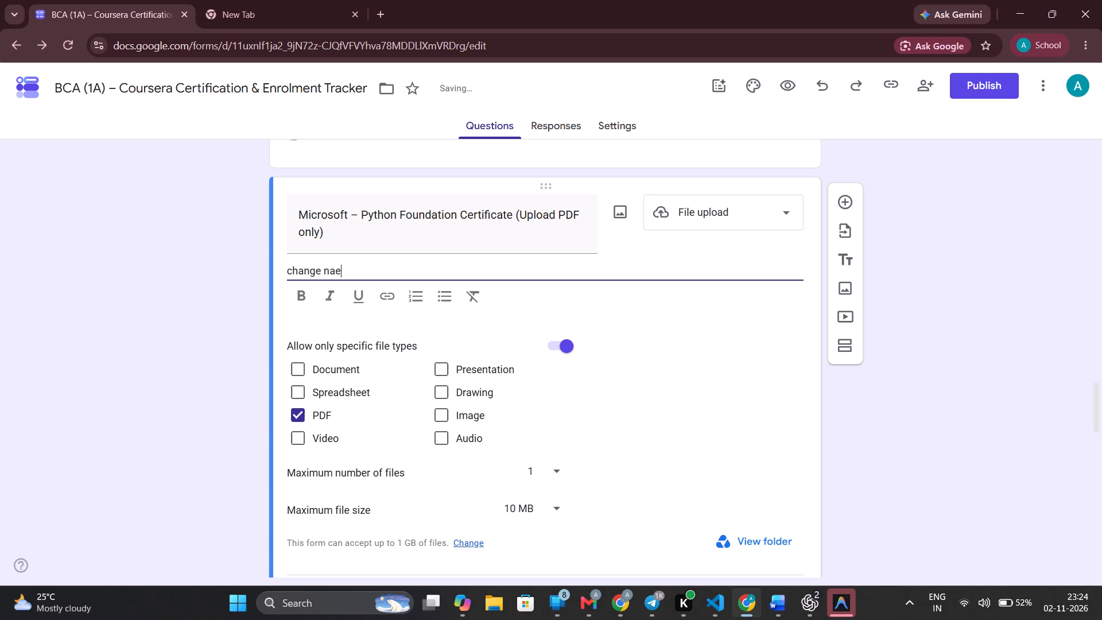
key("BackSpace")
type("me")
key("space")
type("of pdf")
key("space")
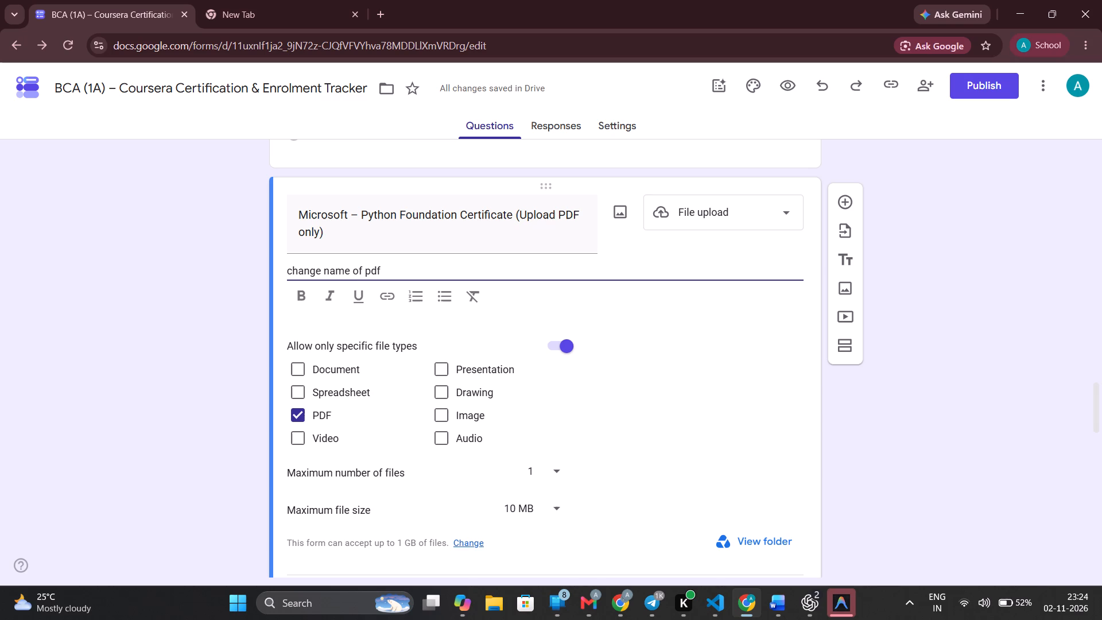
Add an opening bracket and the first part of the file-naming pattern, "(Full_name_ERP", to the description.
key("shift+parenleft")
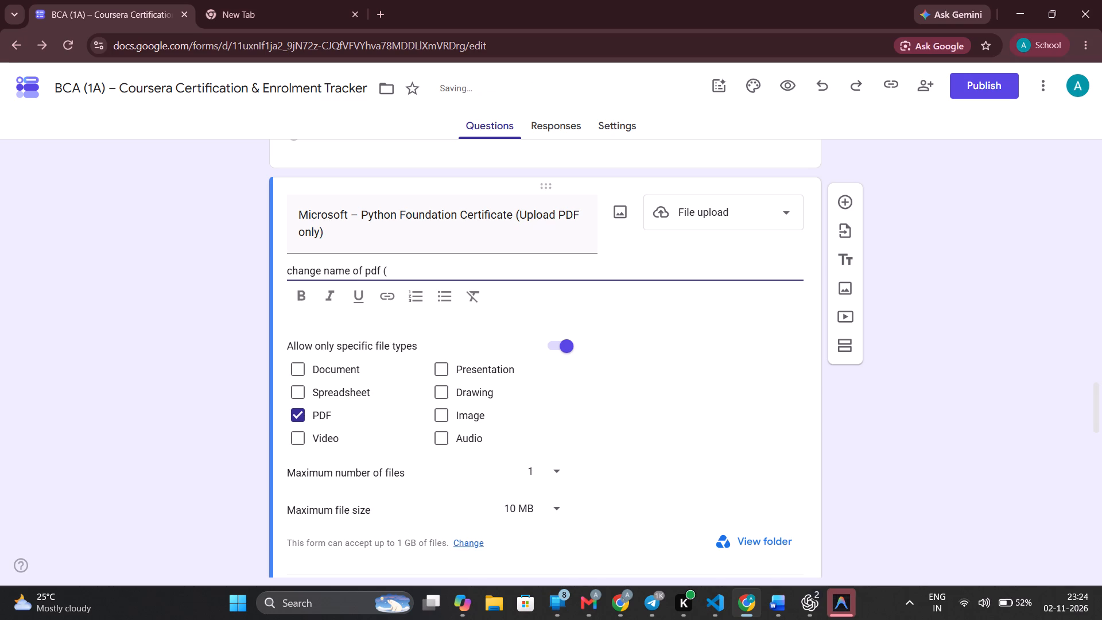
type("yi=")
key("BackSpace")
key("BackSpace")
type("ouful")
key("BackSpace")
key("BackSpace")
key("BackSpace")
key("BackSpace")
key("BackSpace")
key("BackSpace")
type("Fu")
type("ll")
key("shift+underscore")
type("name")
key("shift+underscore")
key("shift+e")
key("shift+r")
key("shift+p")
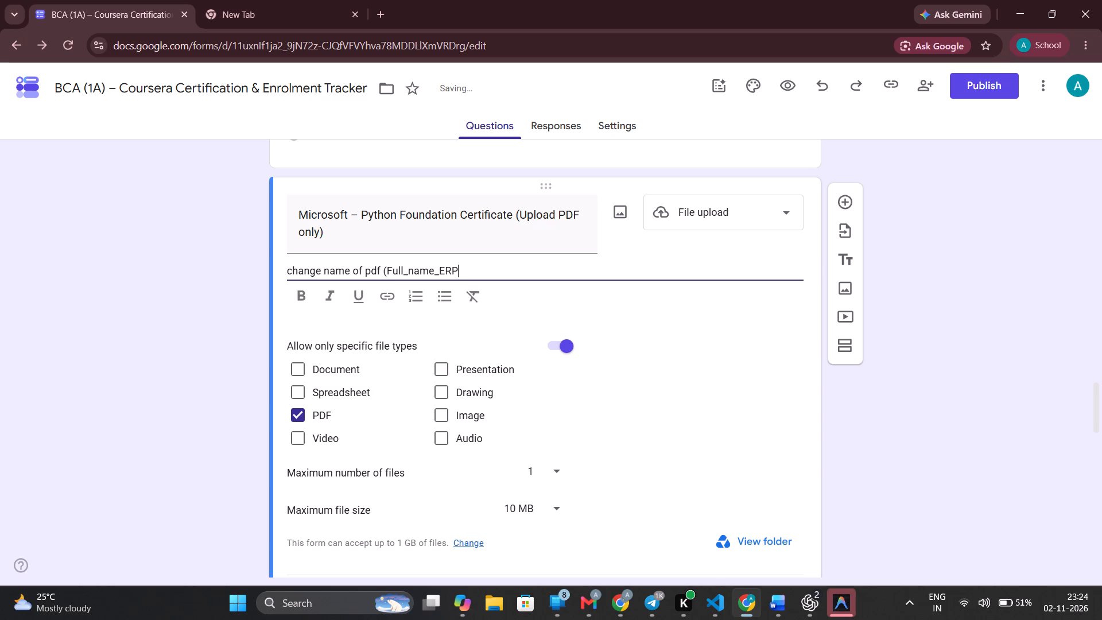
Extend the file-naming pattern in the description with "_Certificate_name".
key("shift+underscore")
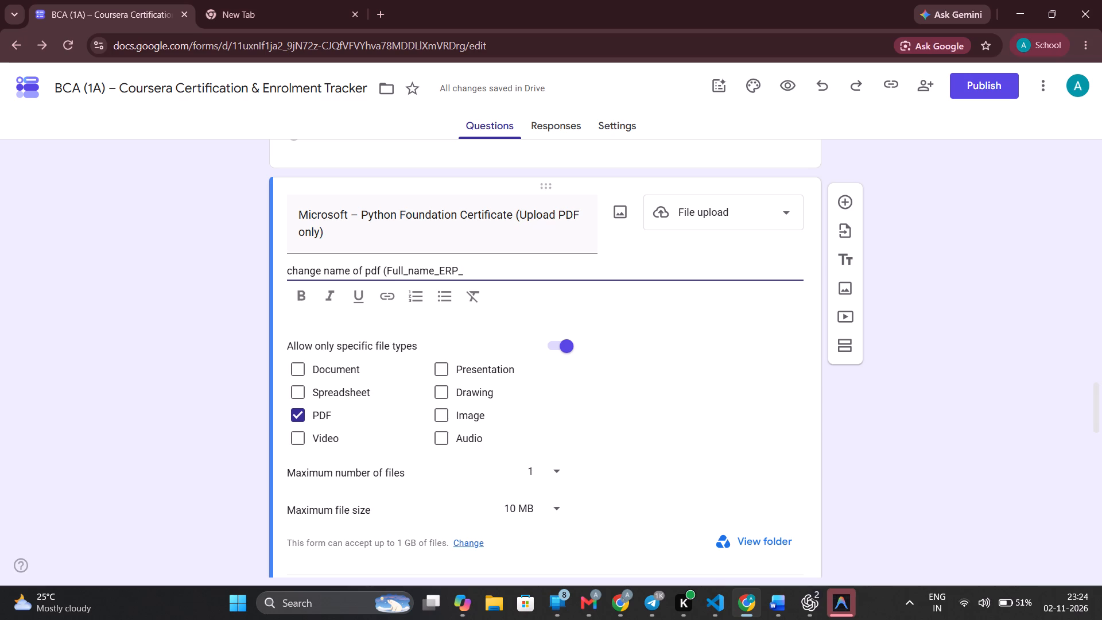
key("c")
key("BackSpace")
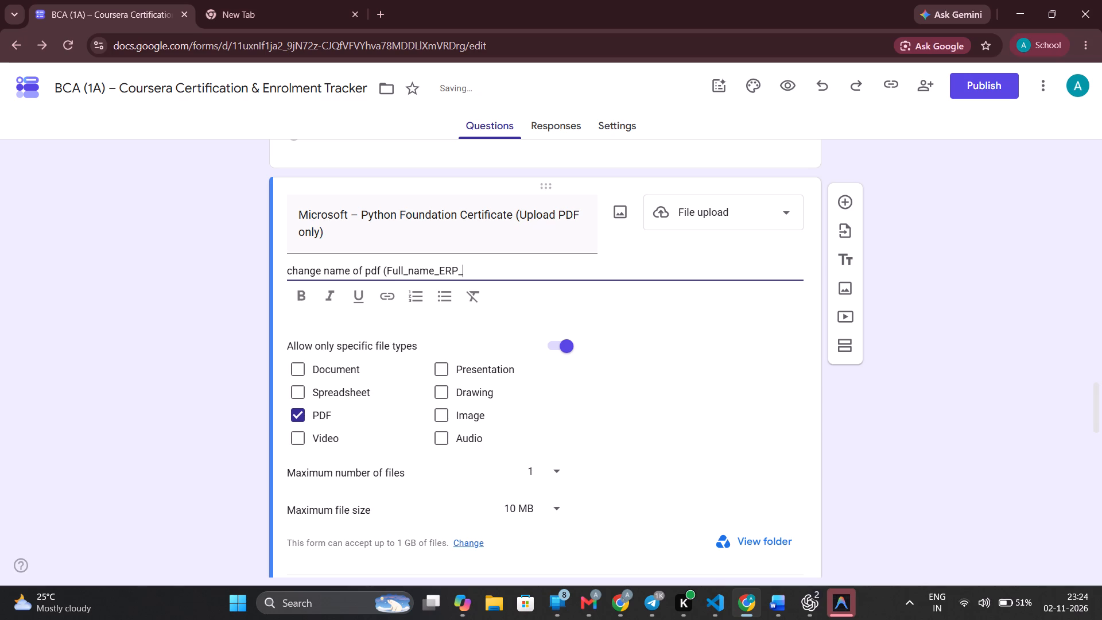
key("shift+underscore")
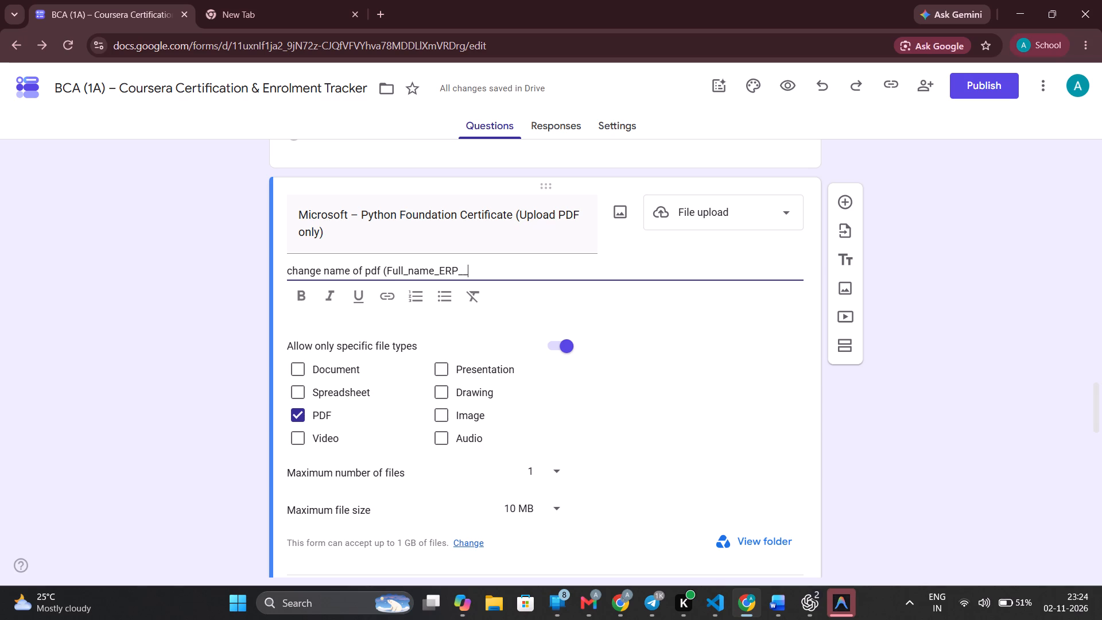
key("BackSpace")
type("Certificate")
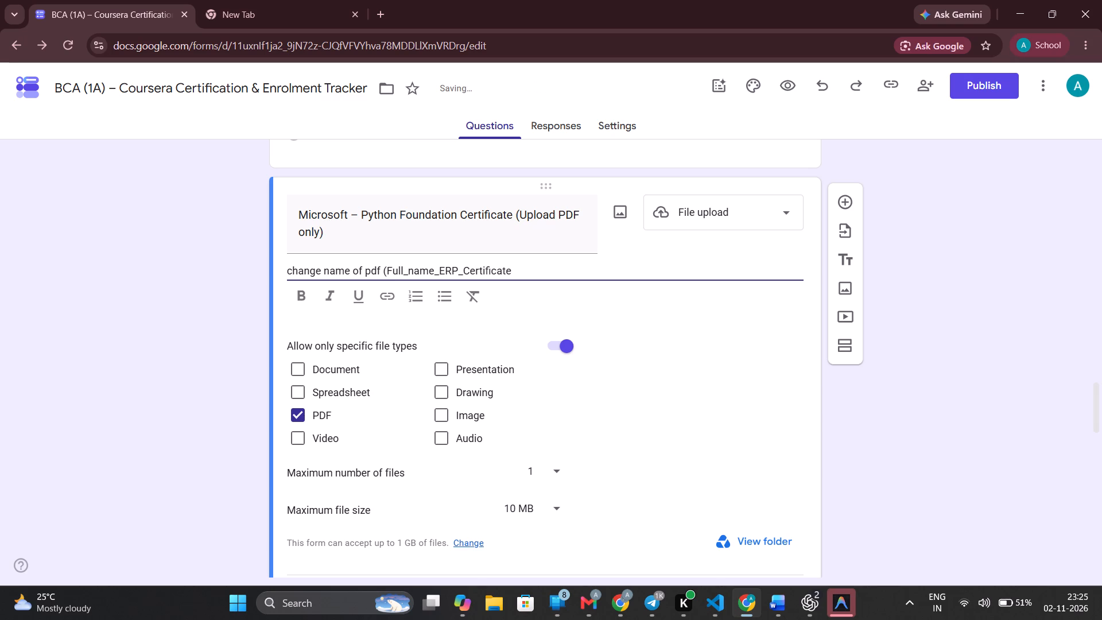
key("shift+underscore")
type("name")
Capitalise both occurrences of "name" in the description's file-naming pattern so it reads "Full_Name_ERP_Certificate_Name".
left_click(523, 269)
key("BackSpace")
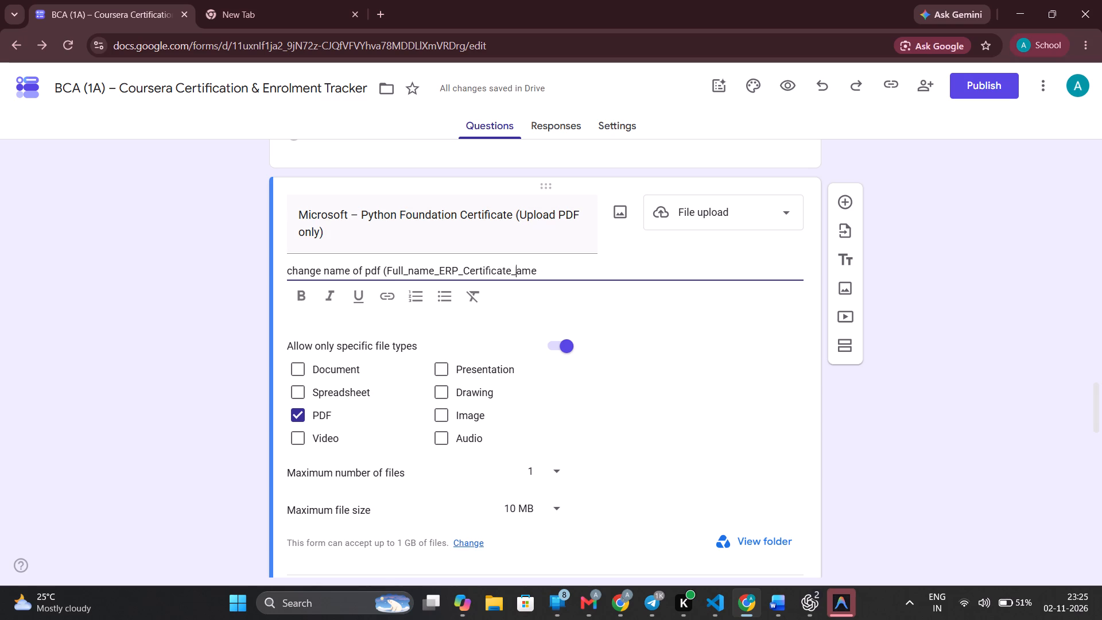
key("shift+n")
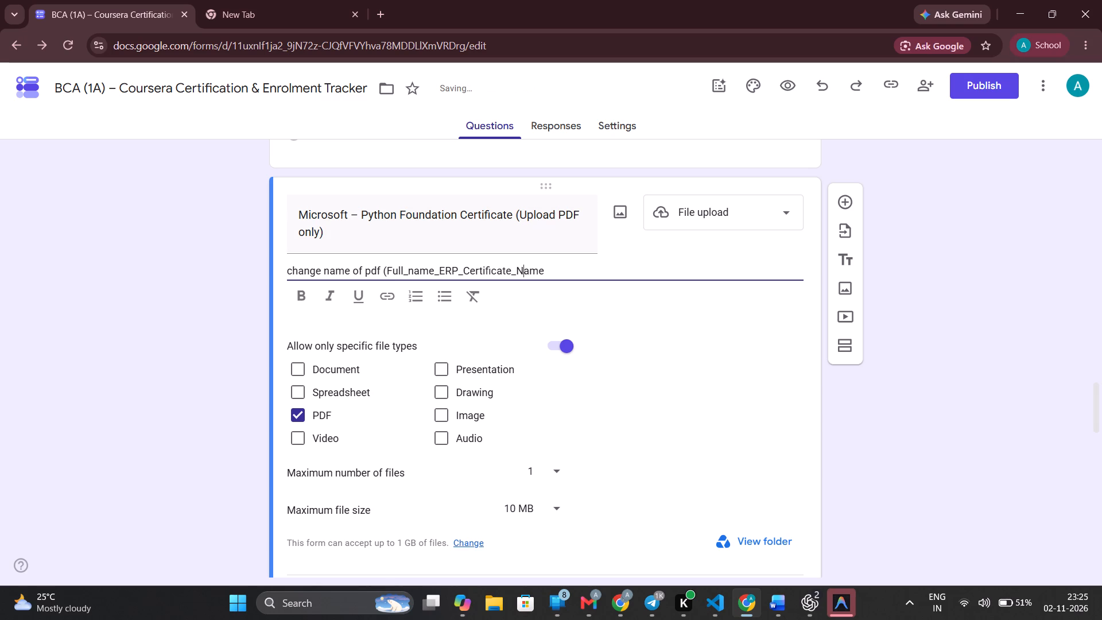
left_click(415, 267)
key("BackSpace")
key("shift+n")
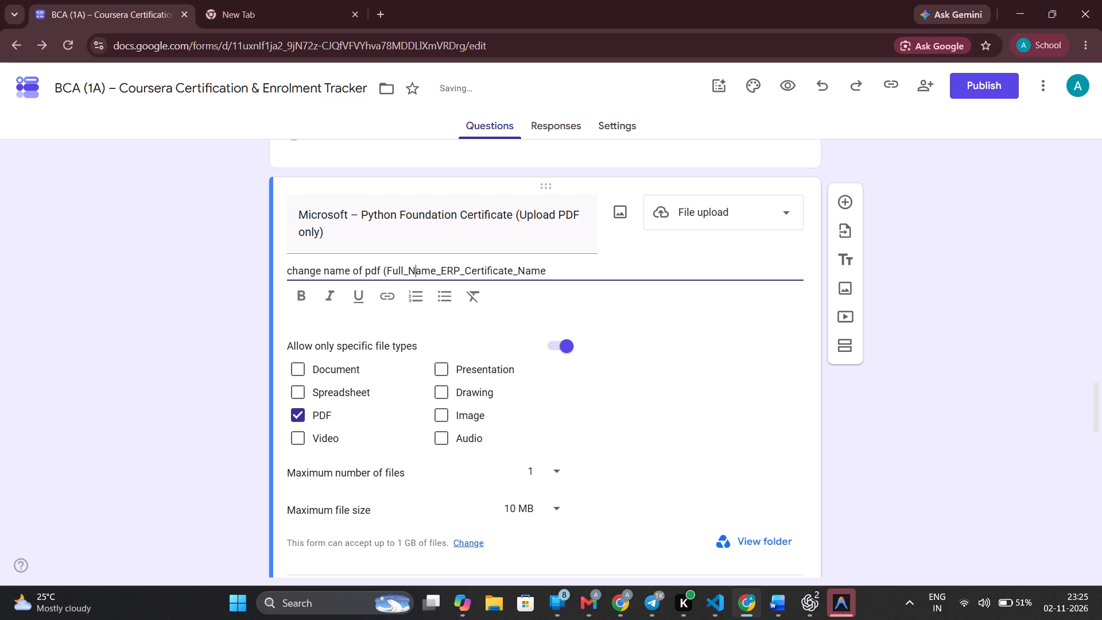
Capitalise the opening words of the description so they read "Change Name of PDF".
left_click(294, 265)
key("BackSpace")
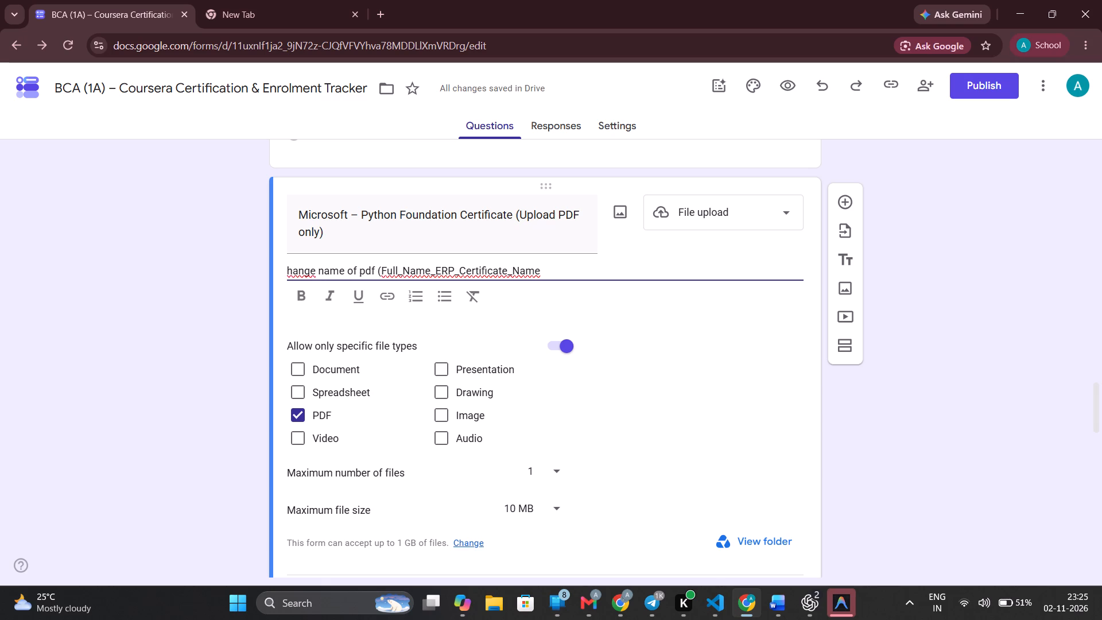
key("shift+c")
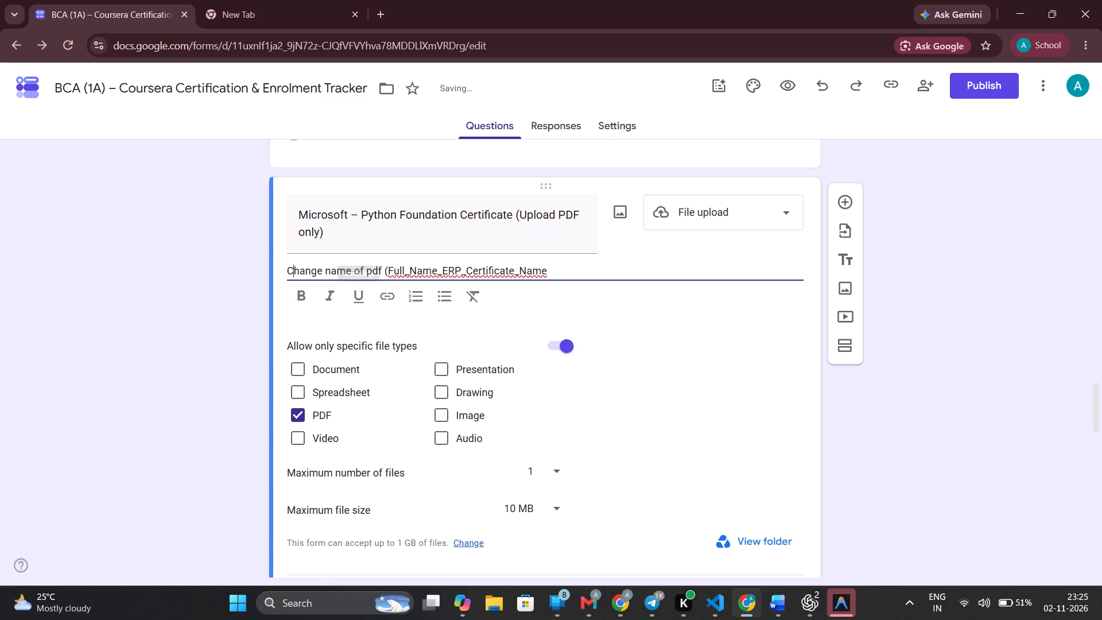
left_click(333, 269)
key("BackSpace")
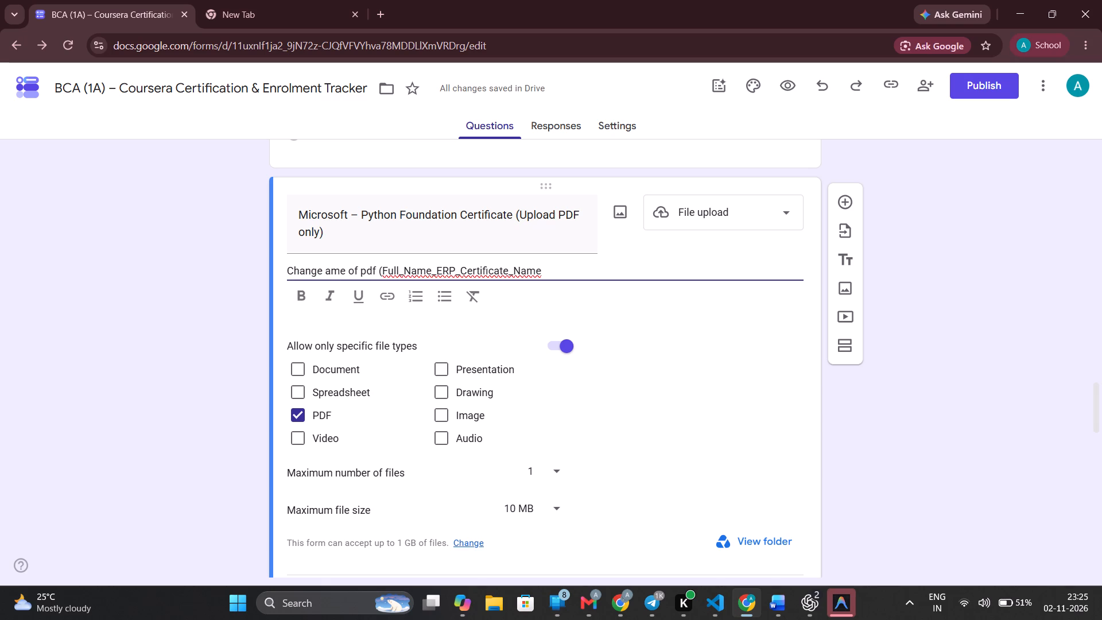
key("shift+n")
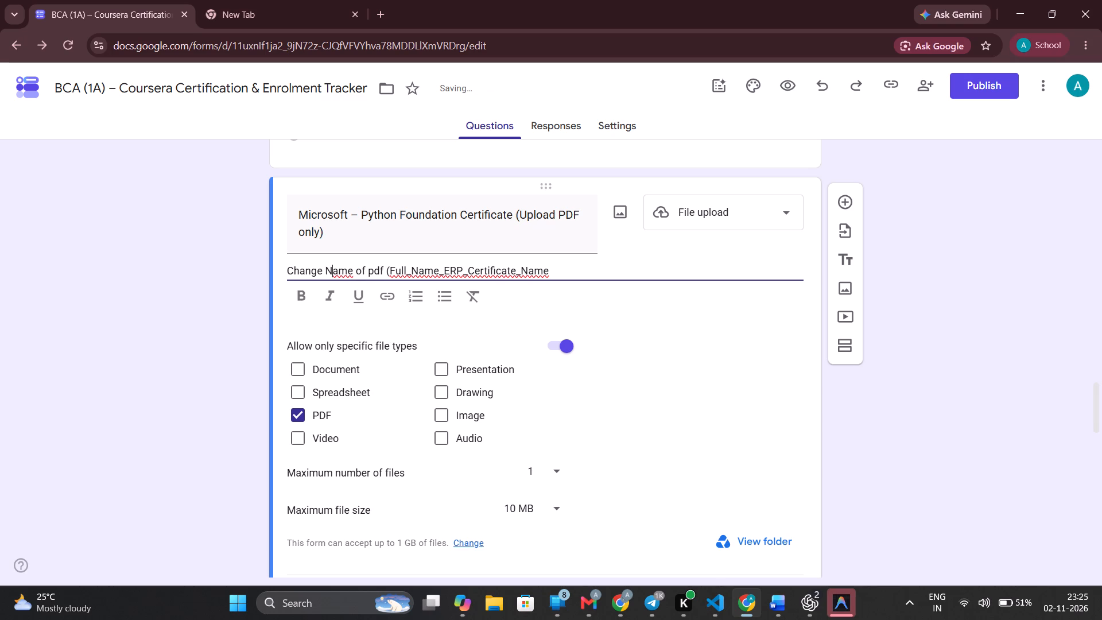
left_click_drag(373, 270, 380, 269)
left_click(382, 269)
key("BackSpace")
key("BackSpace")
key("BackSpace")
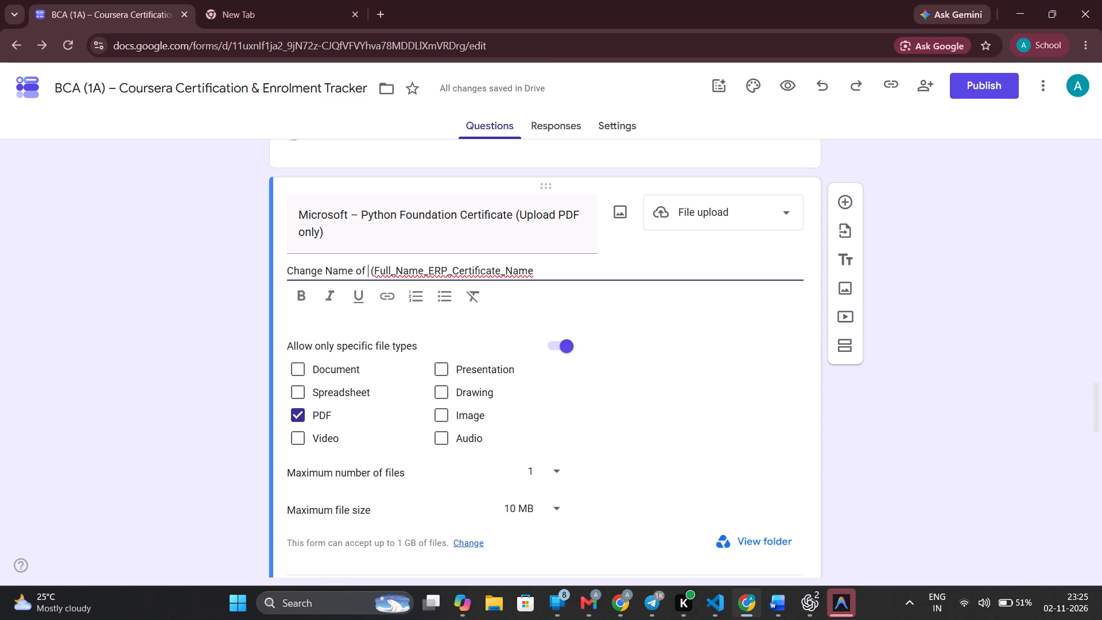
type("PDF")
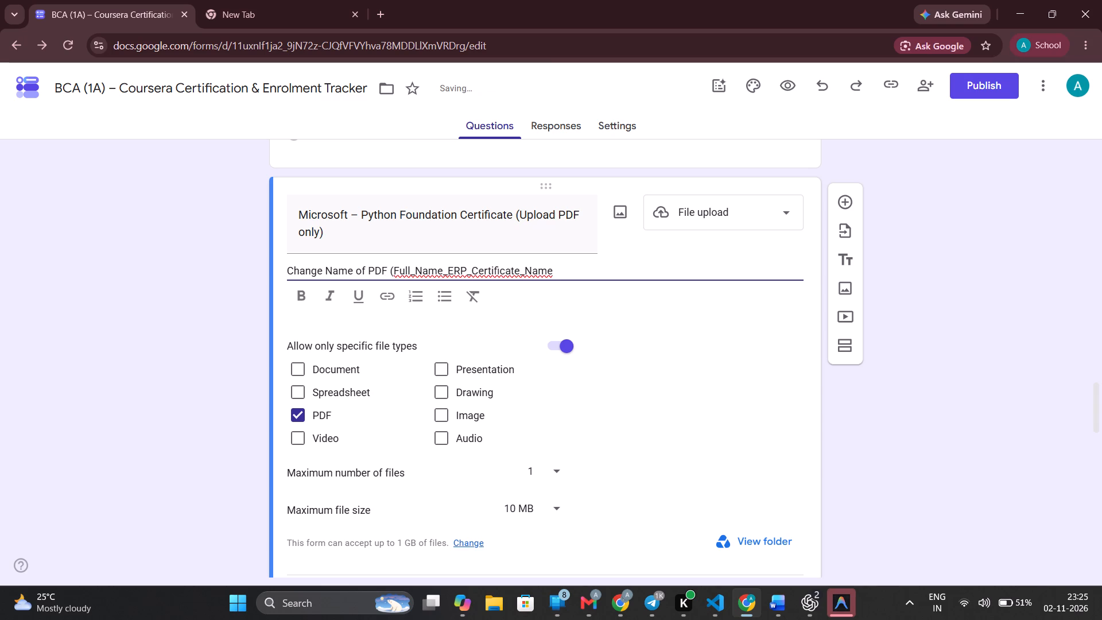
Close the bracket after "Certificate_Name" at the end of the description.
left_click(561, 269)
key("shift+parenright")
Make the "IBM – HTML, CSS & JavaScript: Enrolment Status" question required.
scroll(455, 338, "down", 2)
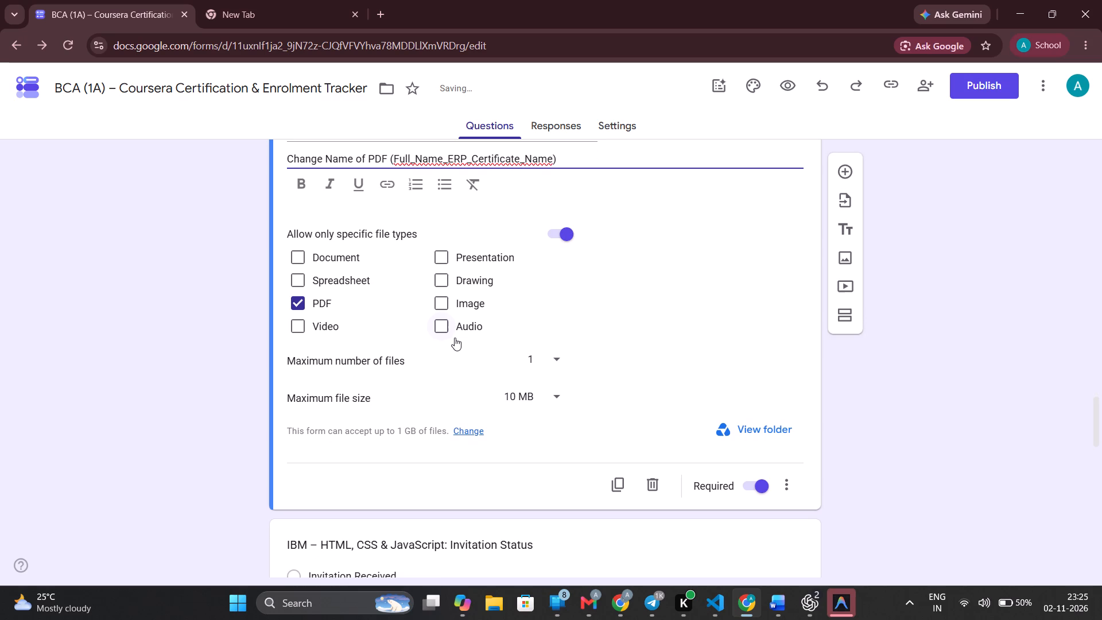
scroll(455, 338, "down", 1)
scroll(588, 424, "down", 1)
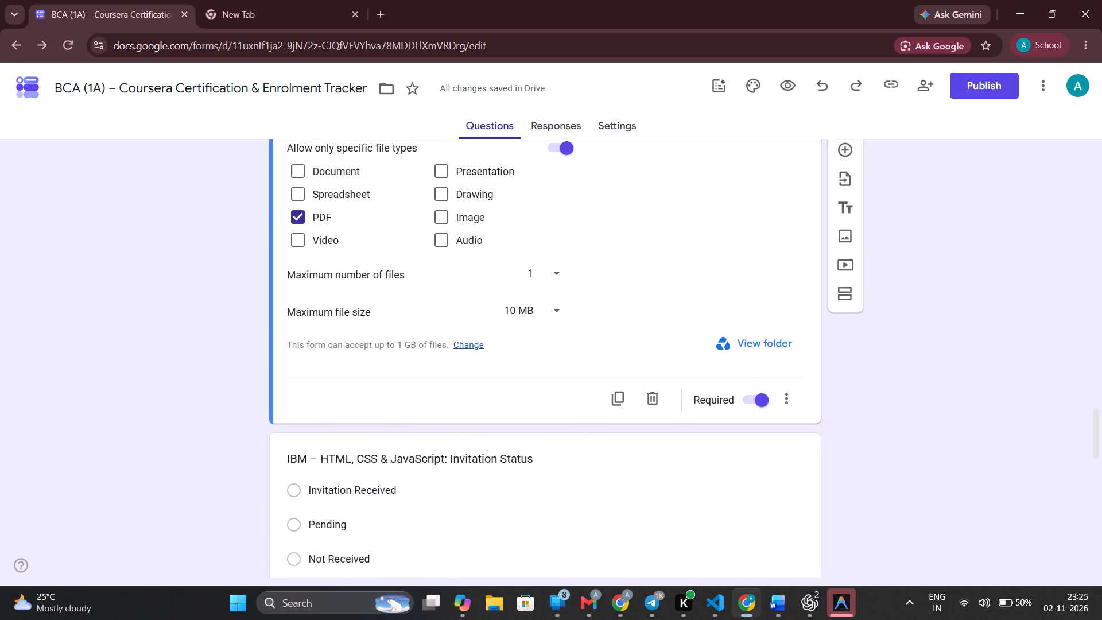
scroll(588, 424, "down", 1)
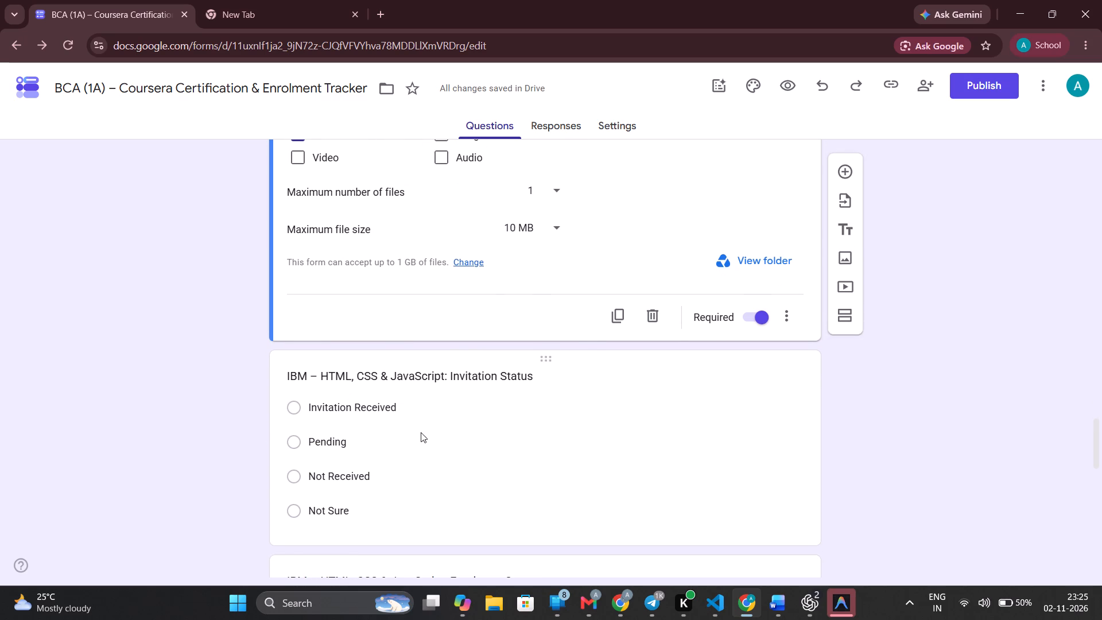
scroll(421, 432, "down", 1)
left_click(541, 439)
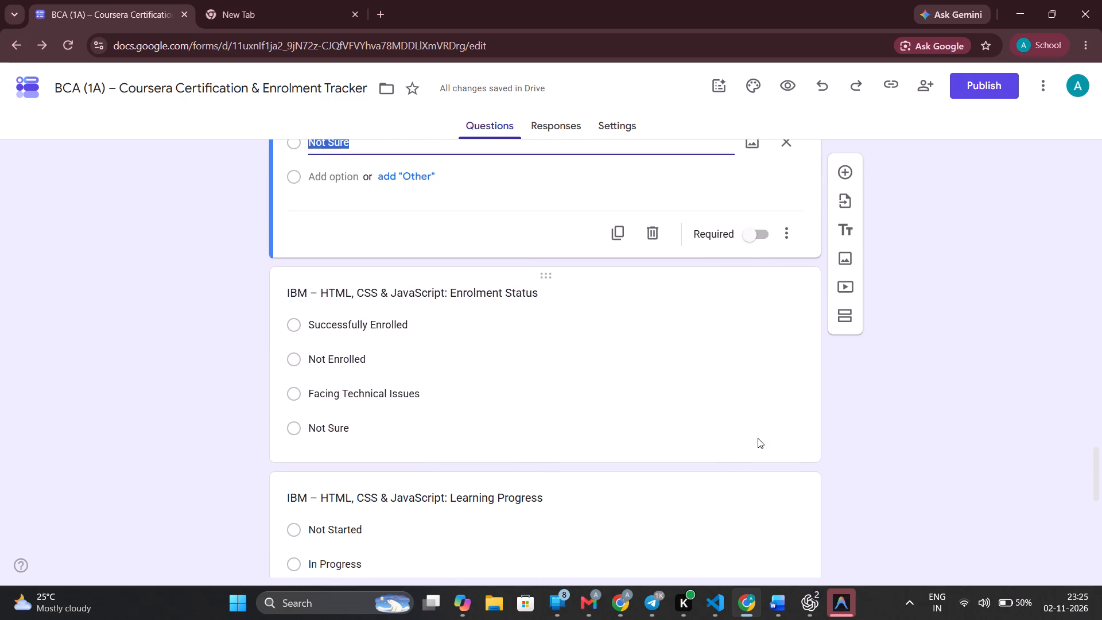
left_click(759, 427)
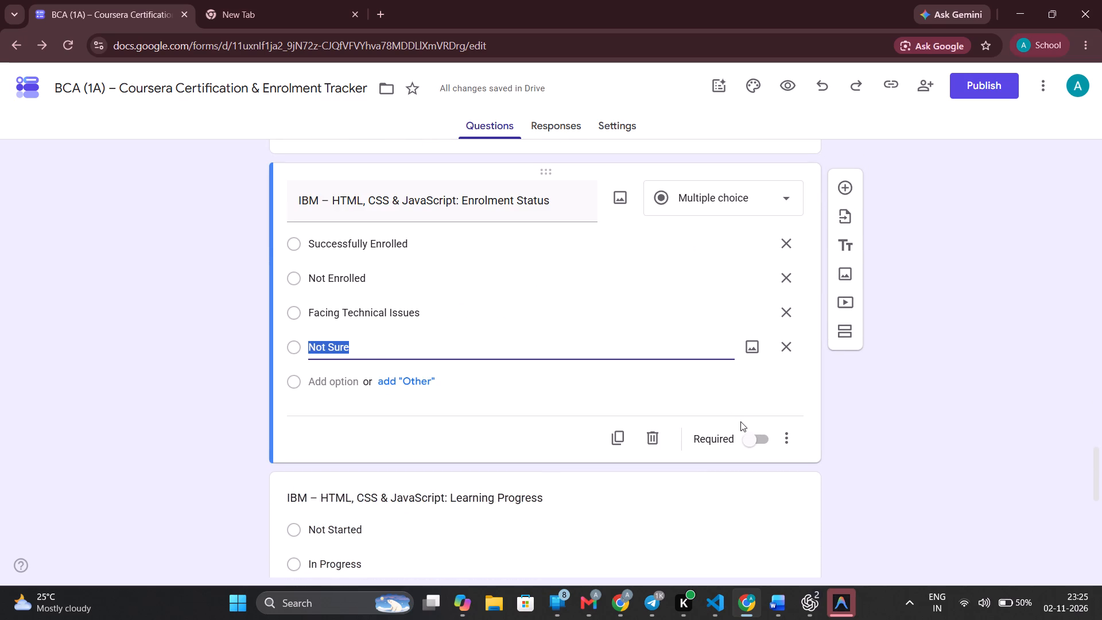
left_click(751, 437)
Make the "IBM – HTML, CSS & JavaScript: Invitation Status" question required.
scroll(727, 282, "up", 2)
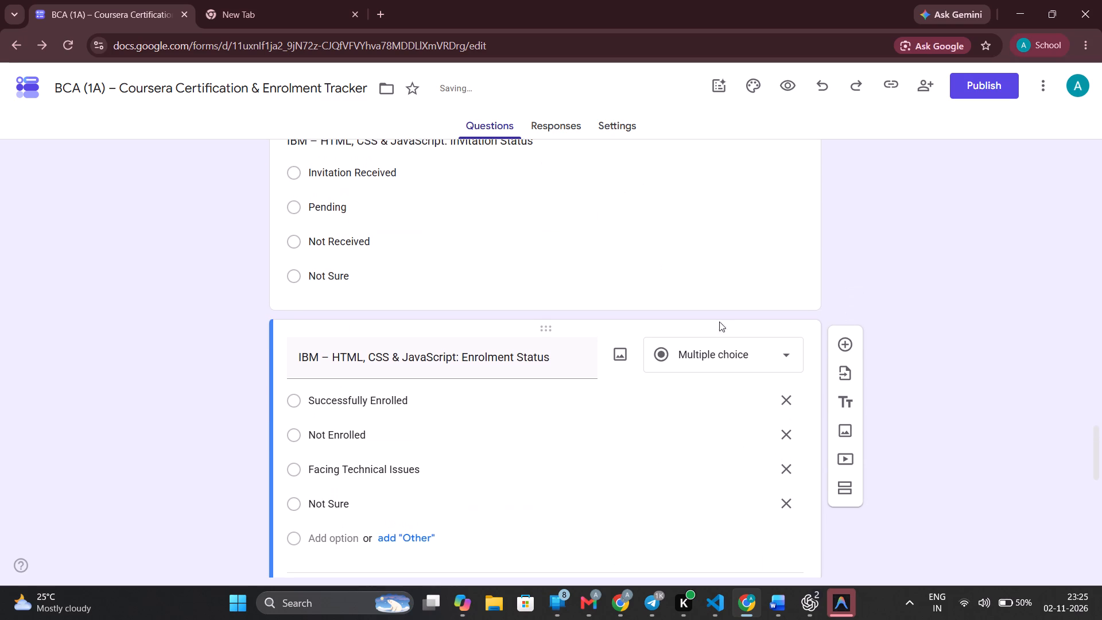
scroll(711, 416, "up", 1)
left_click(714, 364)
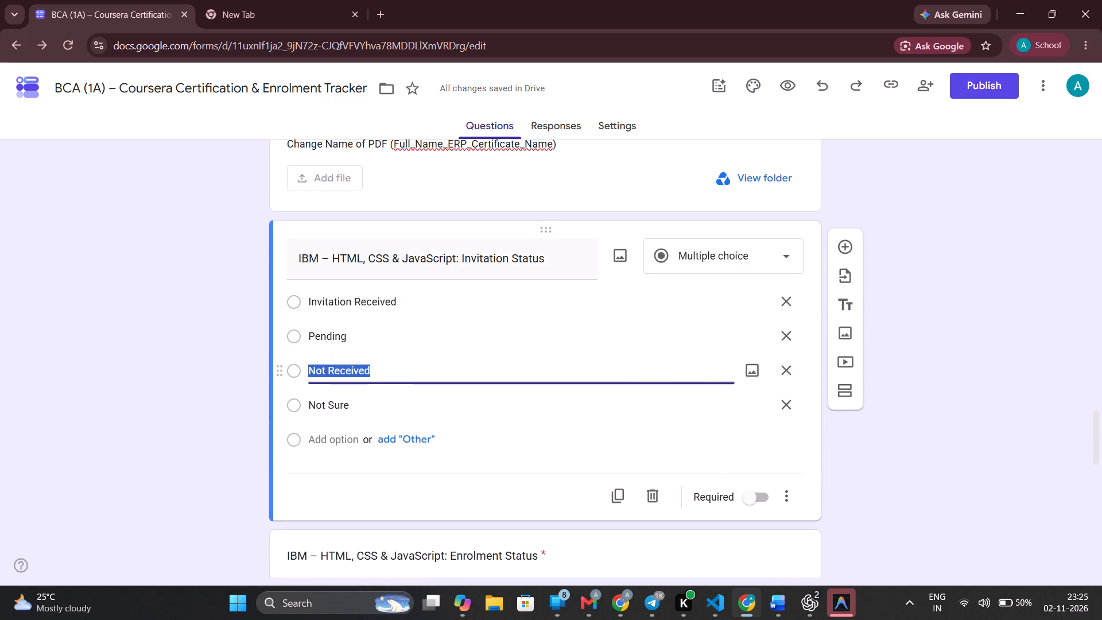
left_click(762, 498)
Make the "IBM – HTML, CSS & JavaScript: Certificate Status" question required.
scroll(713, 358, "up", 1)
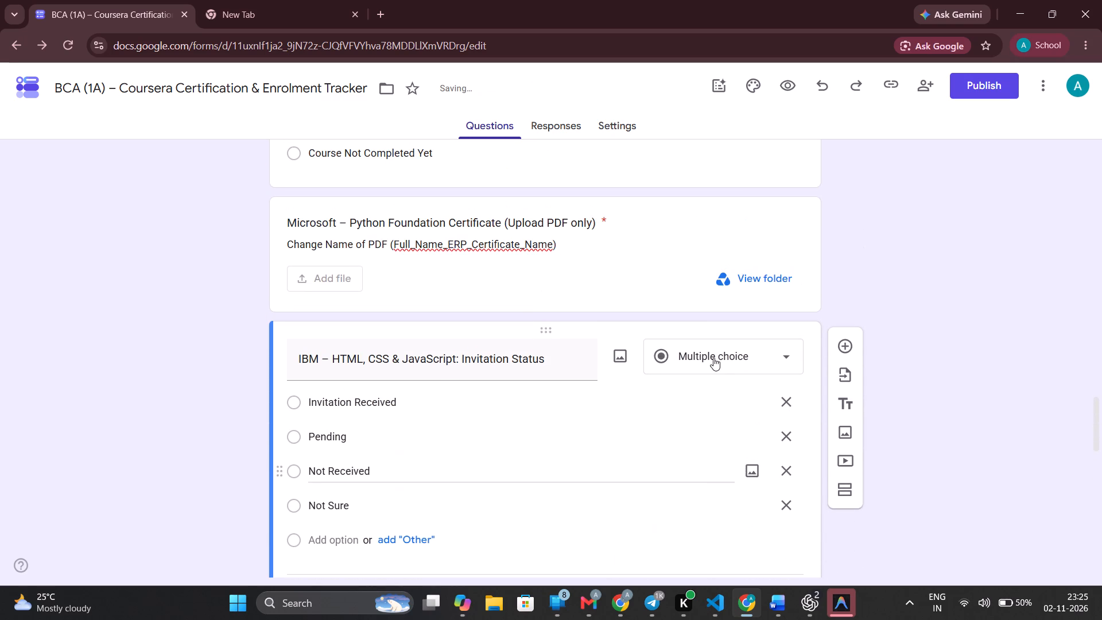
scroll(686, 379, "down", 3)
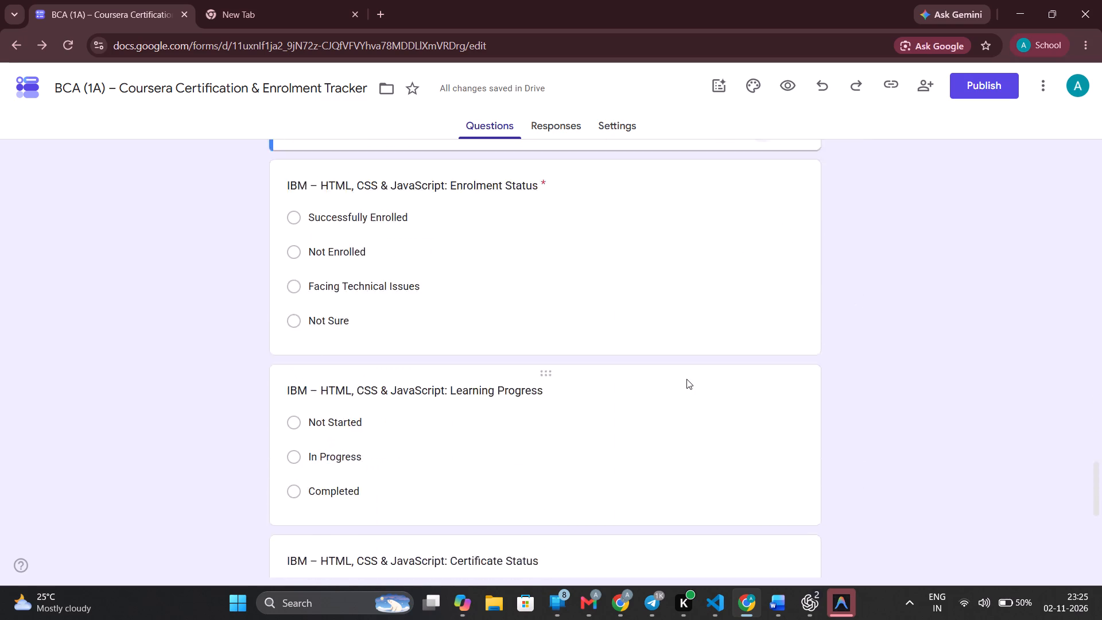
scroll(686, 379, "down", 4)
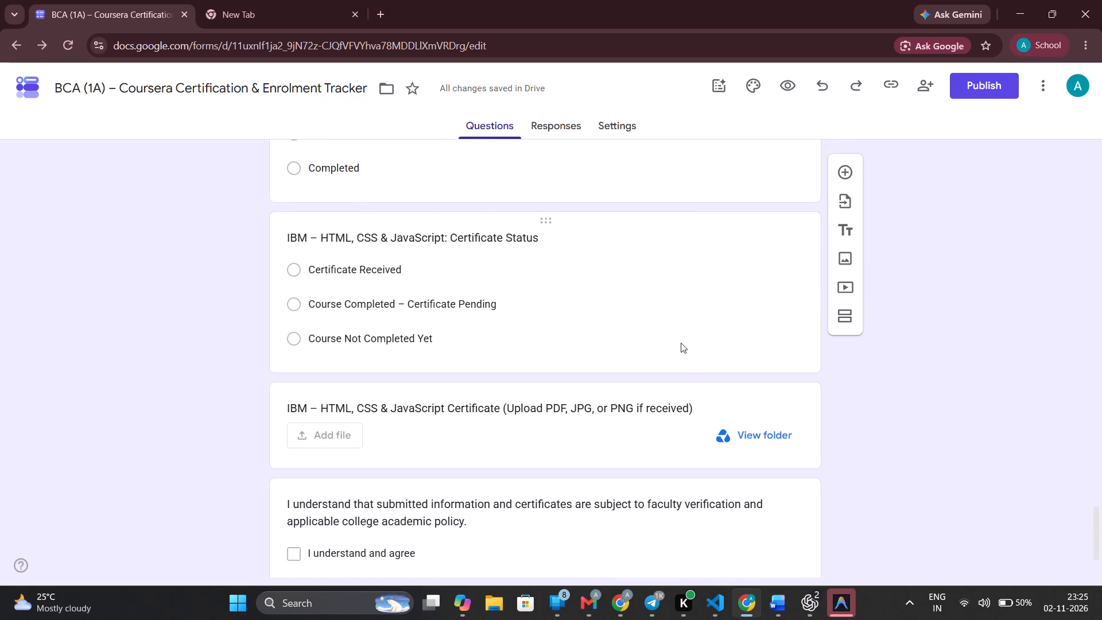
left_click(681, 343)
left_click(759, 348)
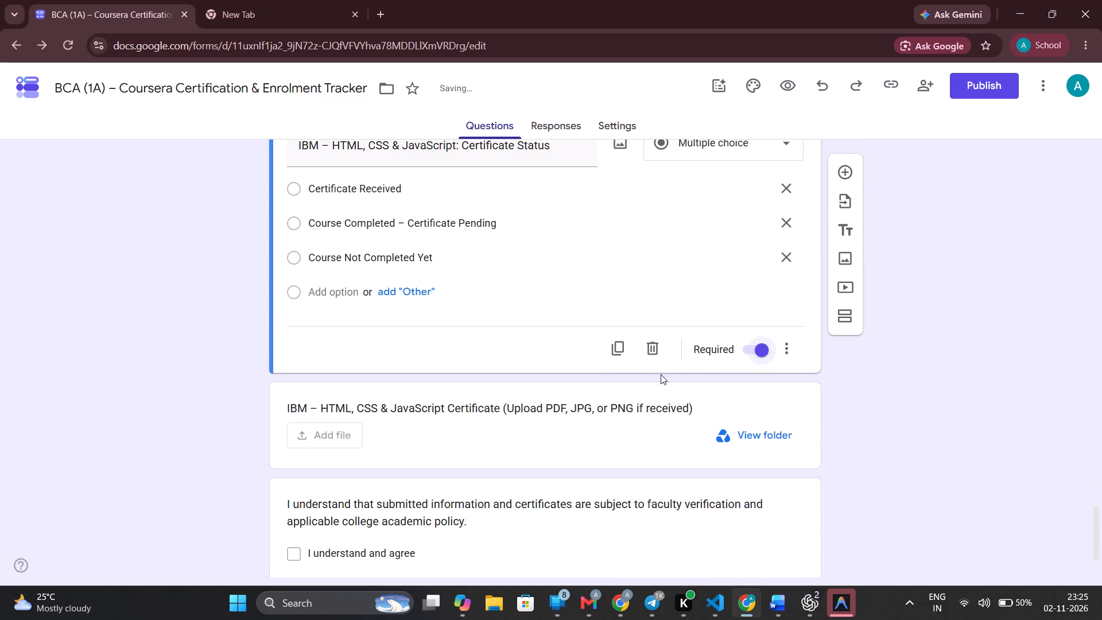
Copy the file-naming pattern "Full_Name_ERP_Certificate_Name" from the description of the Microsoft – Python Foundation Certificate upload question.
scroll(647, 370, "up", 6)
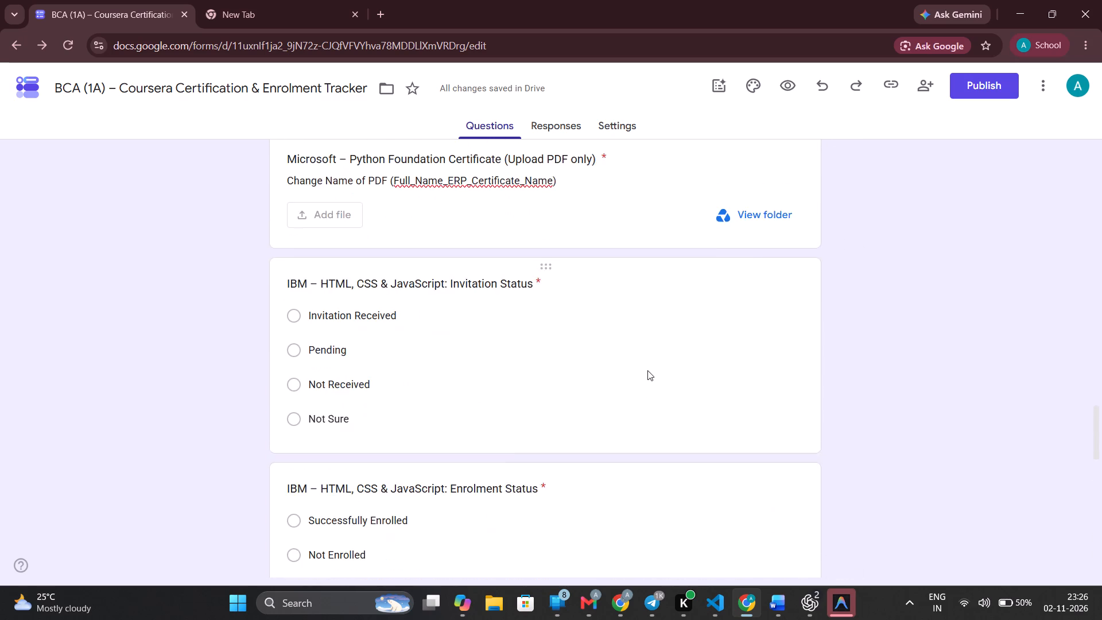
scroll(647, 370, "up", 2)
left_click(641, 392)
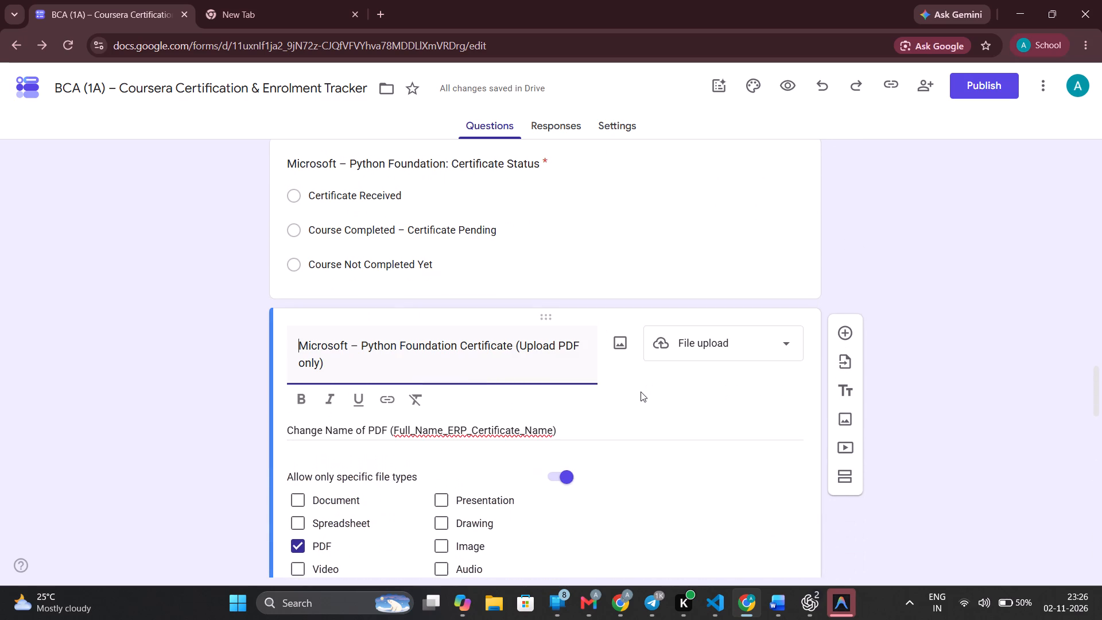
left_click_drag(393, 427, 402, 429)
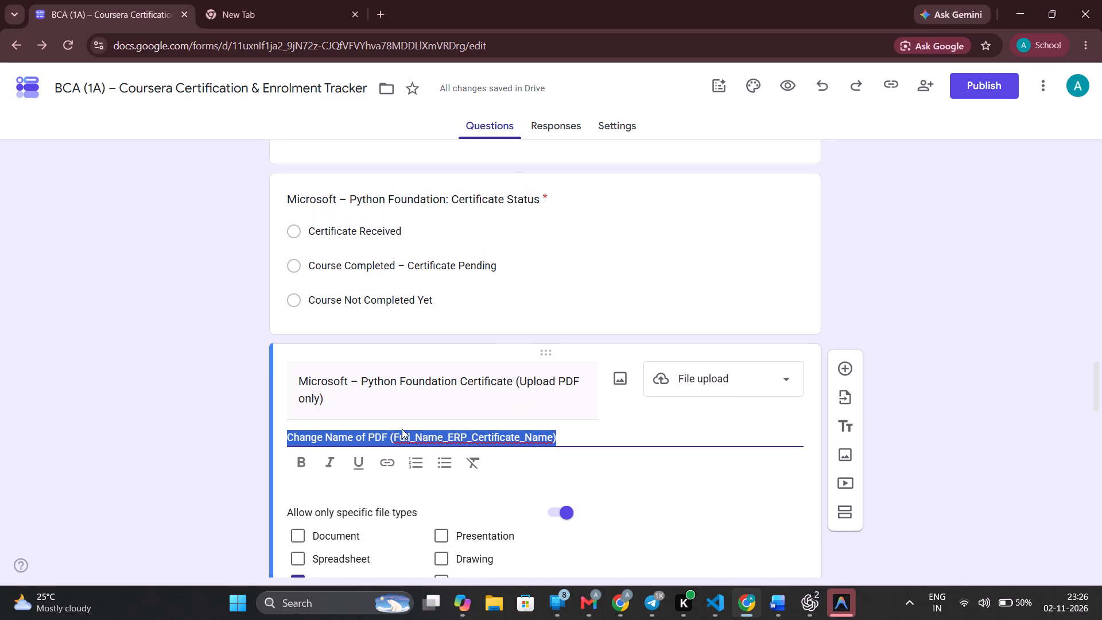
left_click_drag(402, 429, 403, 431)
left_click(415, 436)
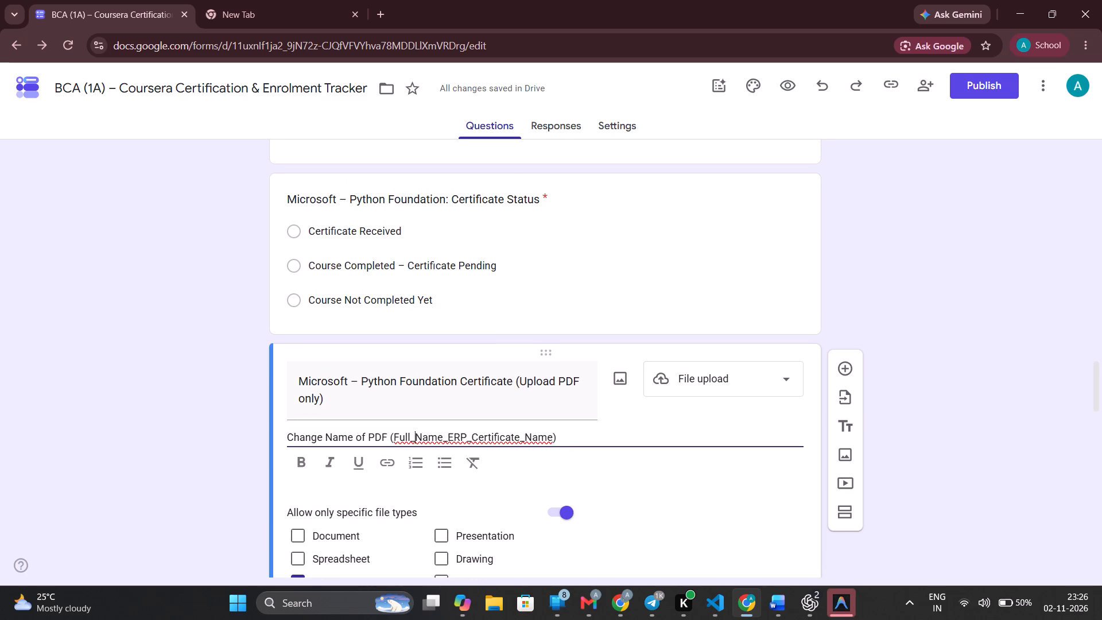
left_click(397, 435)
left_click_drag(394, 434, 520, 420)
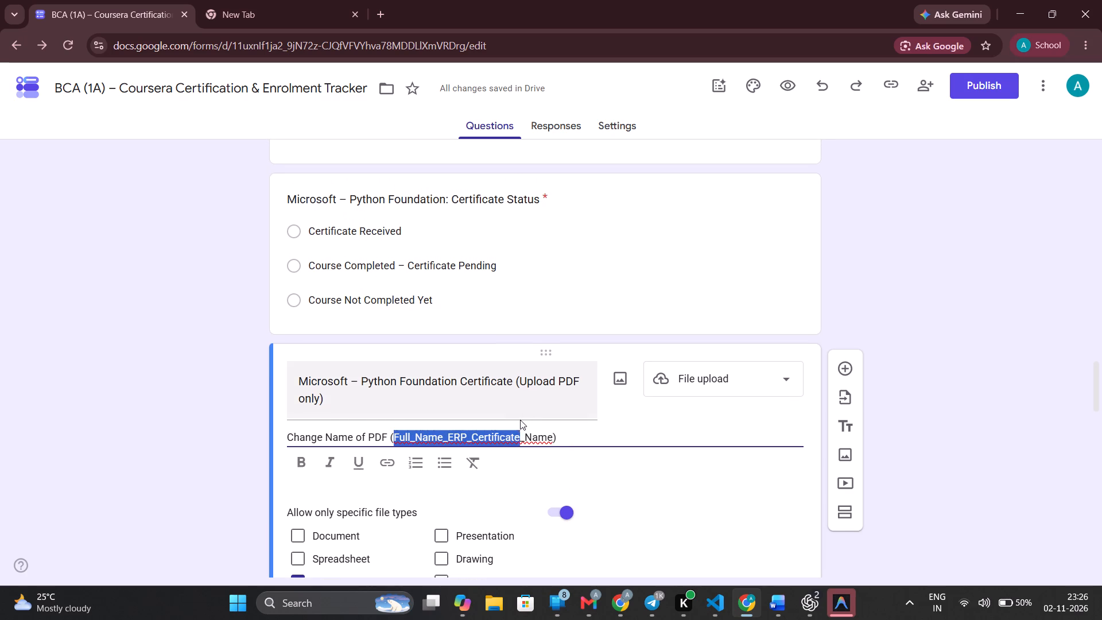
left_click_drag(520, 420, 550, 423)
key("ctrl+c")
Make the IBM – HTML, CSS & JavaScript Certificate upload question required.
scroll(655, 473, "down", 2)
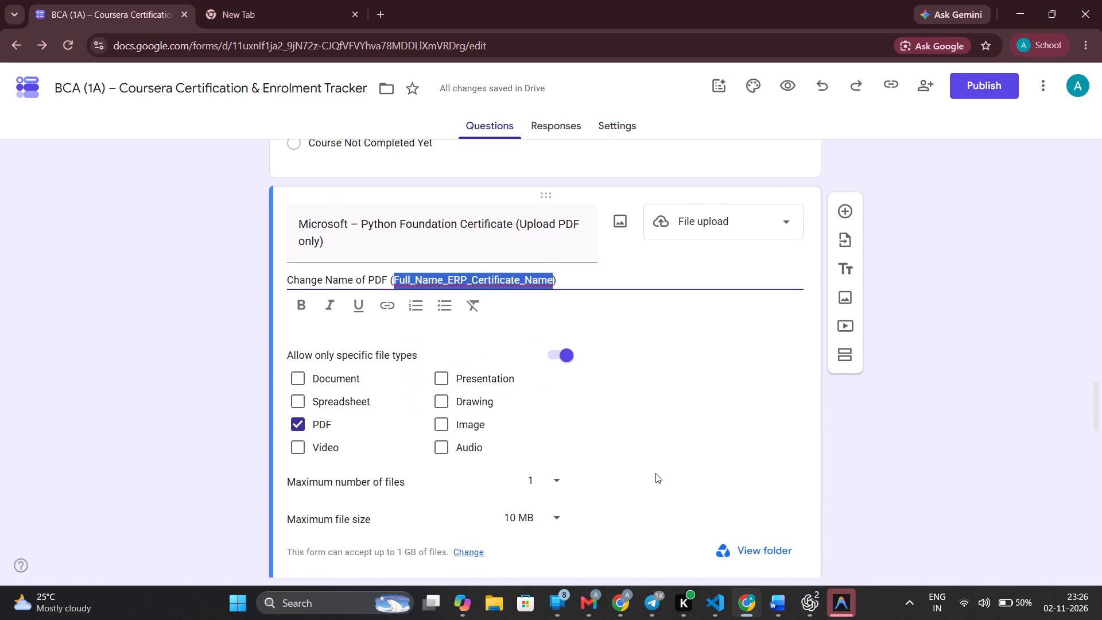
scroll(655, 473, "down", 1)
left_click(758, 502)
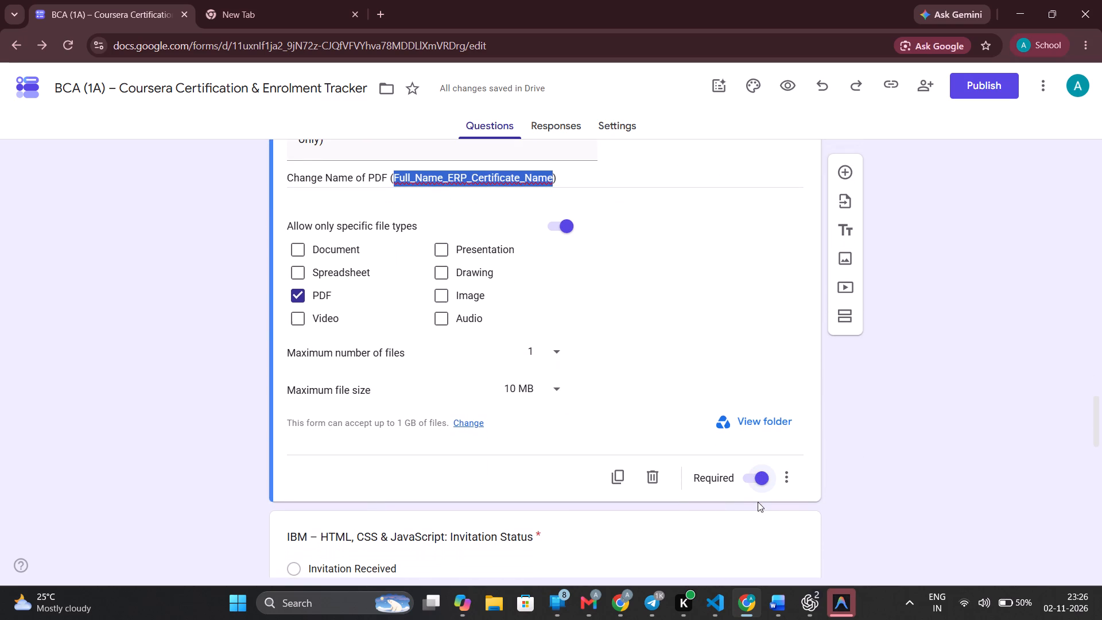
scroll(655, 503, "down", 3)
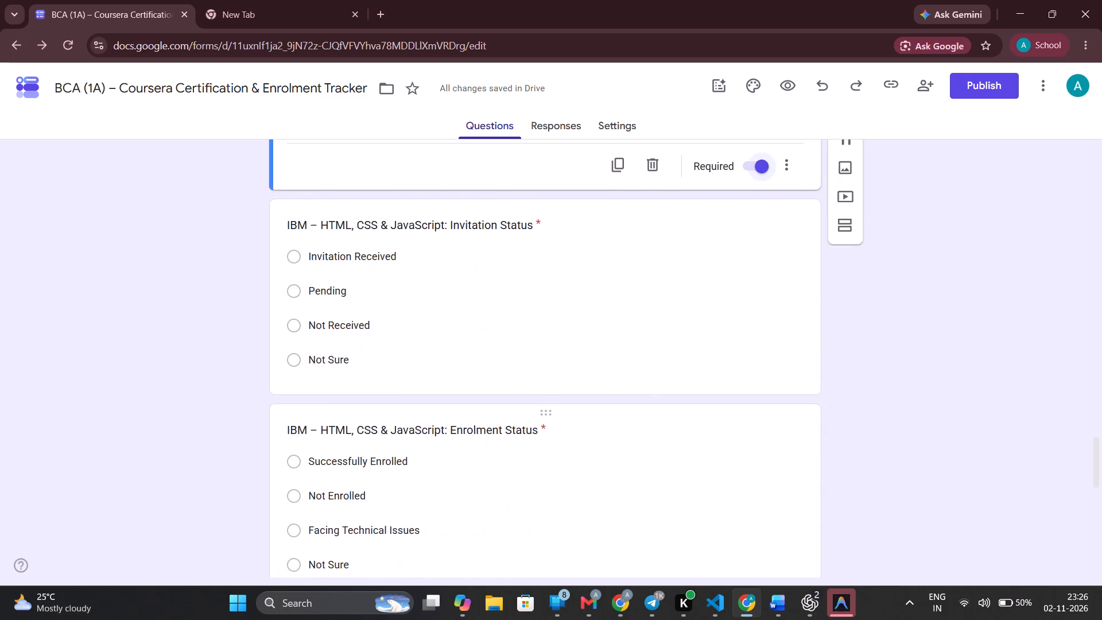
scroll(655, 503, "down", 5)
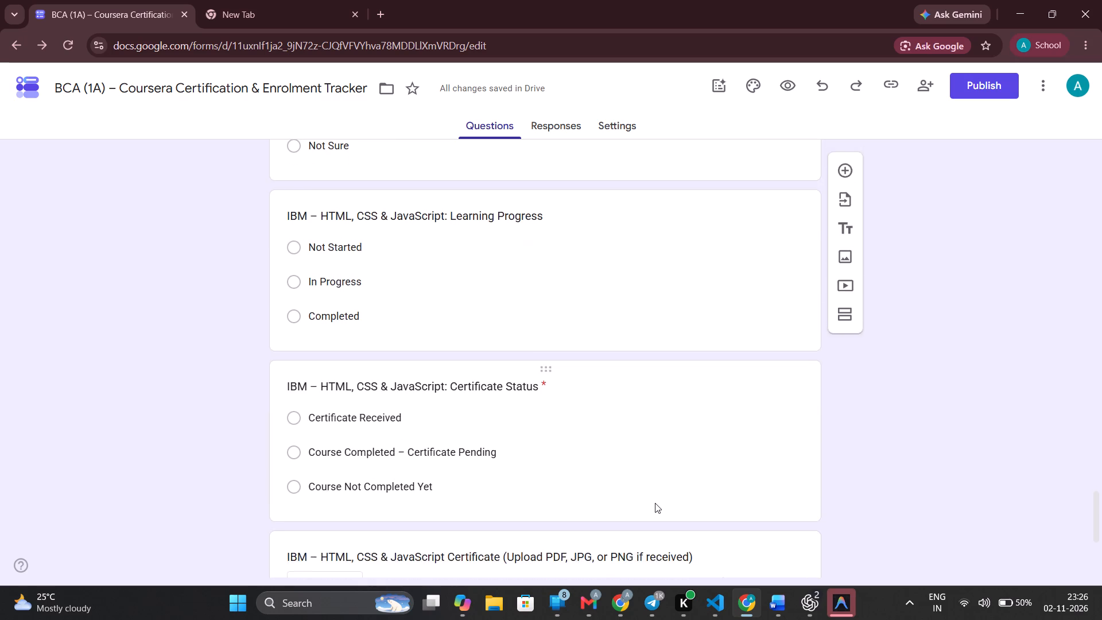
scroll(655, 503, "down", 2)
left_click(620, 469)
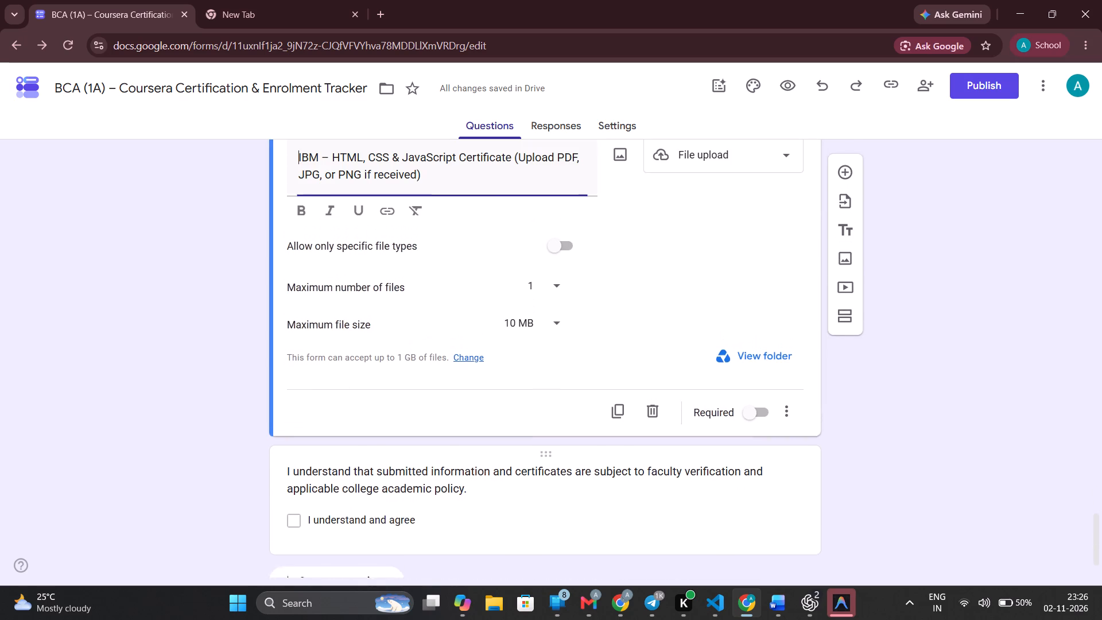
left_click(752, 423)
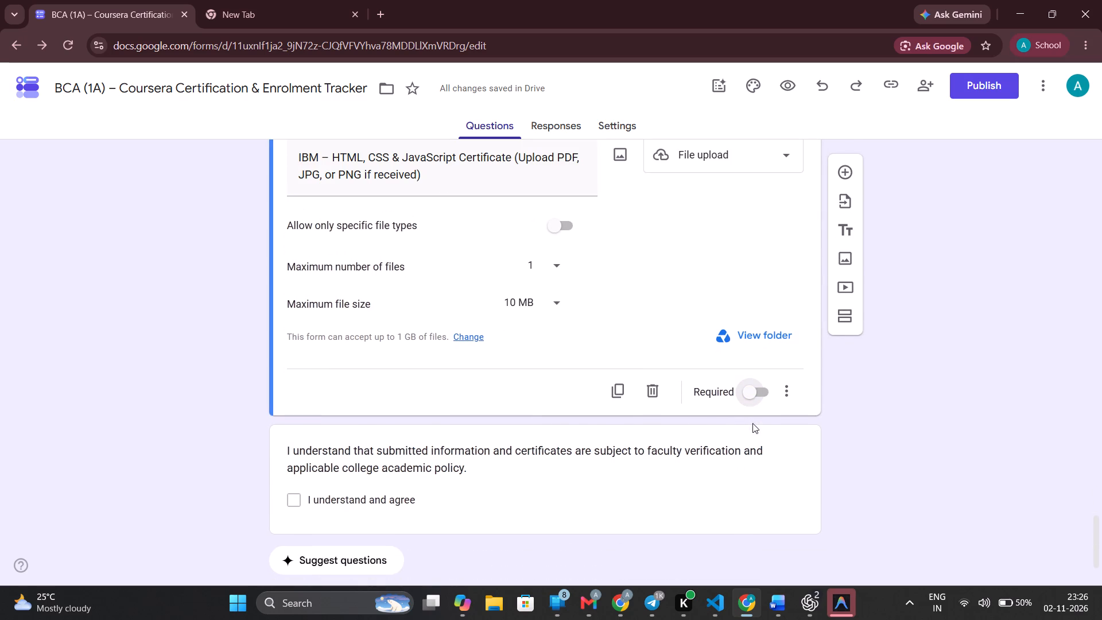
left_click(754, 397)
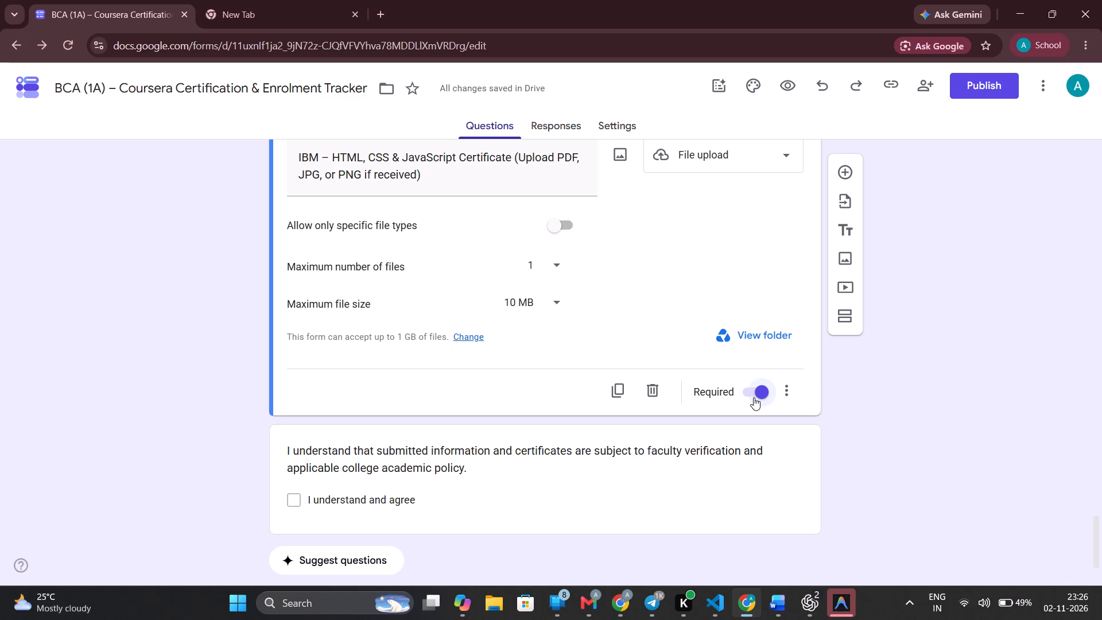
Restrict the IBM certificate upload question to specific file types, allowing only PDF.
left_click(565, 224)
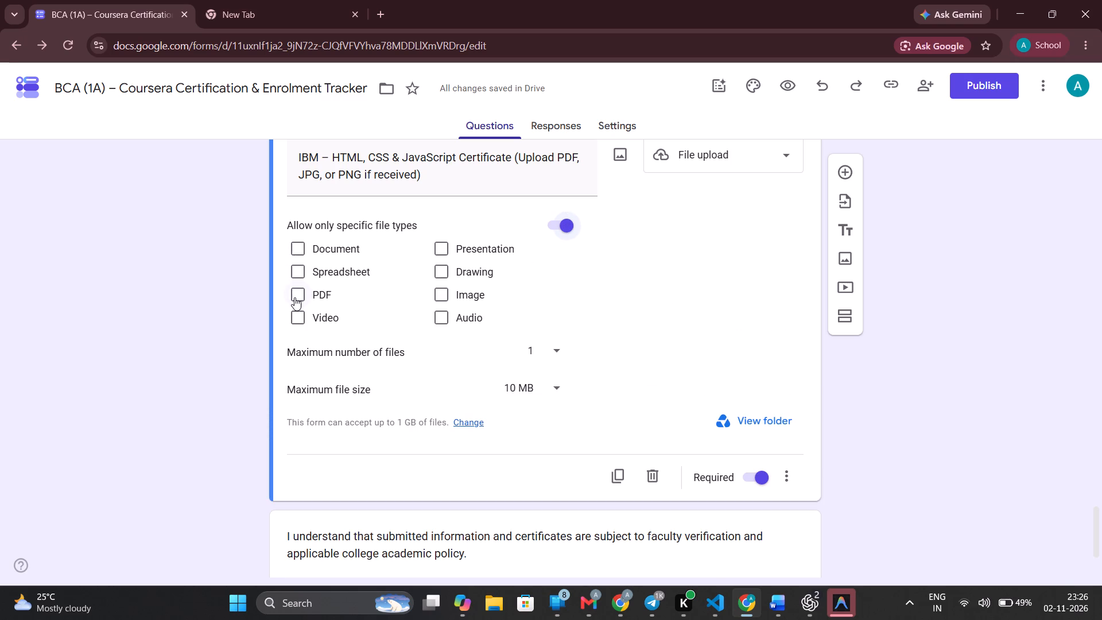
left_click(294, 297)
Change the bracketed note in the IBM certificate question's title to "(Upload PDF only)".
scroll(475, 252, "up", 2)
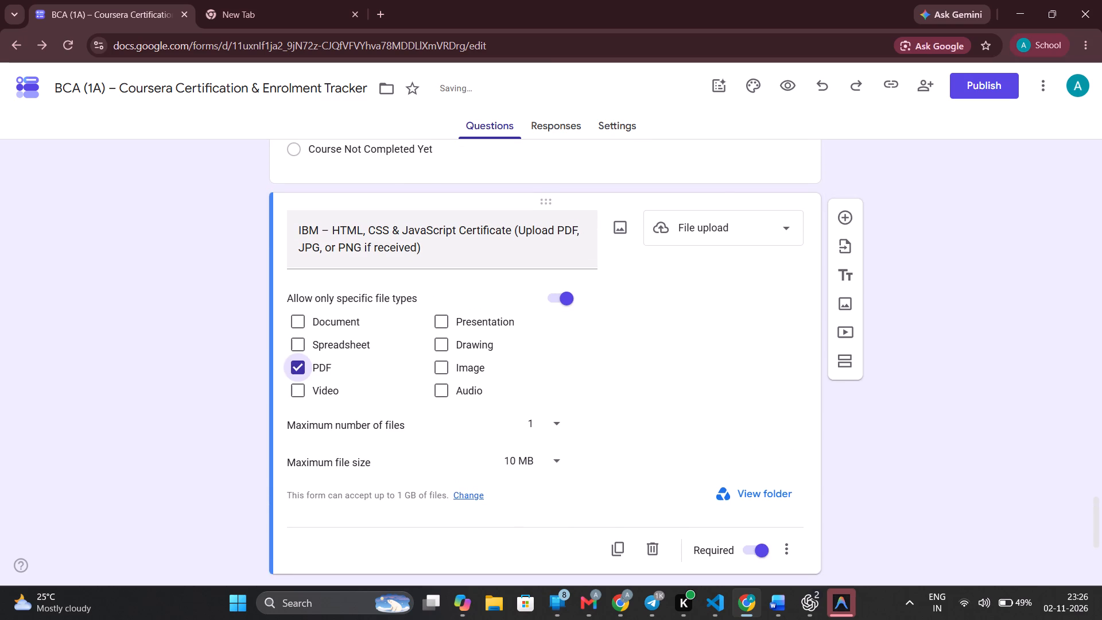
left_click(418, 247)
left_click(418, 247)
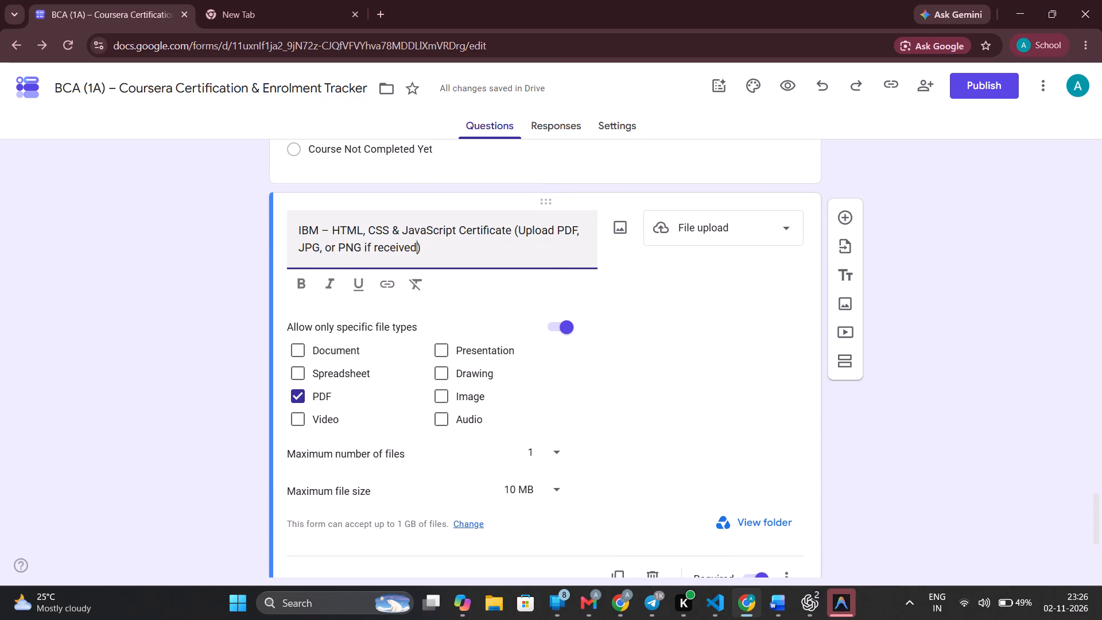
key("BackSpace")
key("BackSpace")
key("BackSpace")
key("BackSpace")
key("BackSpace")
key("BackSpace")
key("BackSpace")
key("BackSpace")
key("BackSpace")
key("BackSpace")
key("BackSpace")
key("BackSpace")
key("BackSpace")
key("BackSpace")
key("BackSpace")
key("BackSpace")
key("BackSpace")
key("BackSpace")
key("BackSpace")
key("BackSpace")
key("BackSpace")
key("BackSpace")
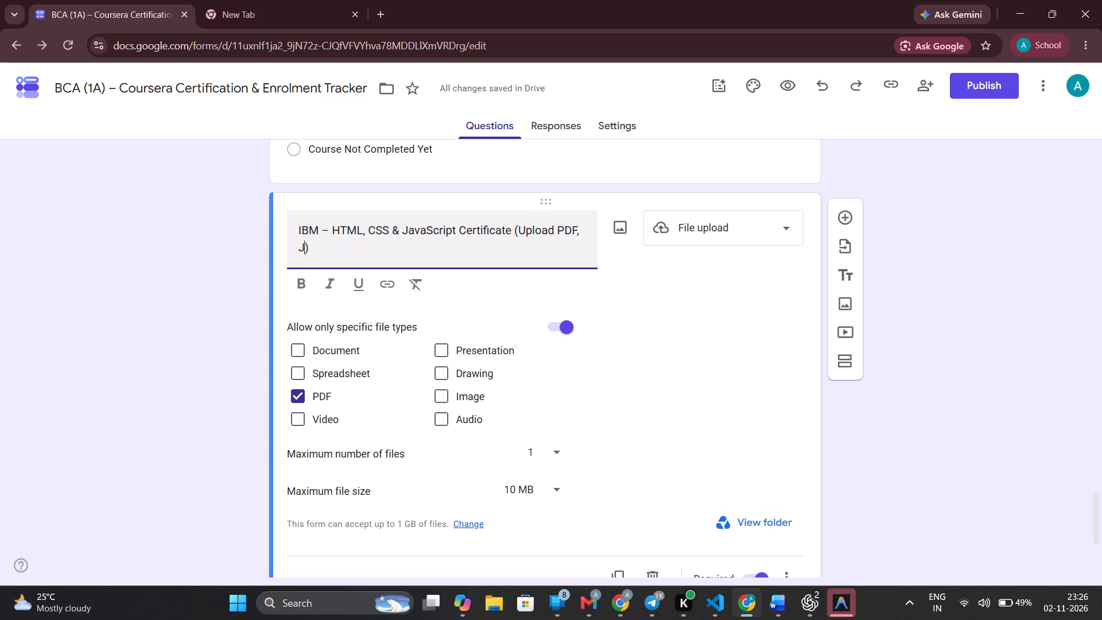
key("BackSpace")
key("BackSpace")
key("BackSpace")
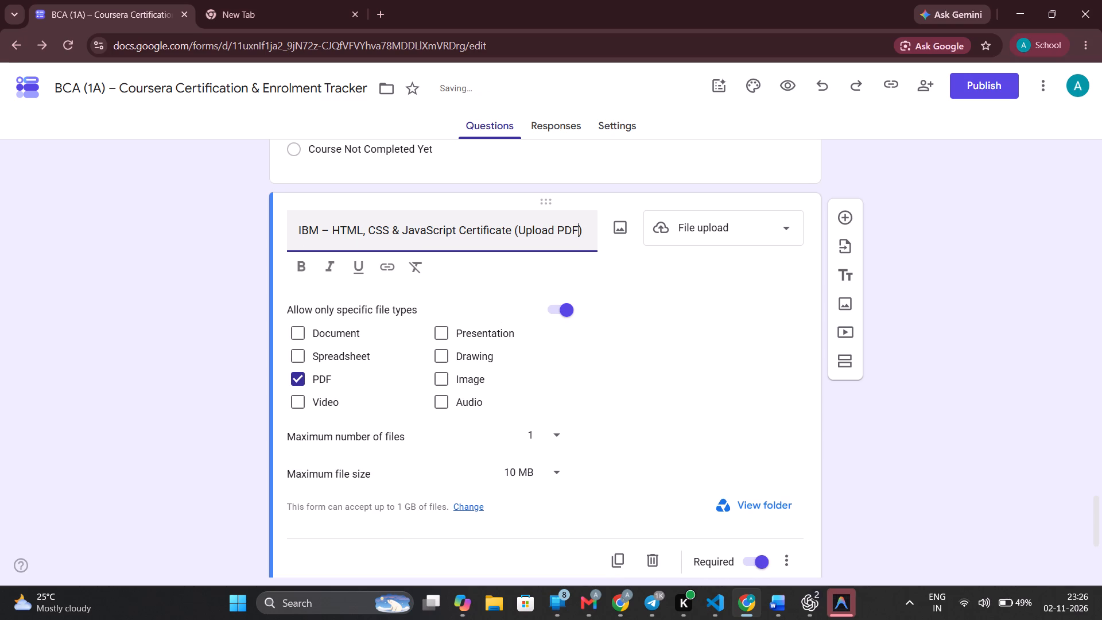
key("space")
type("only")
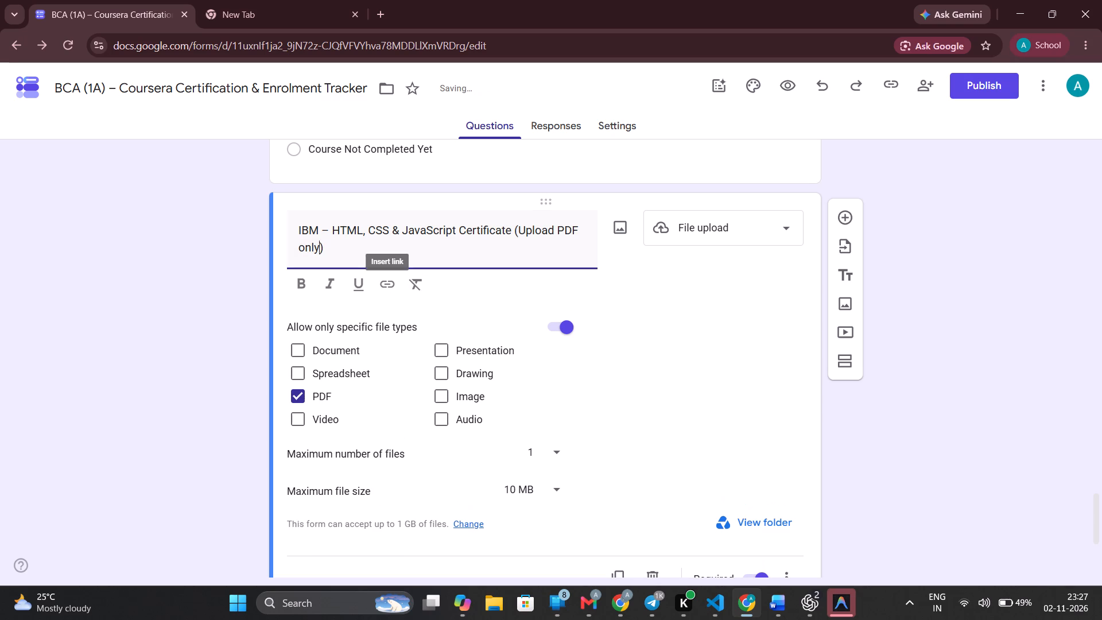
Show the description field on the IBM certificate upload question.
scroll(520, 323, "down", 1)
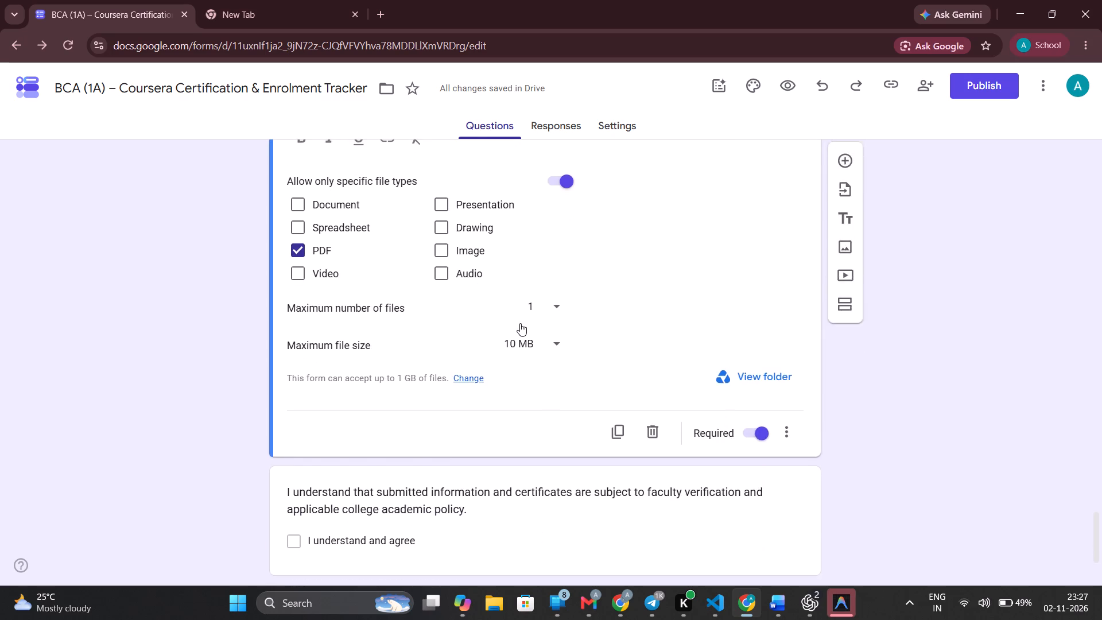
scroll(520, 323, "up", 1)
left_click(781, 478)
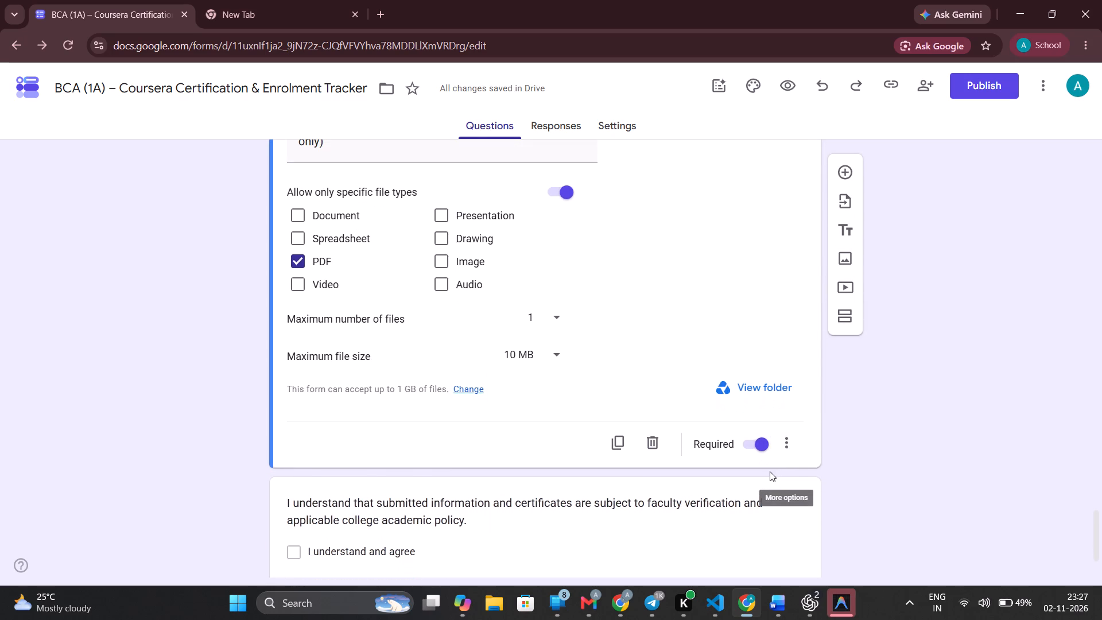
left_click(789, 448)
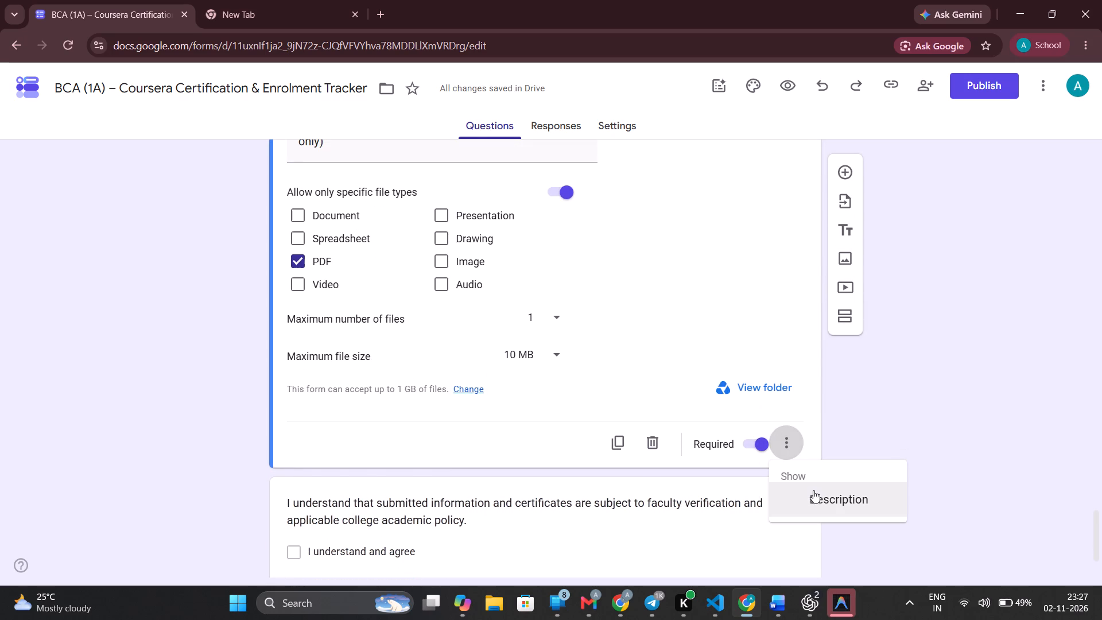
left_click(814, 491)
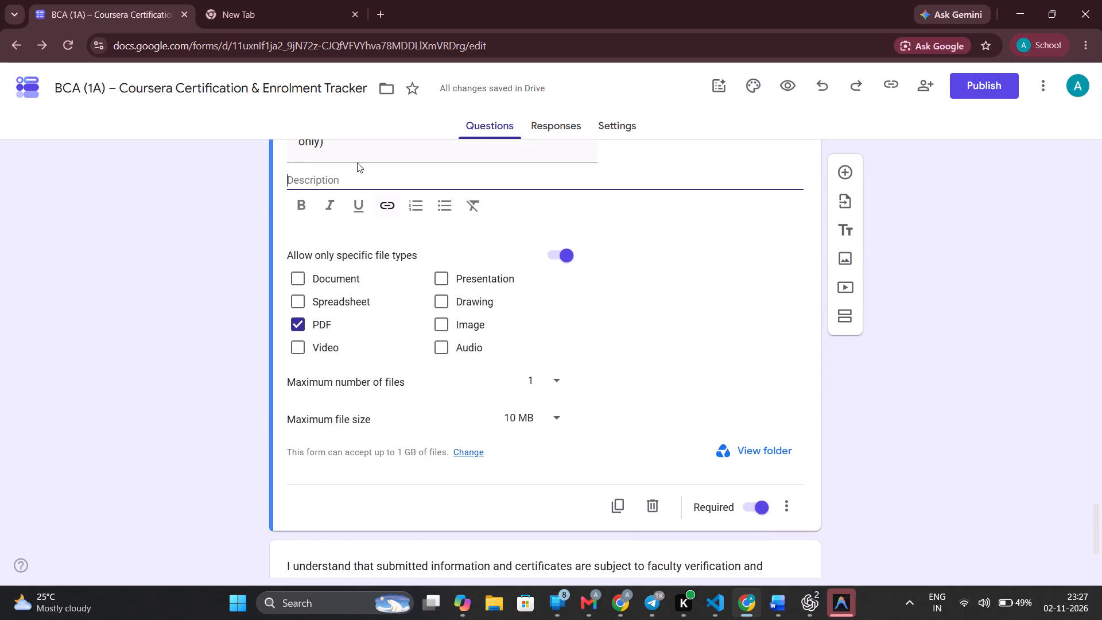
Enter Full_Name_ERP_Certificate_Name as the description of the IBM certificate upload question.
left_click(359, 168)
left_click(362, 173)
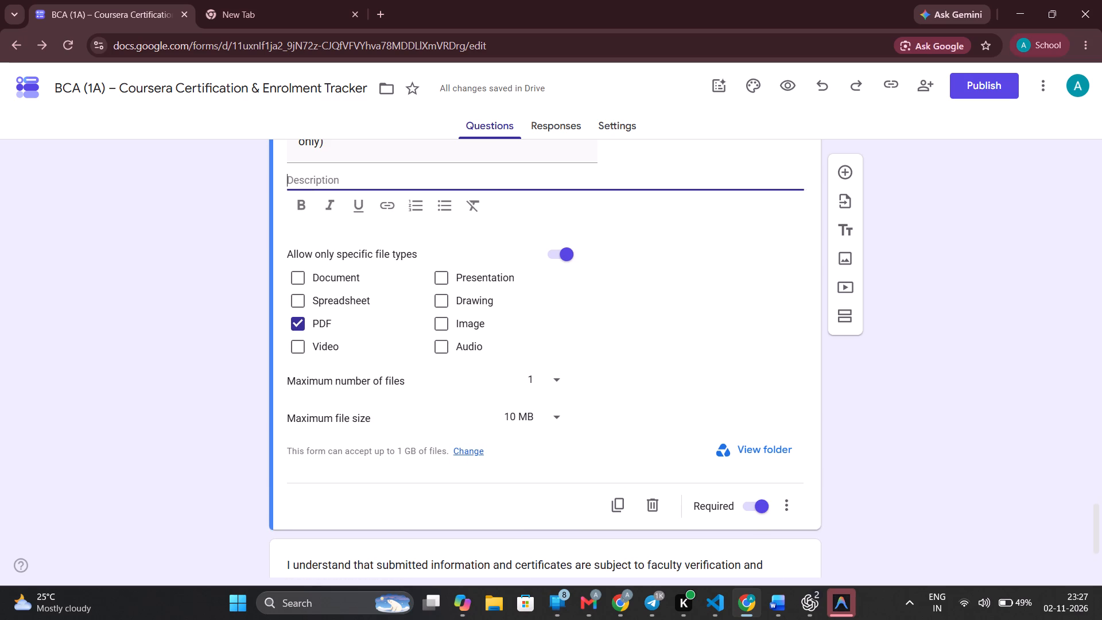
key("ctrl+v")
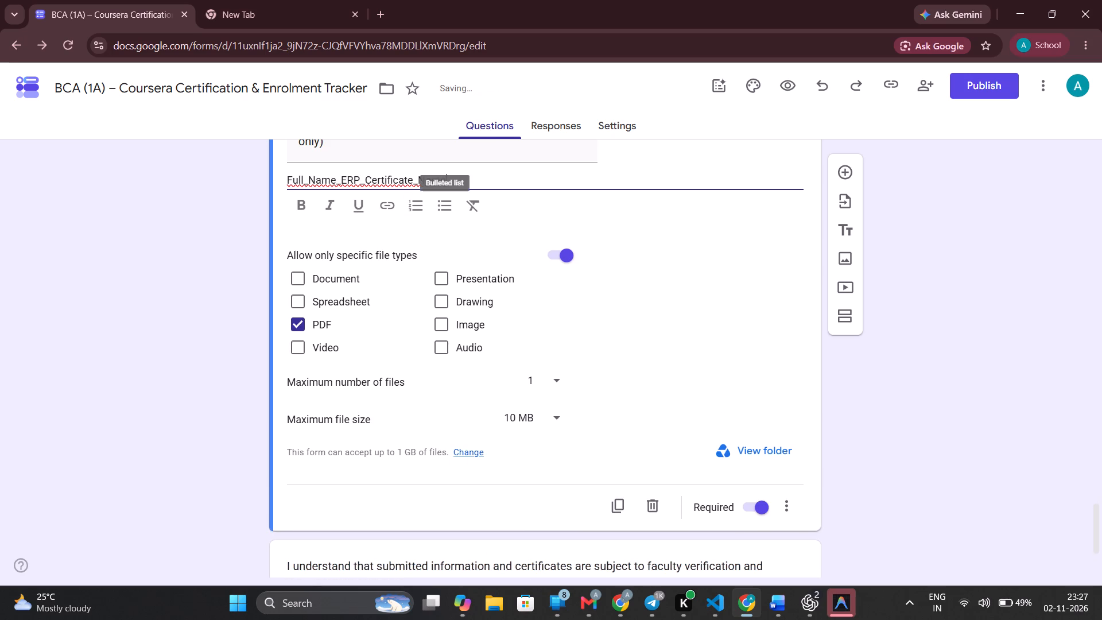
Make the final acknowledgement question about faculty verification and academic policy required.
scroll(478, 356, "down", 2)
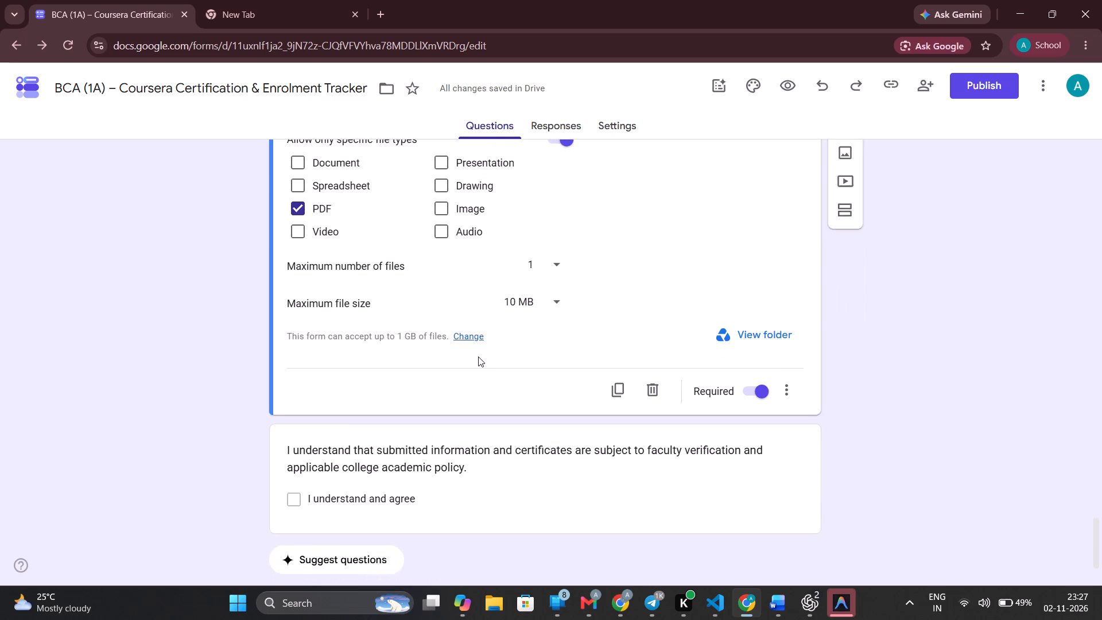
scroll(478, 356, "down", 2)
left_click(544, 431)
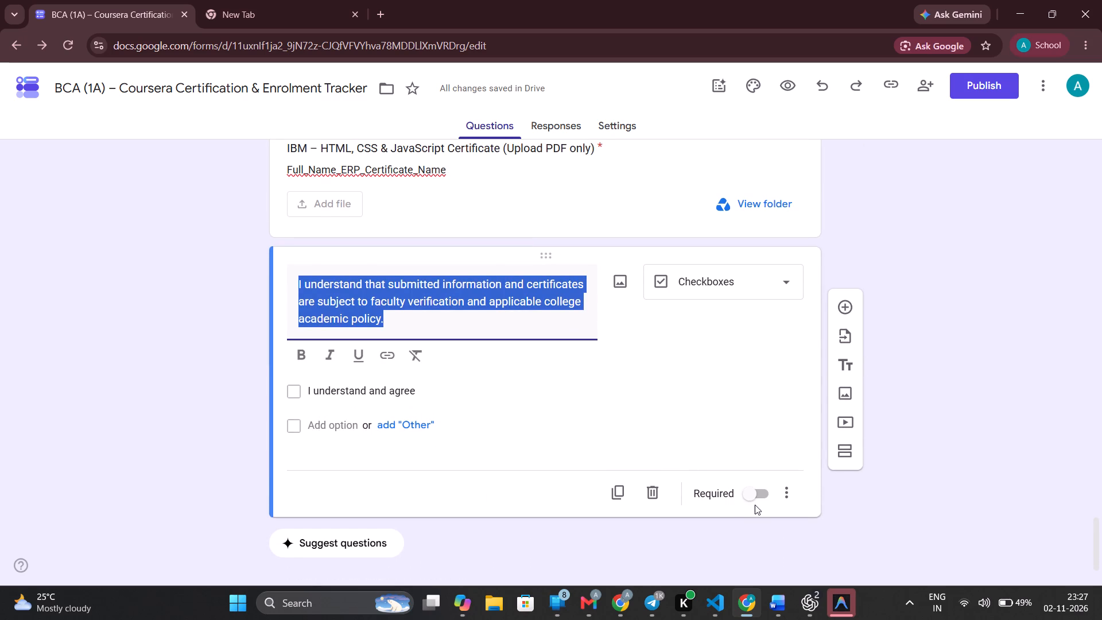
left_click(755, 499)
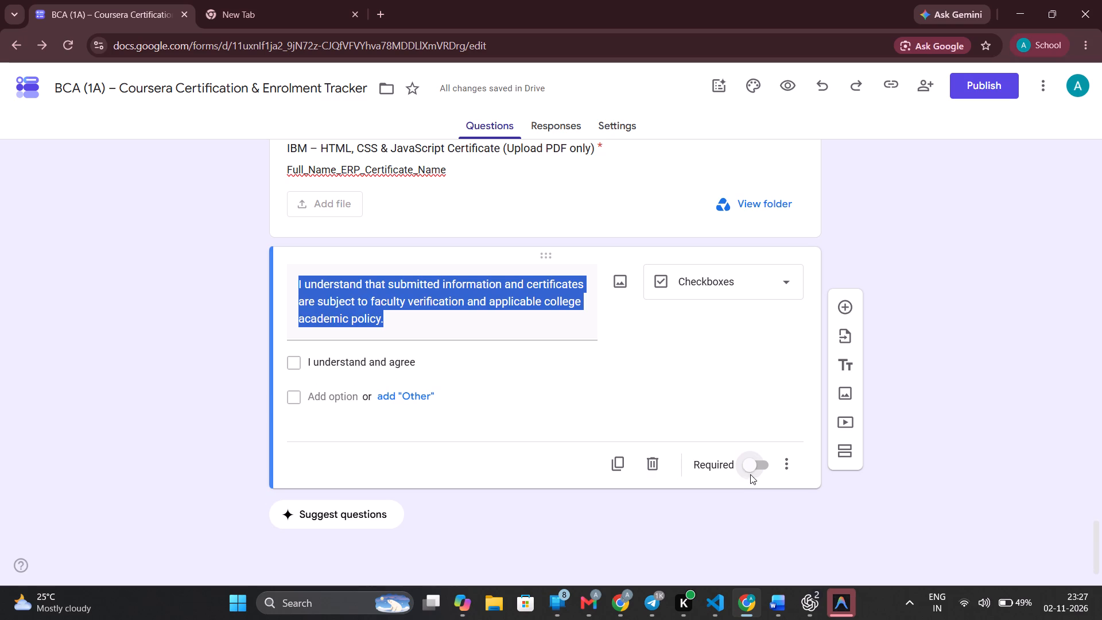
left_click(749, 471)
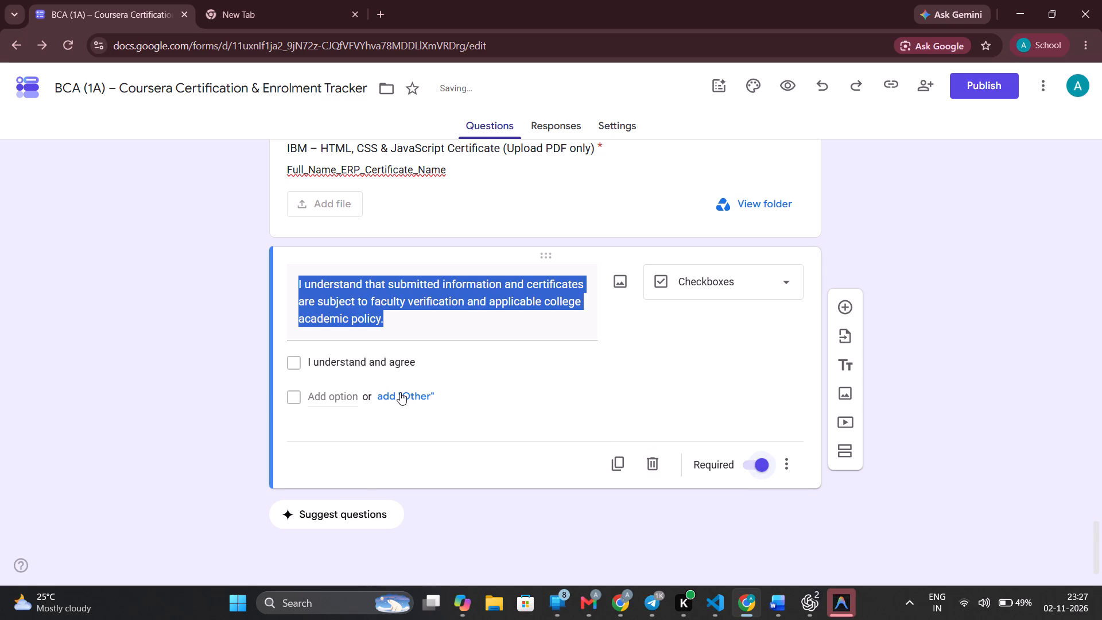
Generate question suggestions and insert the one asking which additional Coursera certification domains interest the student for future semesters.
left_click(356, 511)
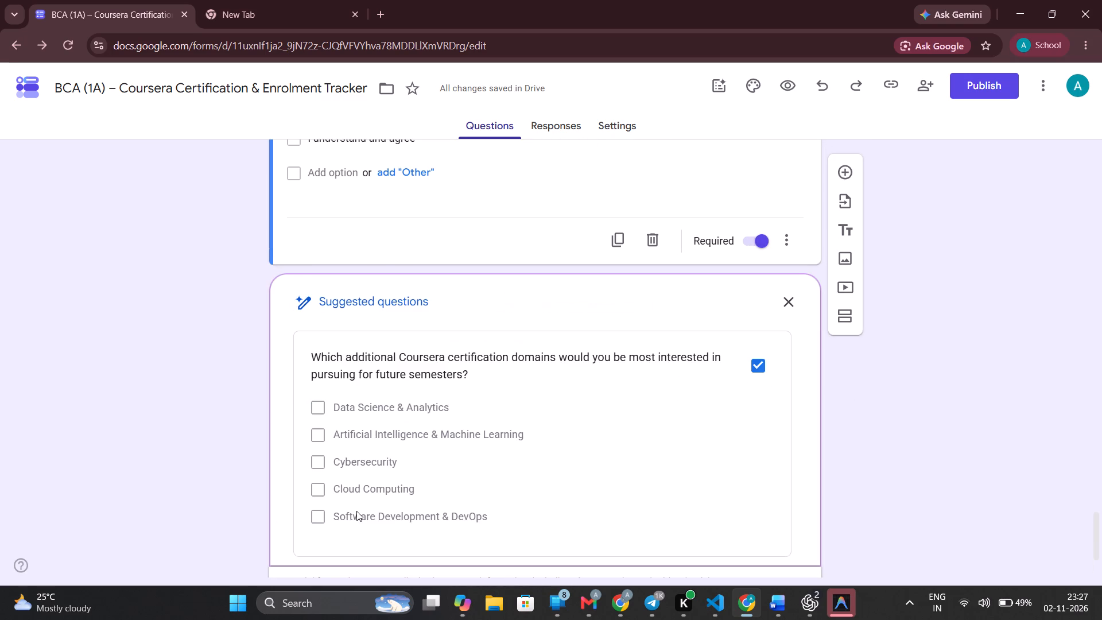
scroll(405, 436, "down", 1)
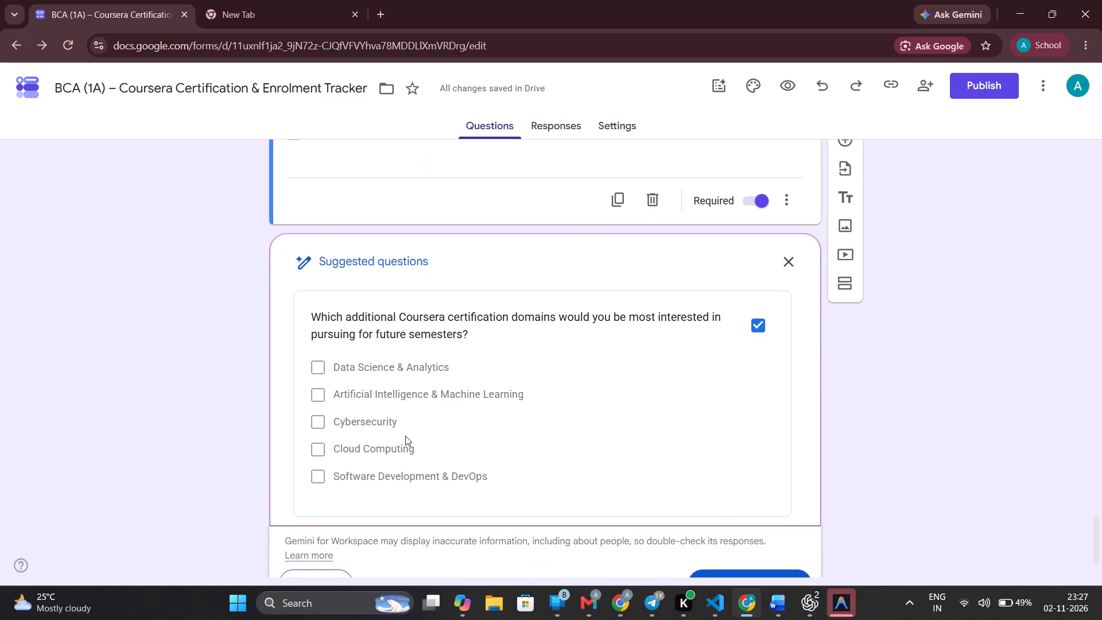
scroll(405, 436, "down", 2)
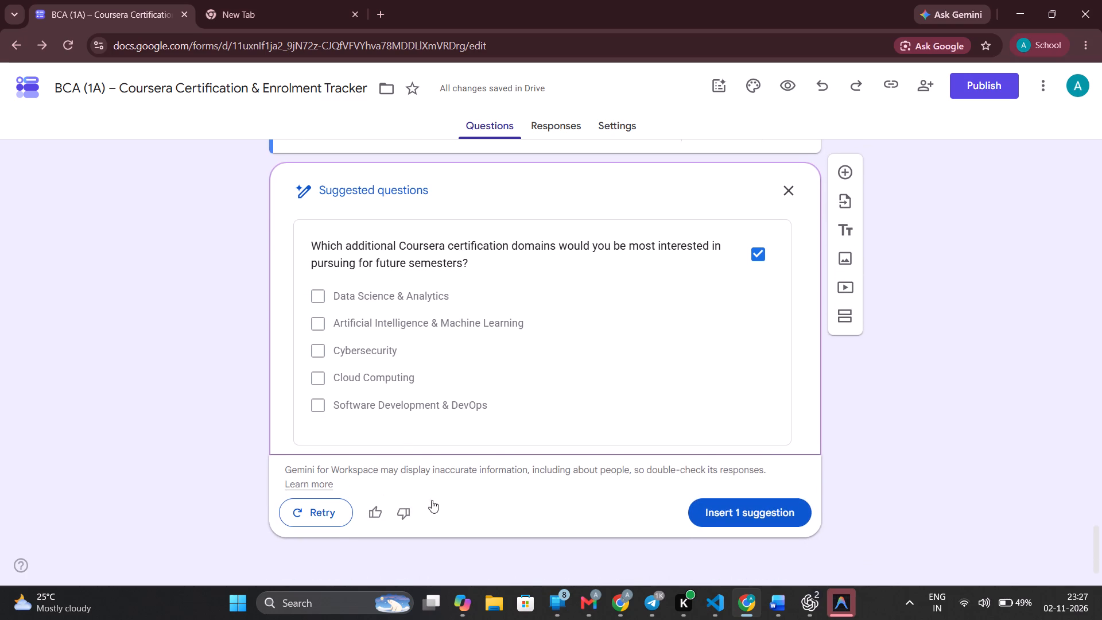
left_click(709, 510)
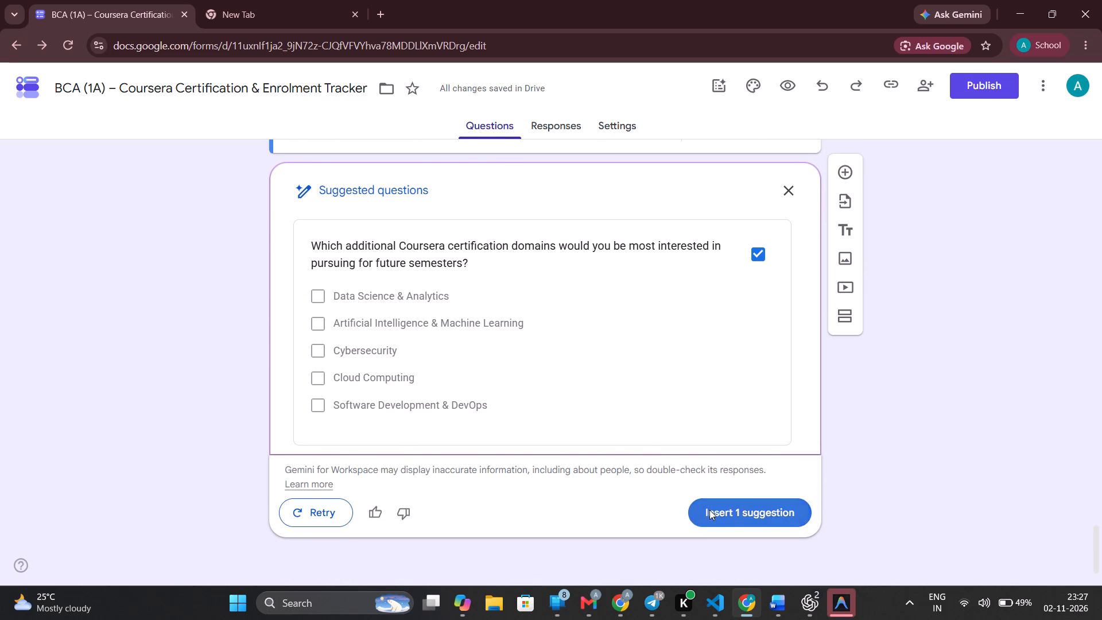
Generate another suggestion and insert the multiple-choice question "Which week of the course are you currently studying?".
left_click(364, 544)
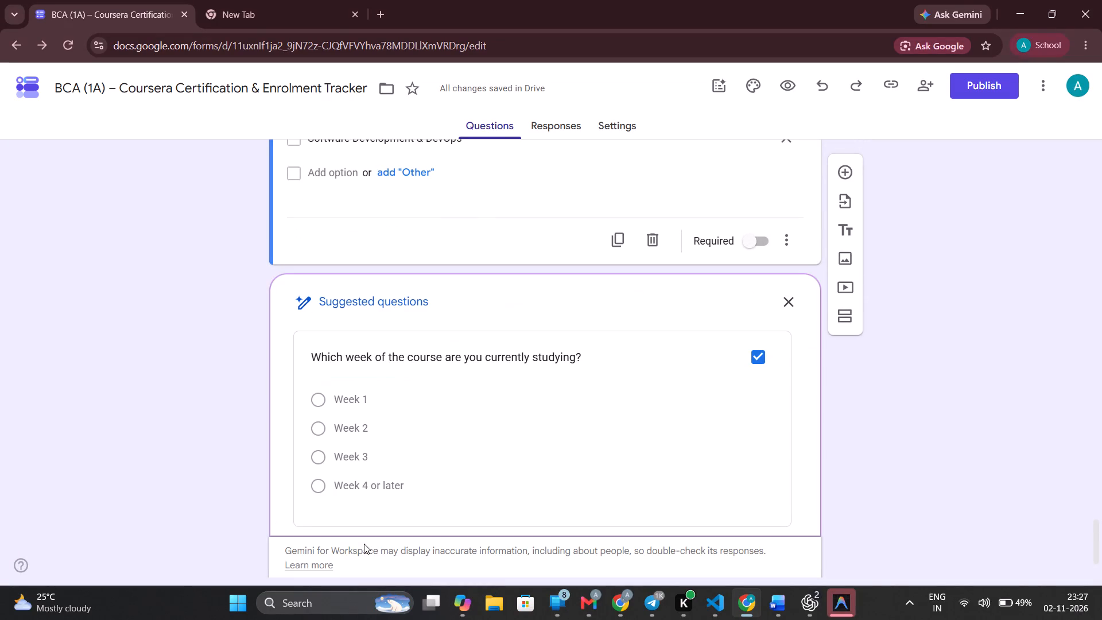
scroll(495, 516, "down", 1)
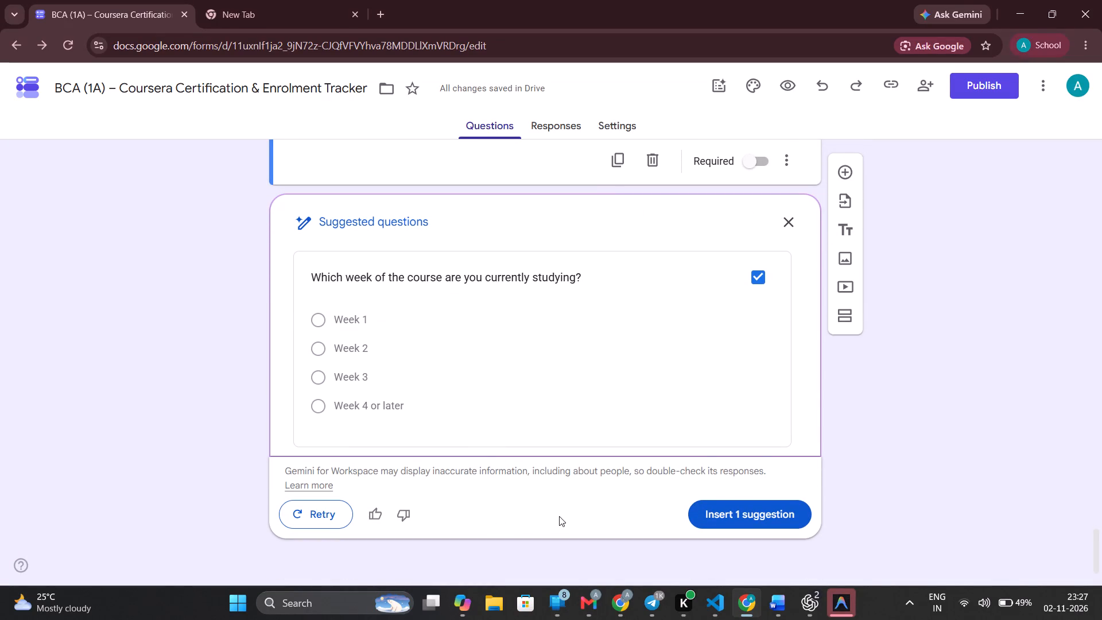
left_click(709, 507)
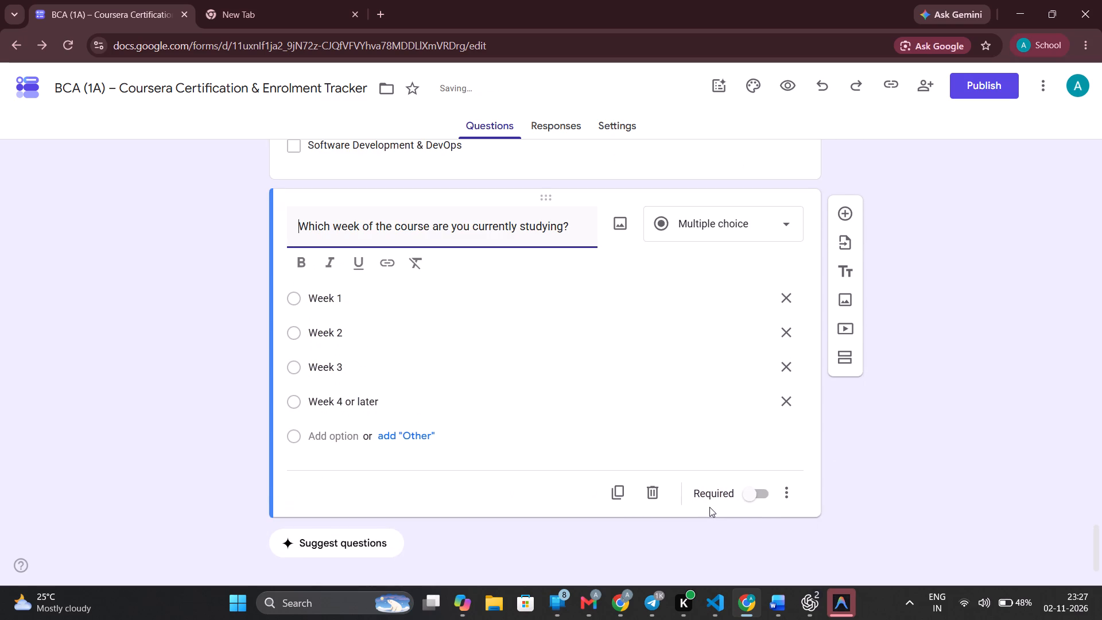
Generate more suggestions and insert all three: weekly coursework hours, learning material quality rating, and primary obstacle in completing modules.
left_click(384, 537)
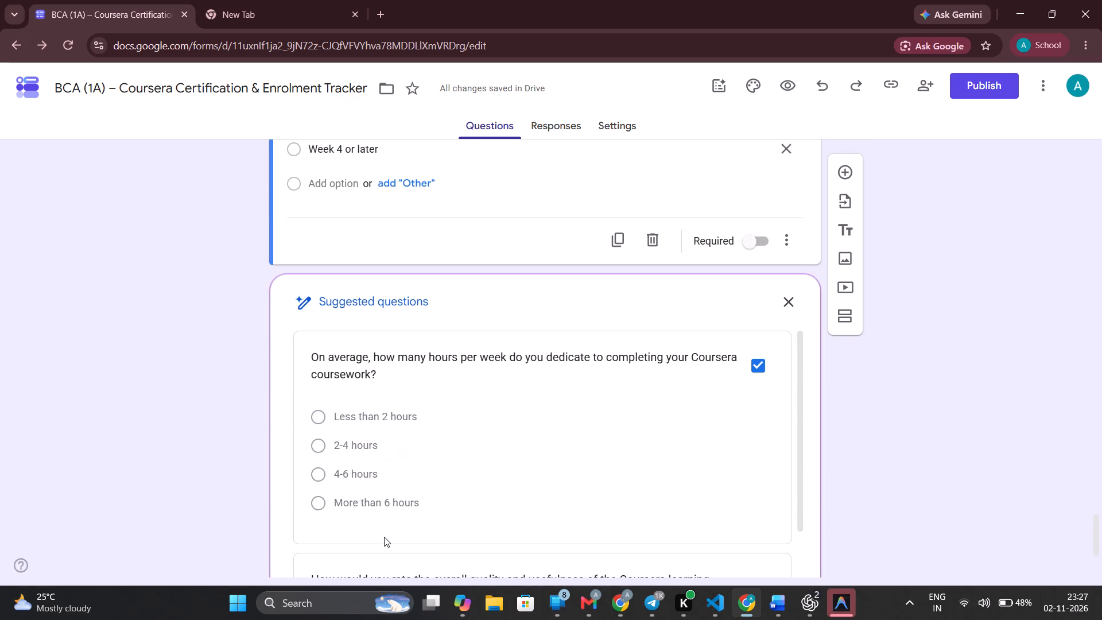
scroll(500, 413, "down", 2)
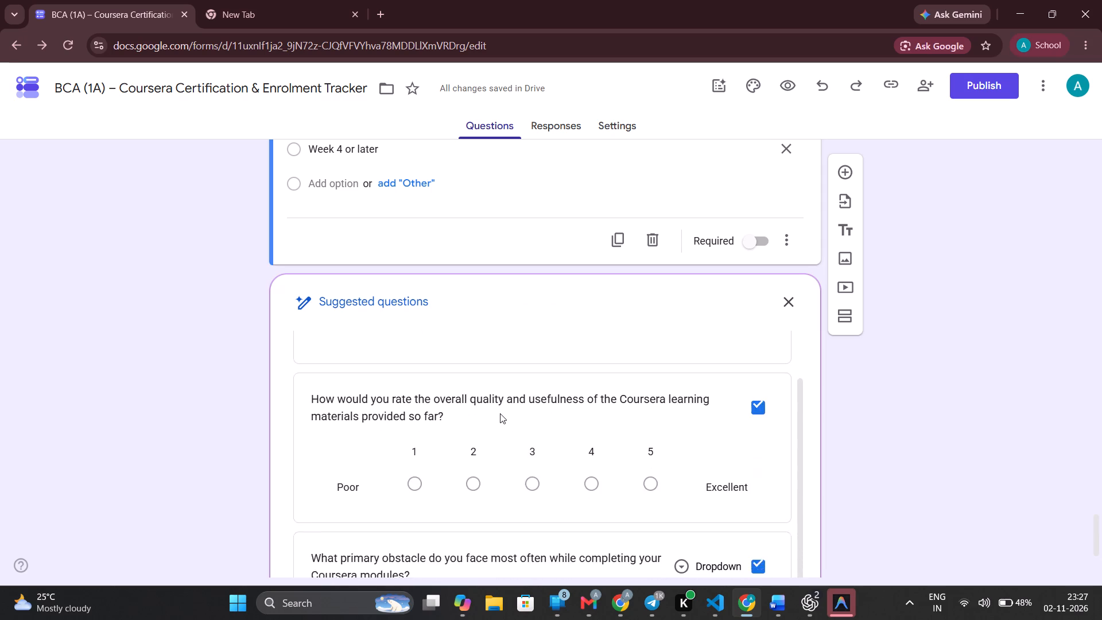
scroll(500, 413, "down", 4)
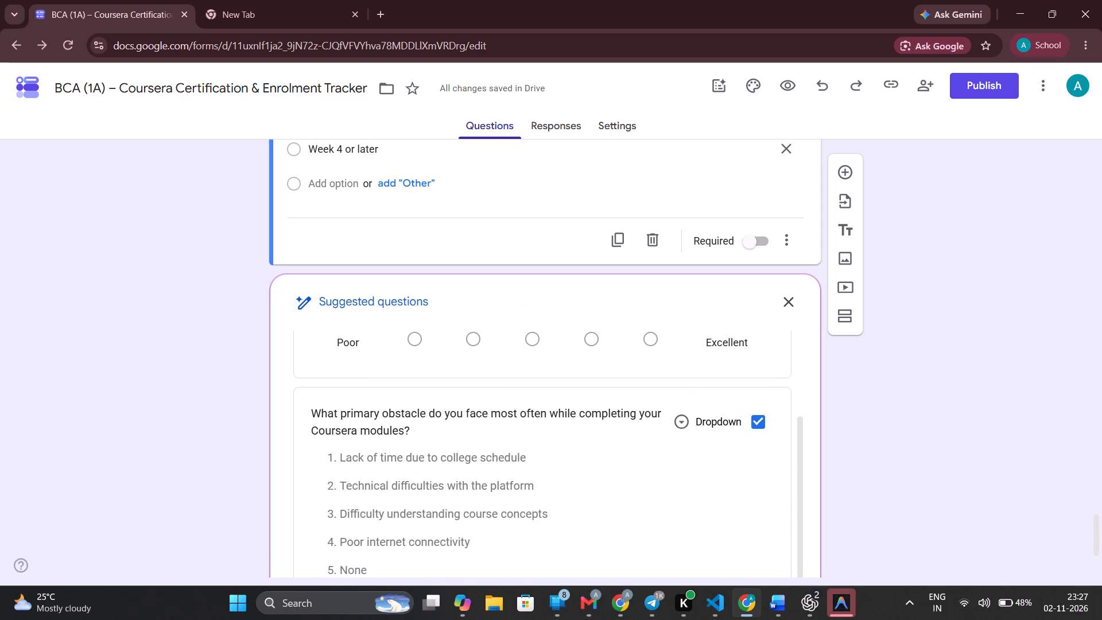
scroll(500, 413, "down", 1)
scroll(542, 295, "down", 1)
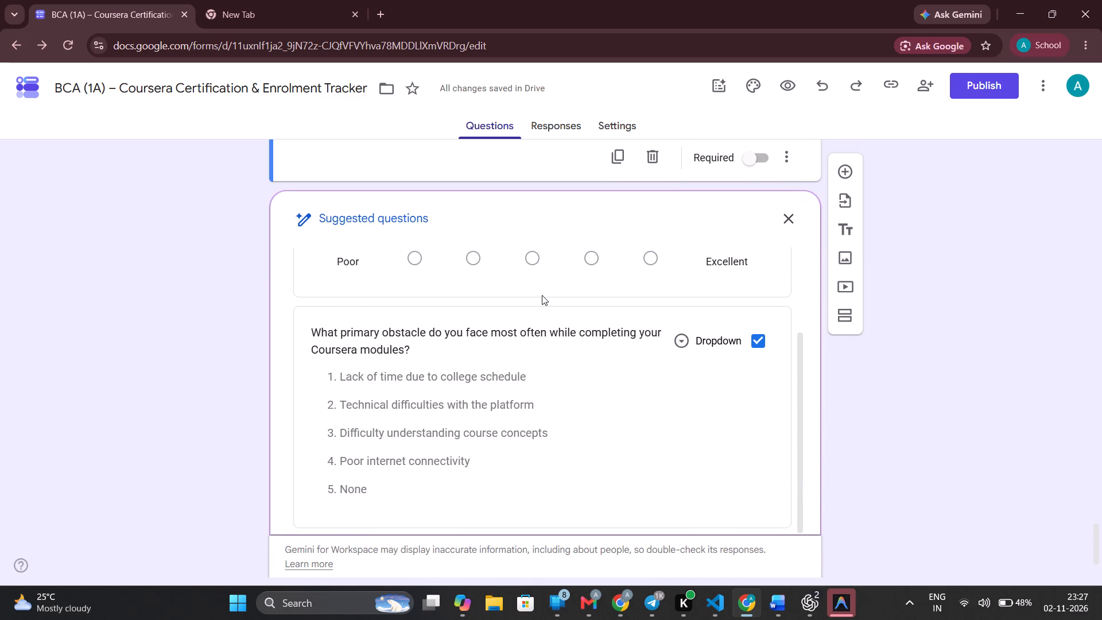
scroll(542, 295, "down", 2)
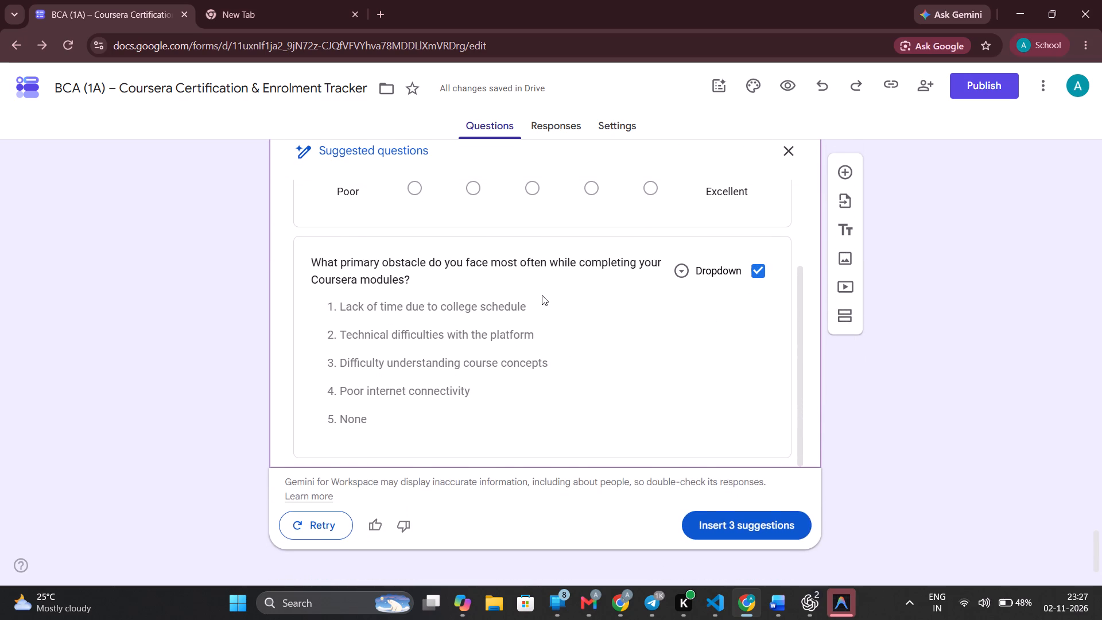
scroll(542, 295, "down", 1)
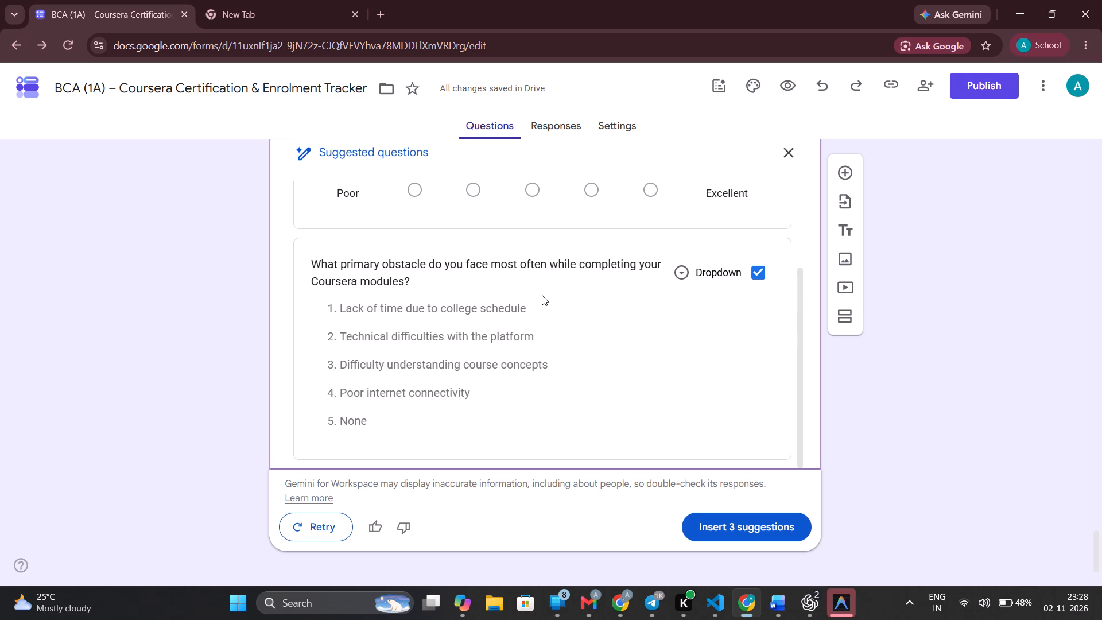
scroll(542, 295, "up", 1)
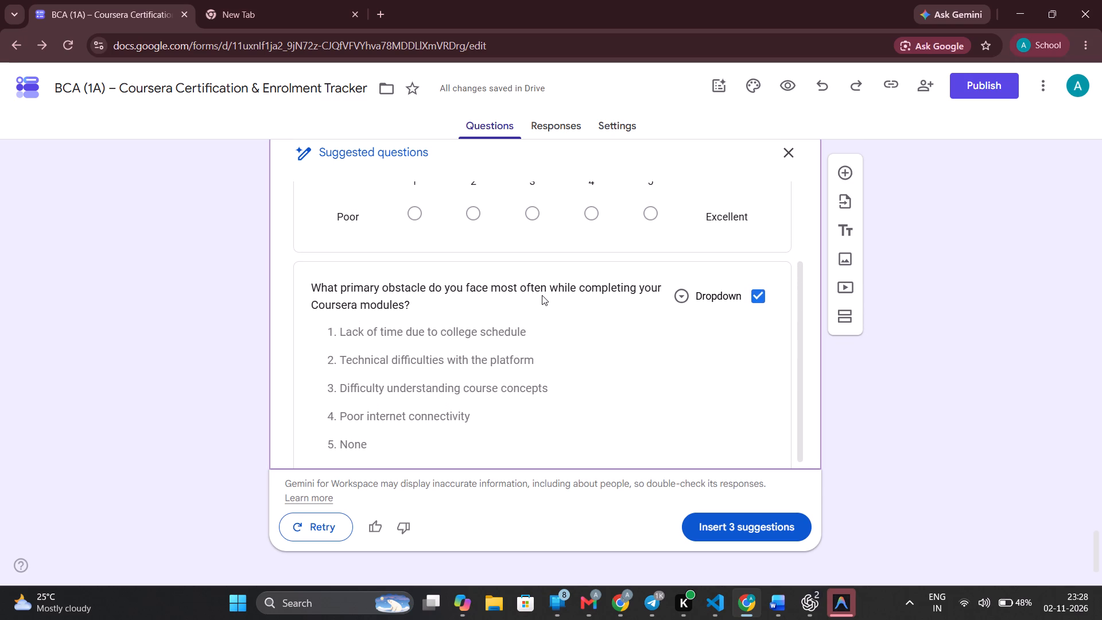
scroll(542, 295, "up", 1)
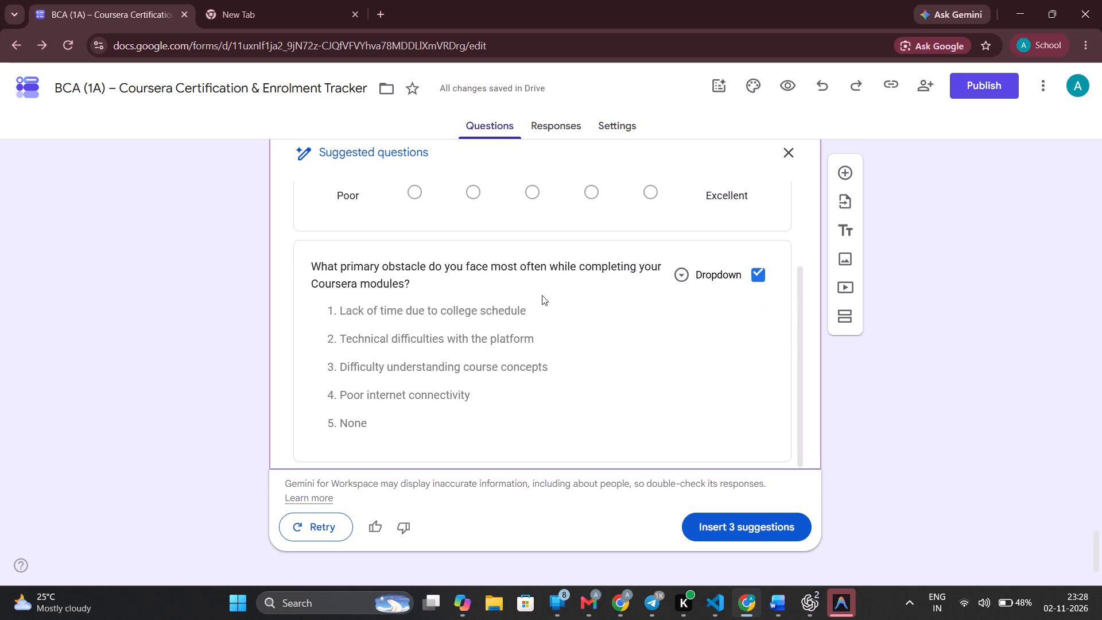
scroll(542, 295, "up", 2)
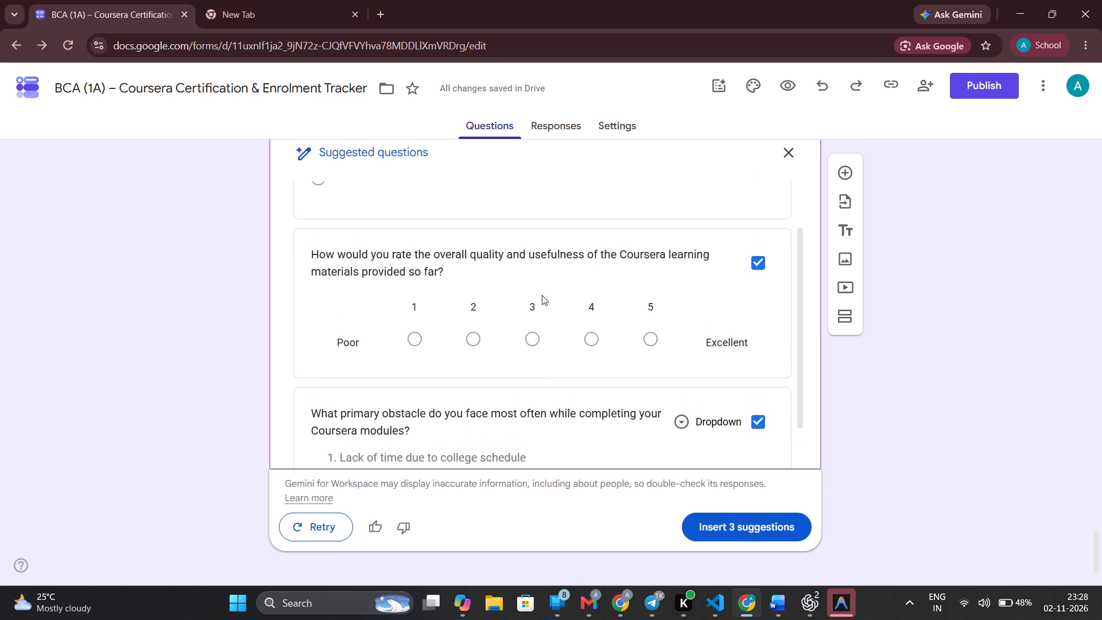
scroll(542, 295, "up", 2)
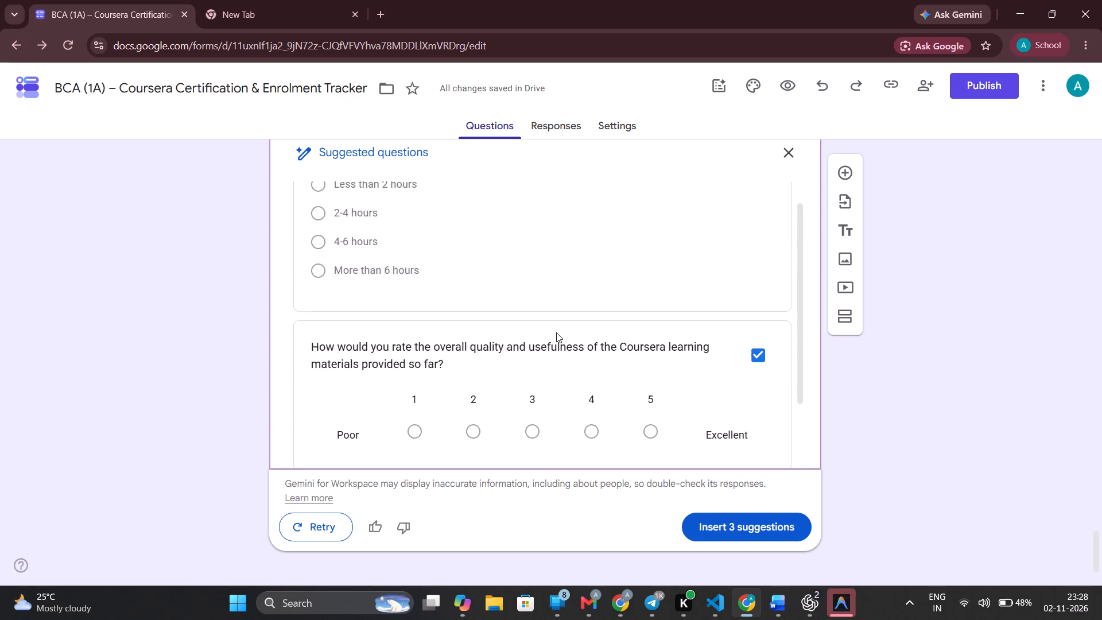
scroll(556, 332, "up", 1)
scroll(556, 332, "down", 1)
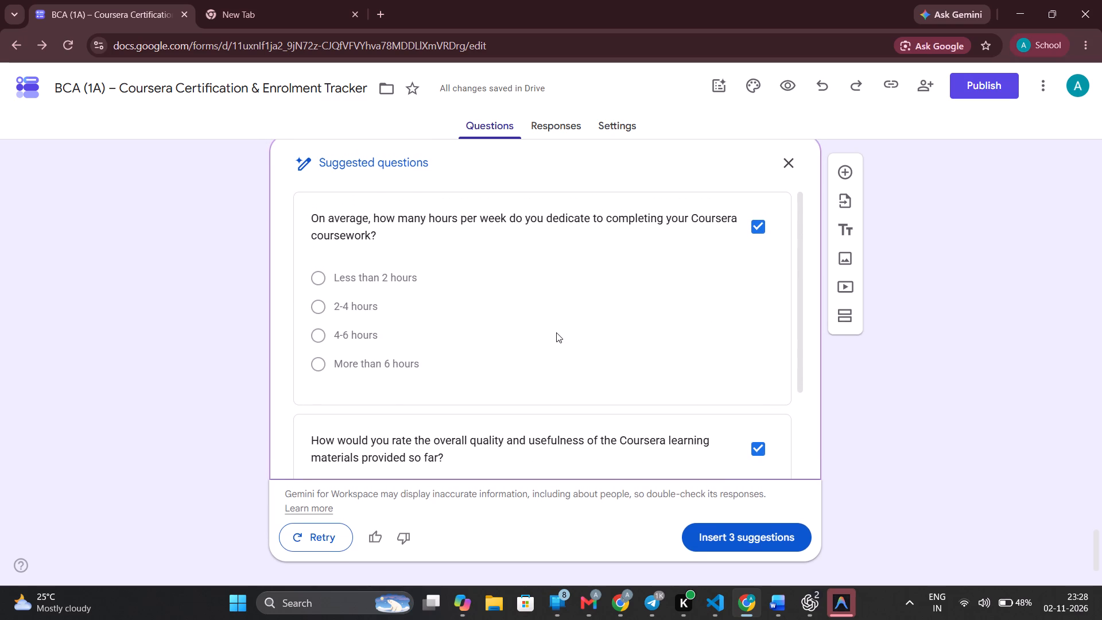
scroll(556, 332, "down", 1)
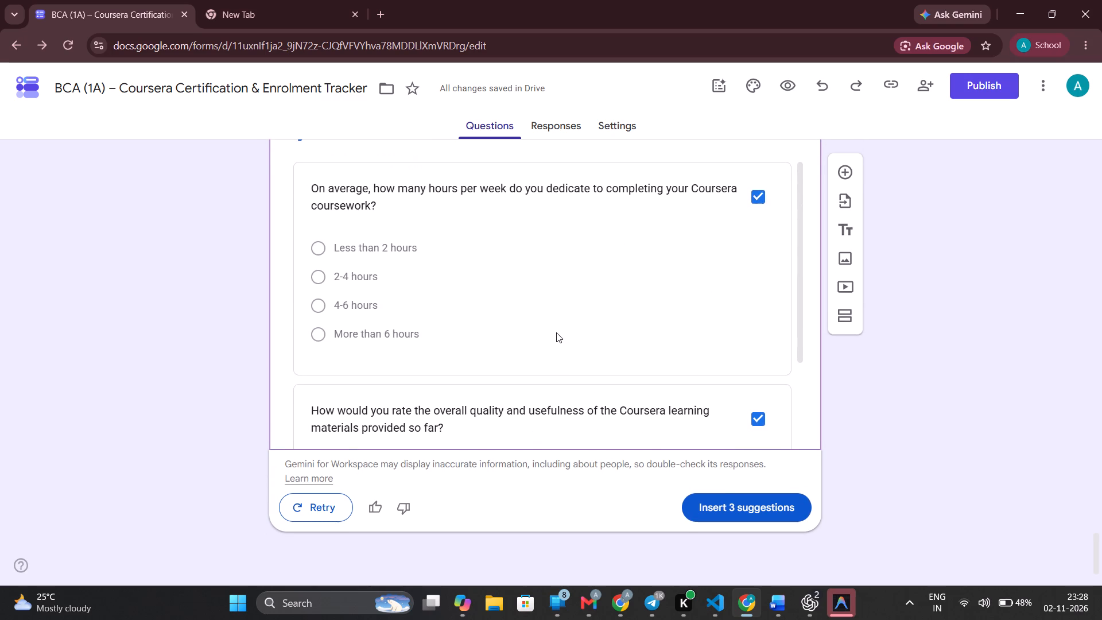
scroll(556, 332, "down", 1)
left_click(692, 500)
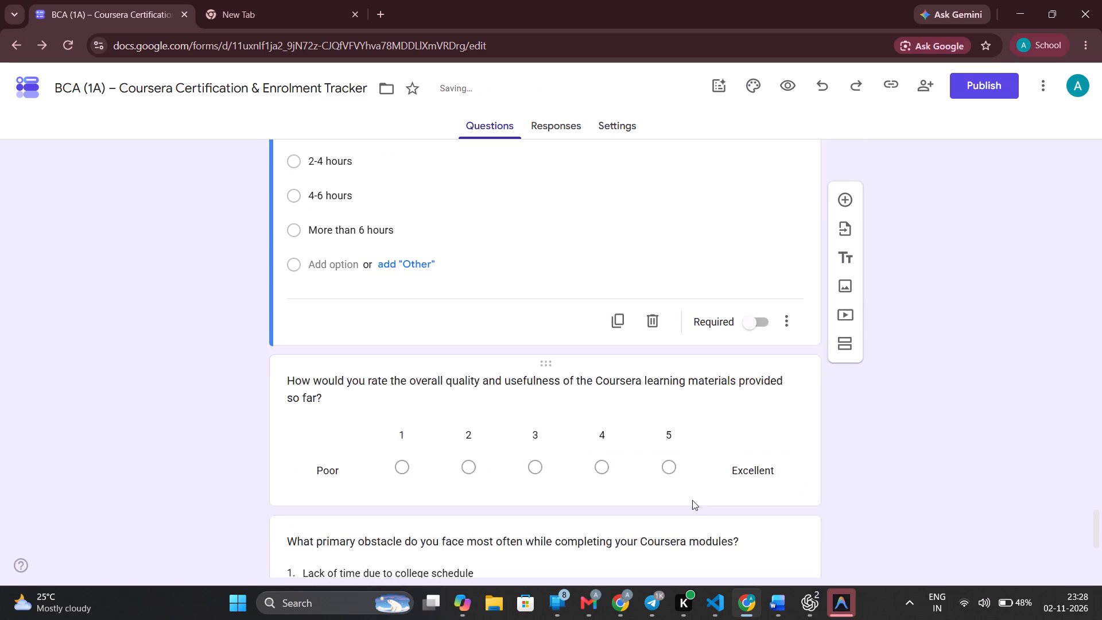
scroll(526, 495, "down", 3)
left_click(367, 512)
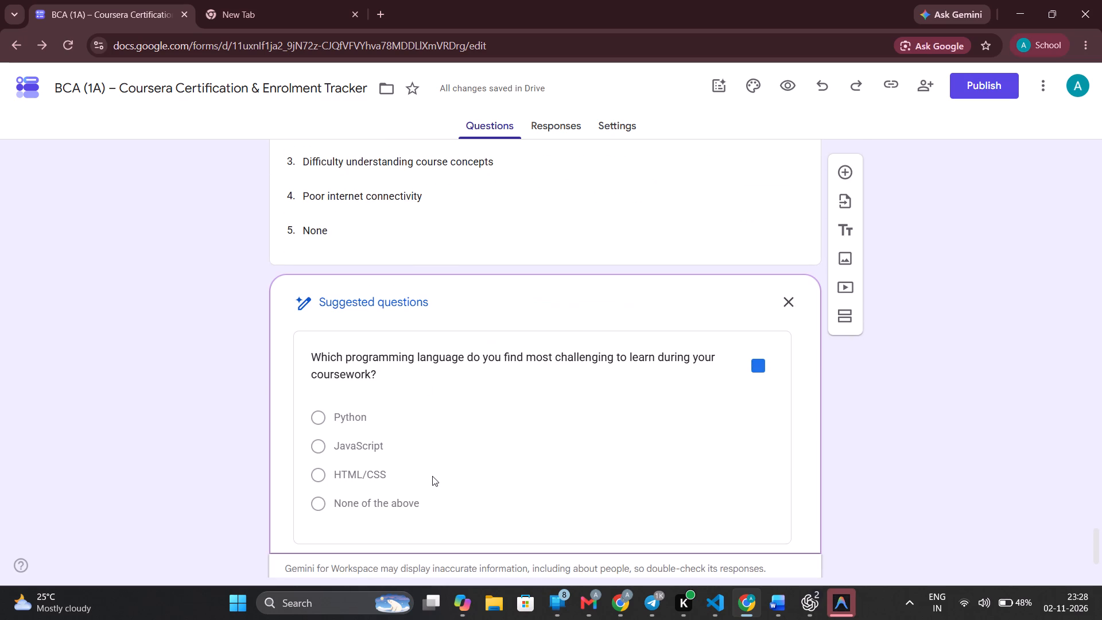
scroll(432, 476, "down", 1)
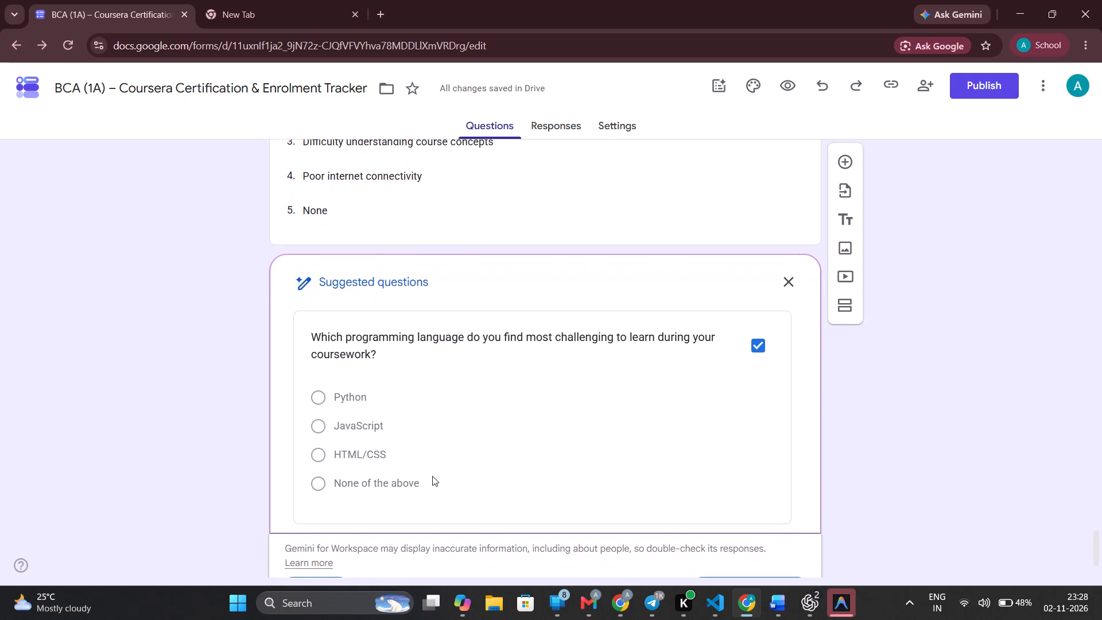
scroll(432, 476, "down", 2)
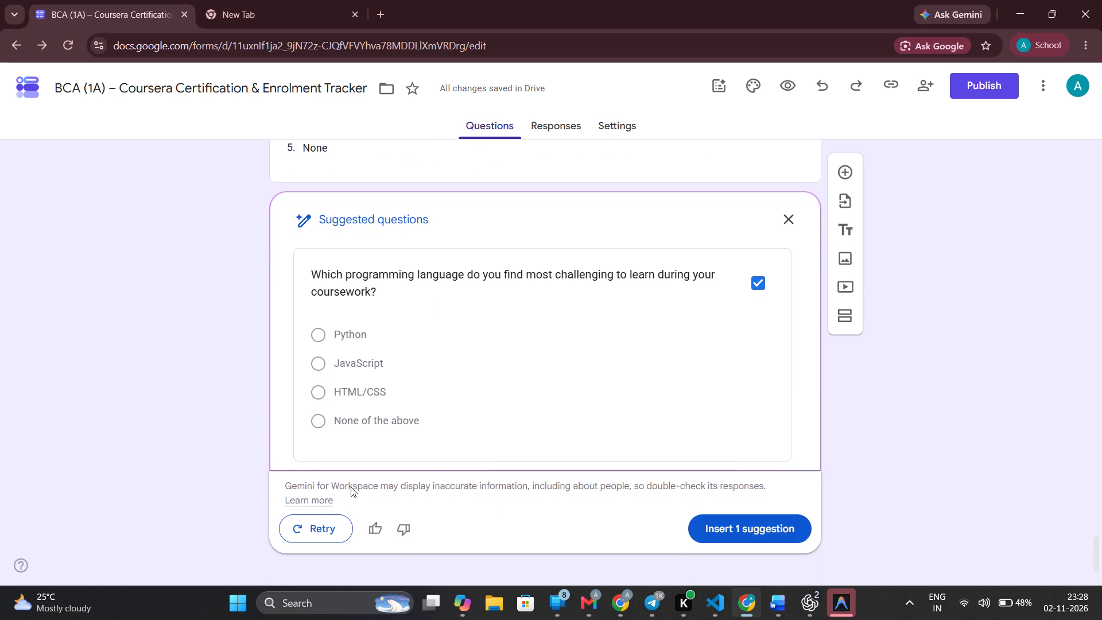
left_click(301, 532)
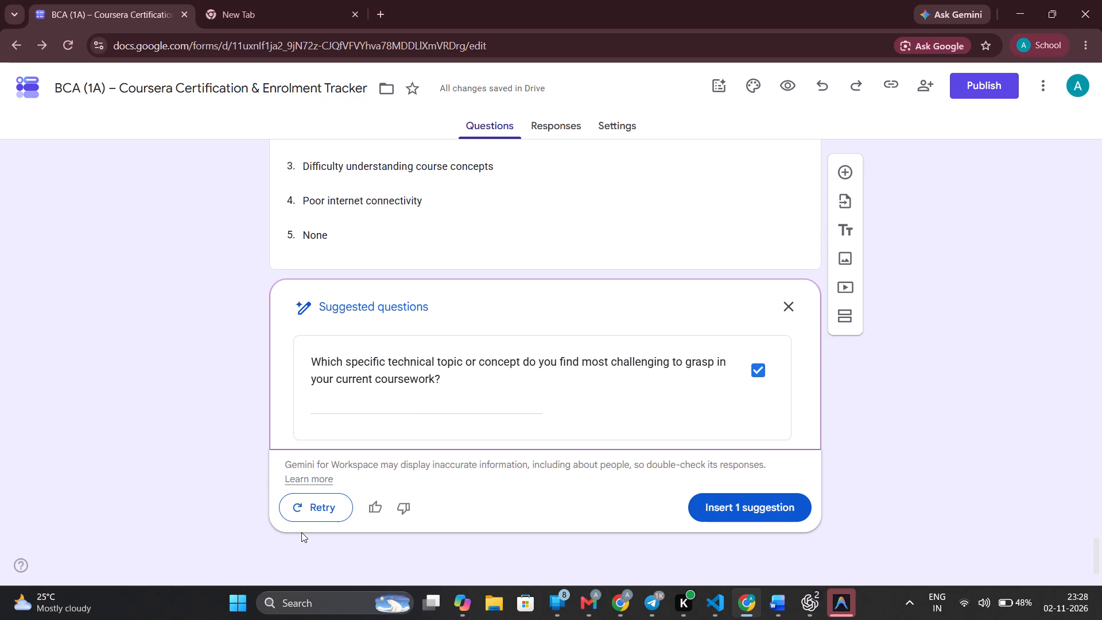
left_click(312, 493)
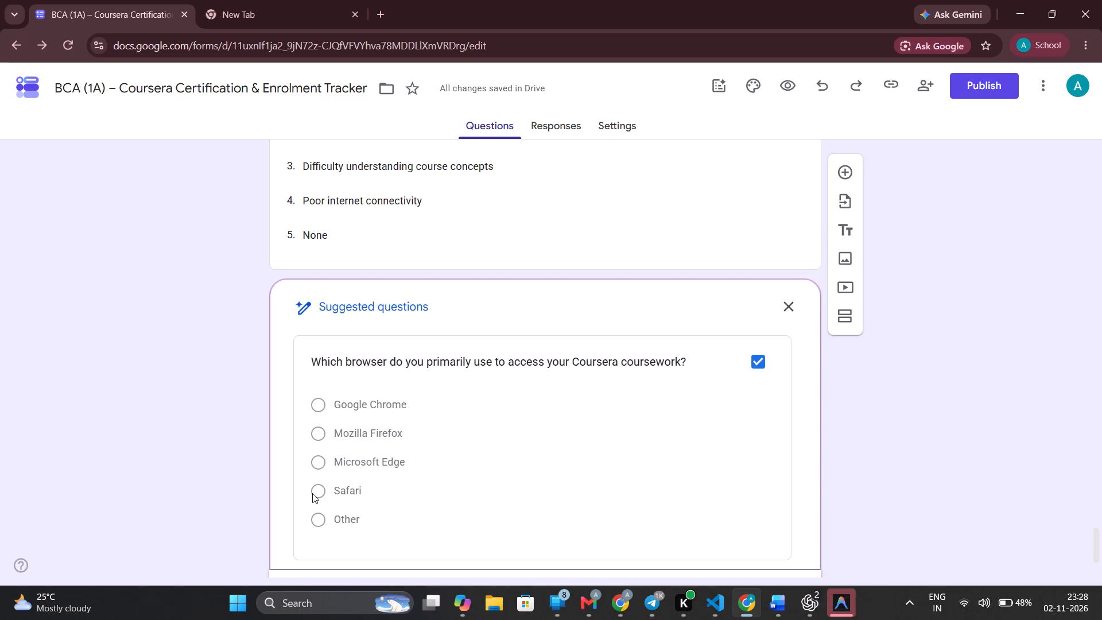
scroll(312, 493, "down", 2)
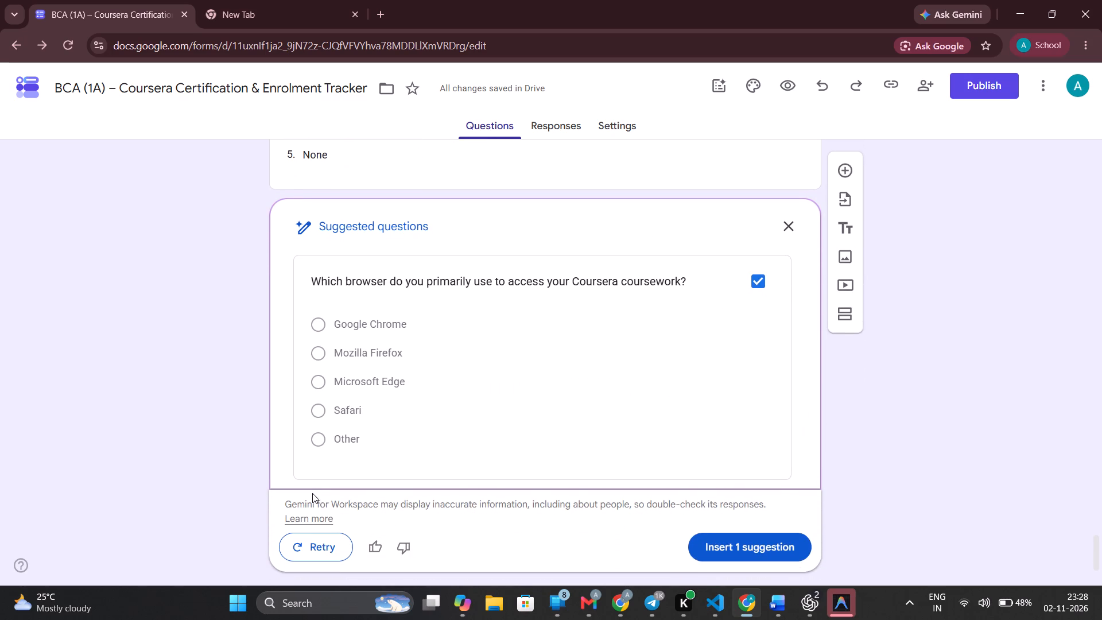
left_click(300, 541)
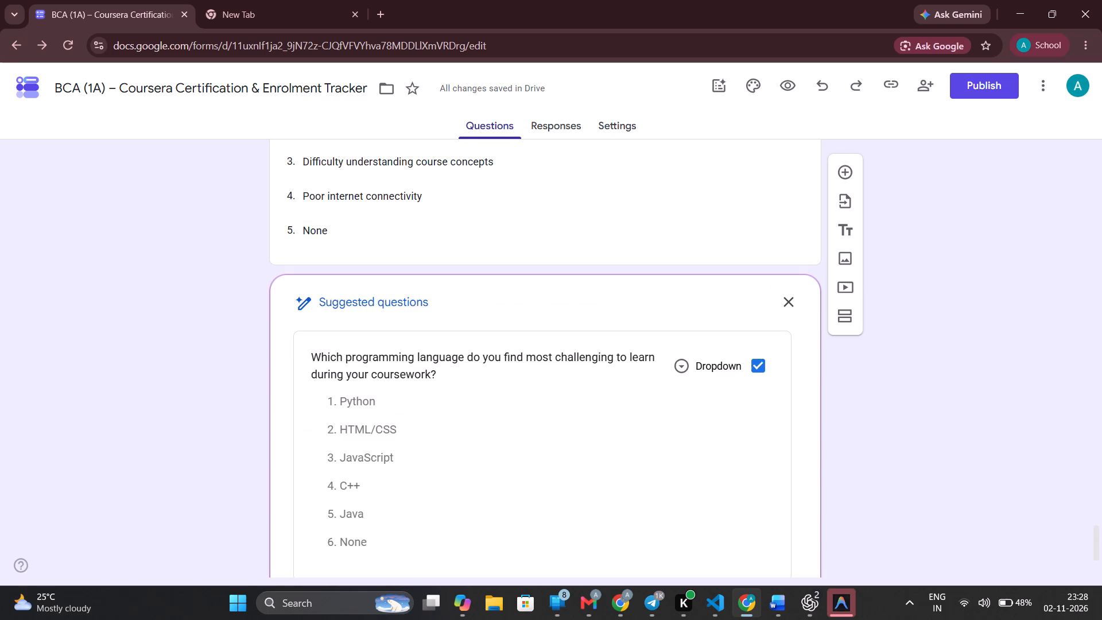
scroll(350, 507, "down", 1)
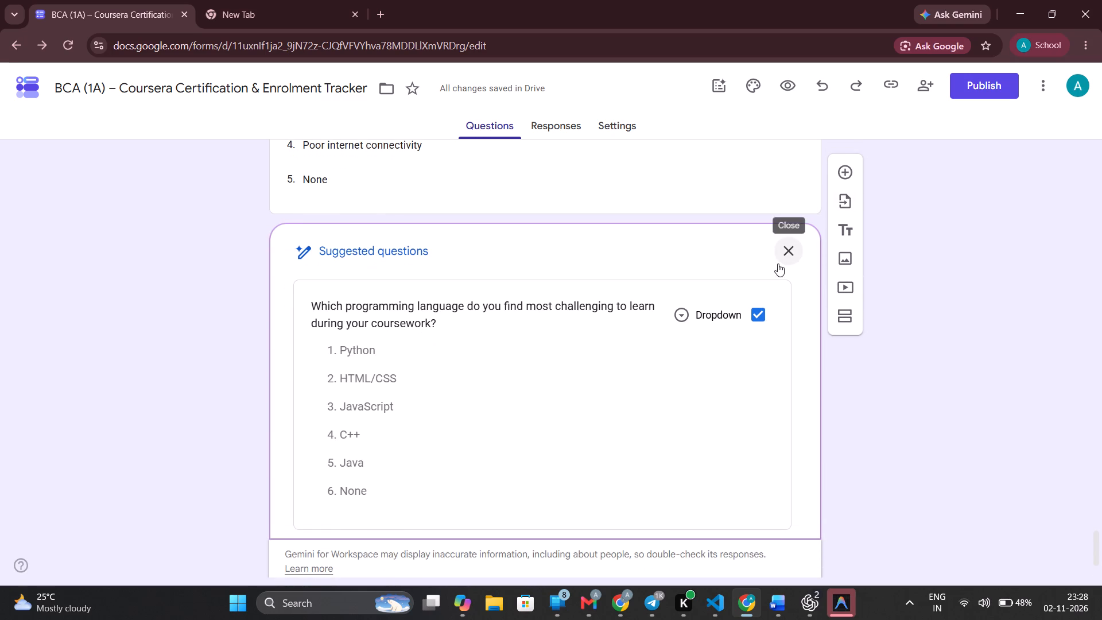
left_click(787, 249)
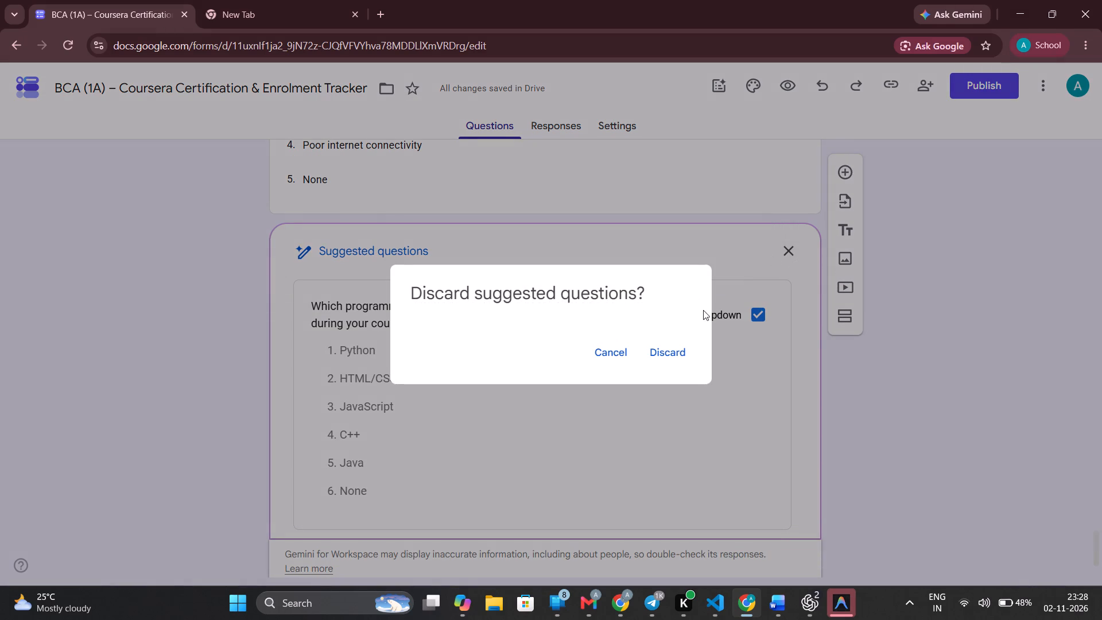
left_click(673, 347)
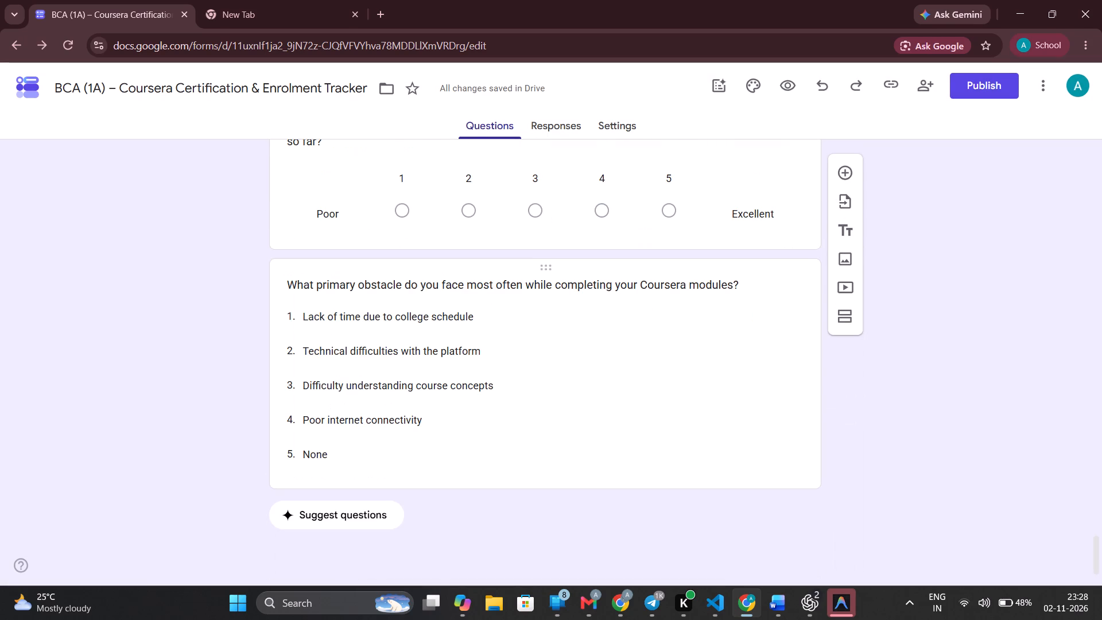
Delete the last four inserted questions: primary obstacle, learning material quality rating, weekly coursework hours, and current course week.
scroll(651, 311, "up", 1)
left_click(590, 328)
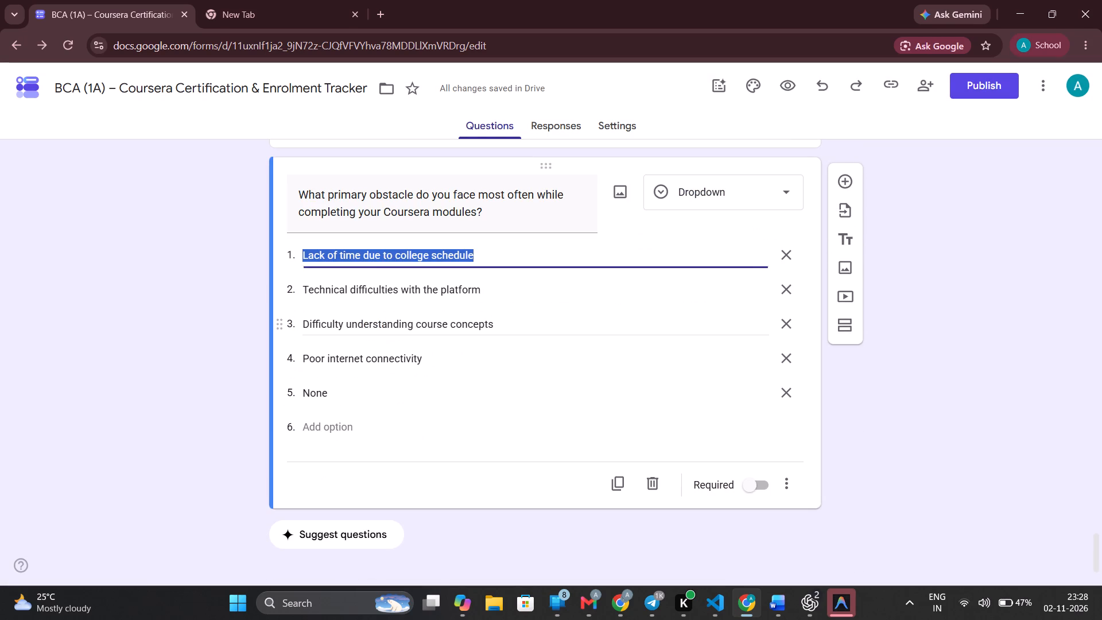
left_click(609, 261)
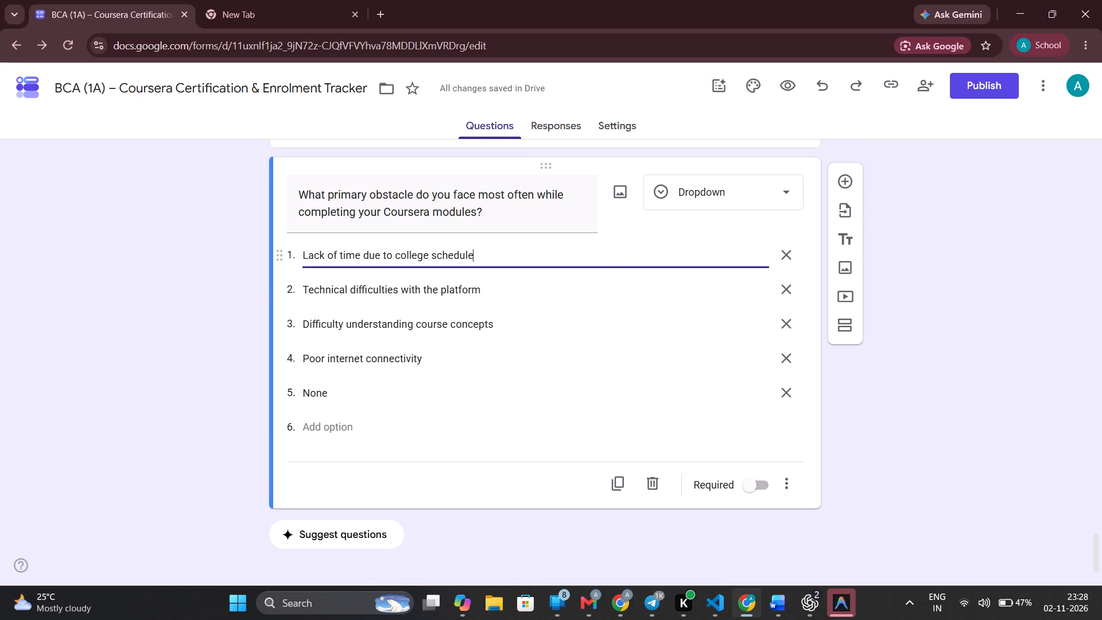
scroll(609, 261, "up", 1)
left_click(657, 481)
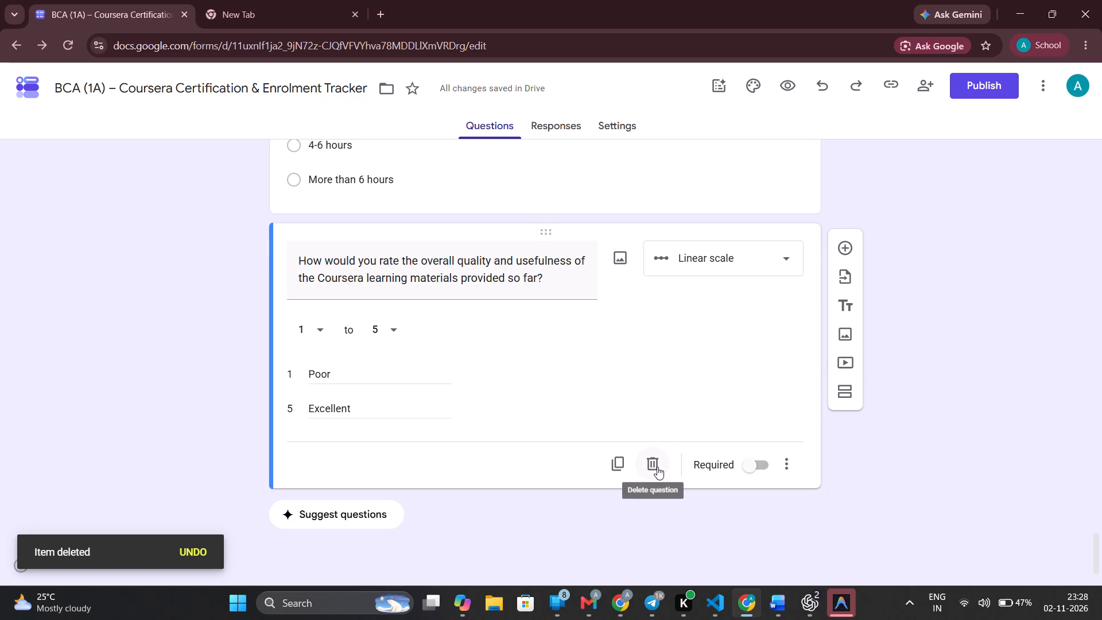
left_click(657, 467)
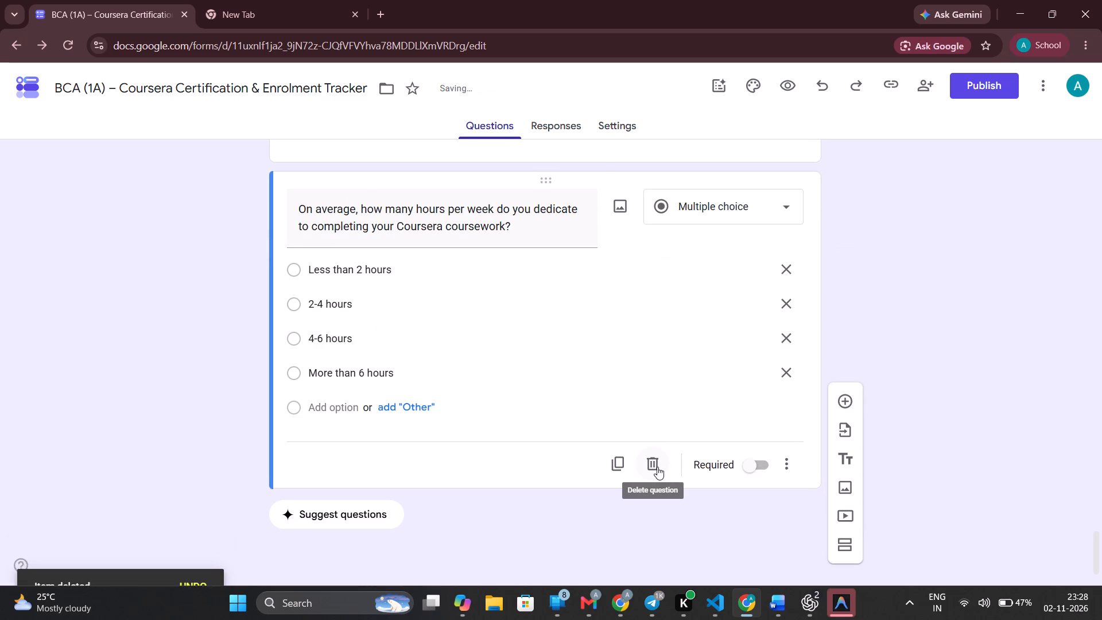
left_click(657, 467)
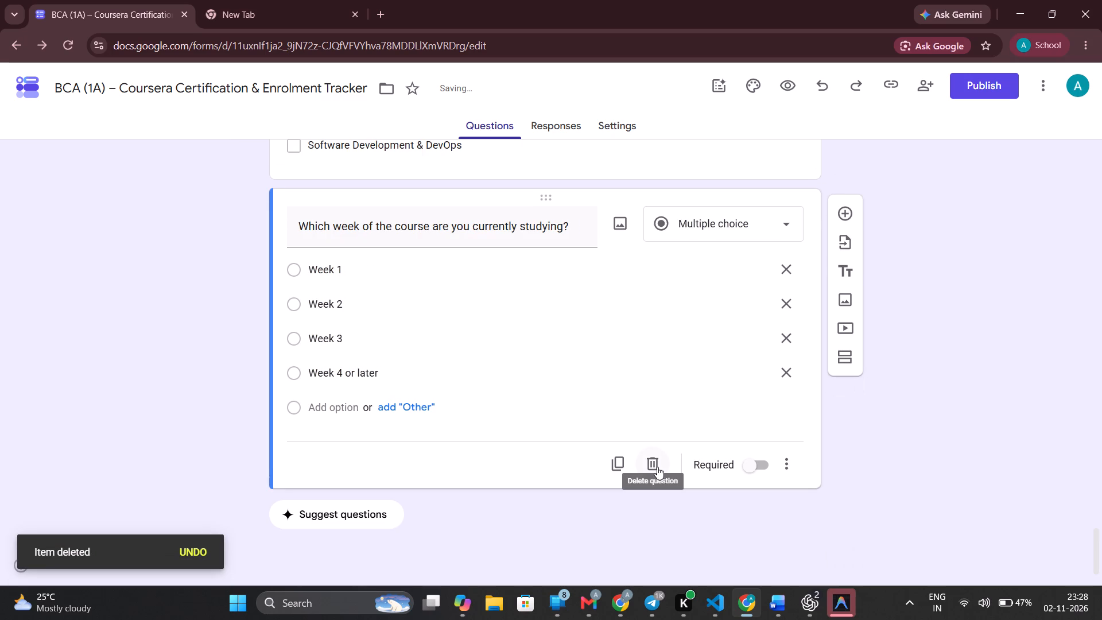
left_click(657, 467)
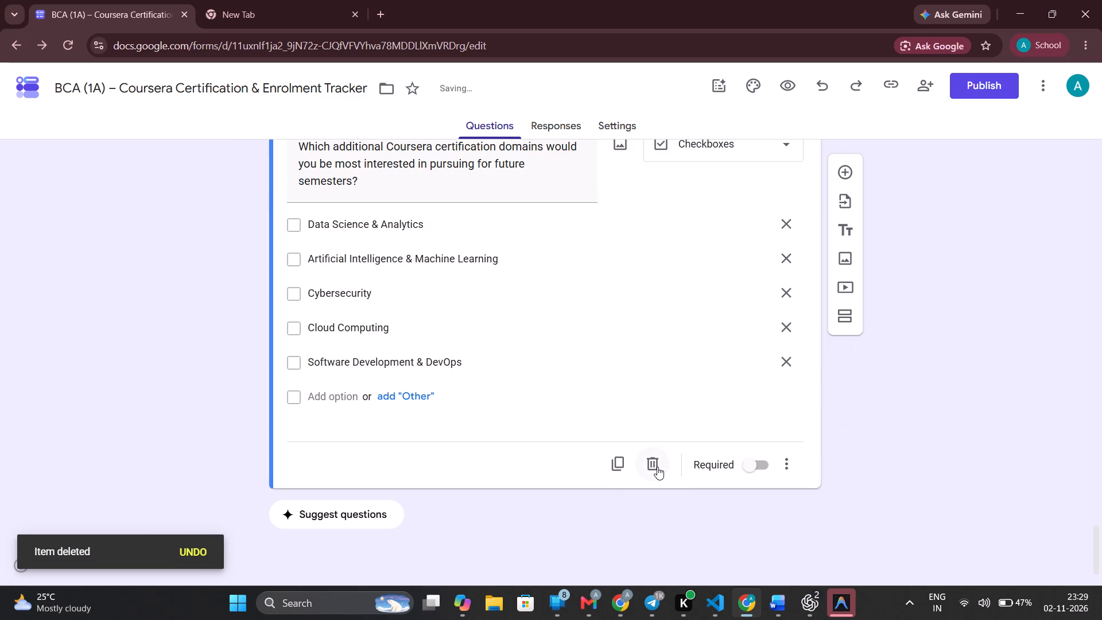
Make the additional Coursera certification domains question required and move it above the faculty verification acknowledgement.
scroll(642, 384, "up", 1)
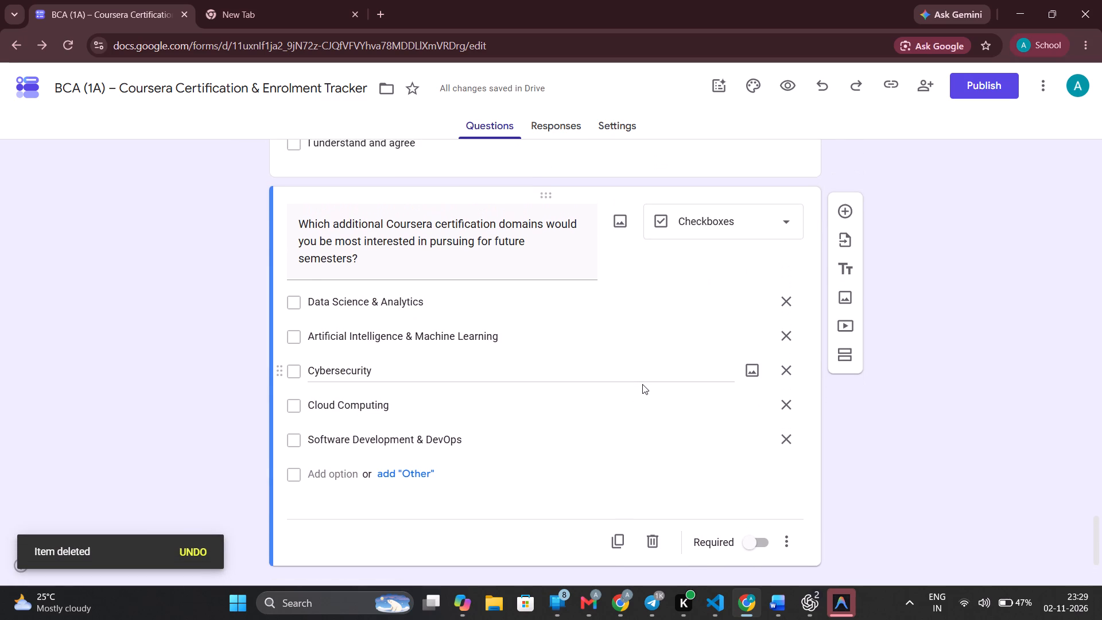
left_click(754, 547)
scroll(727, 434, "up", 2)
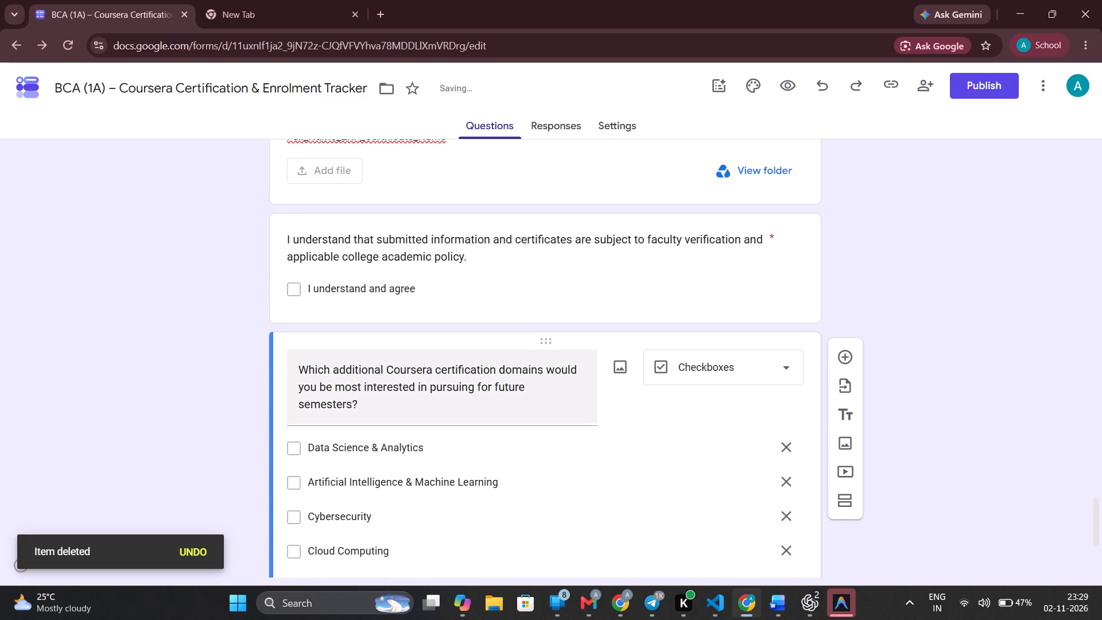
left_click_drag(545, 345, 565, 264)
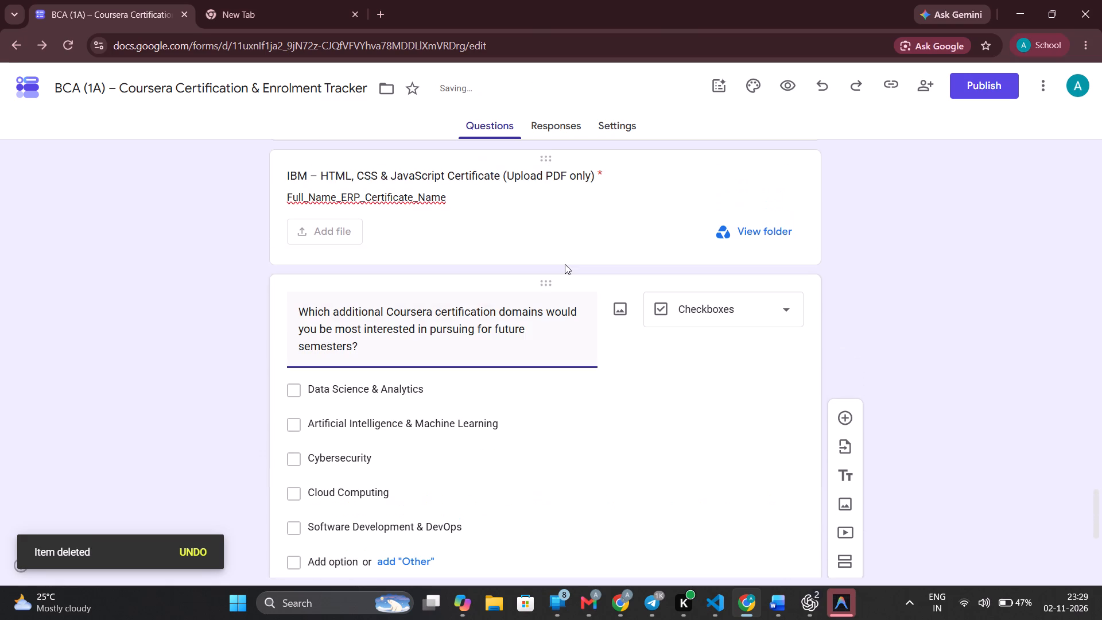
Add an "Other" option to the additional Coursera certification domains question.
scroll(580, 297, "down", 1)
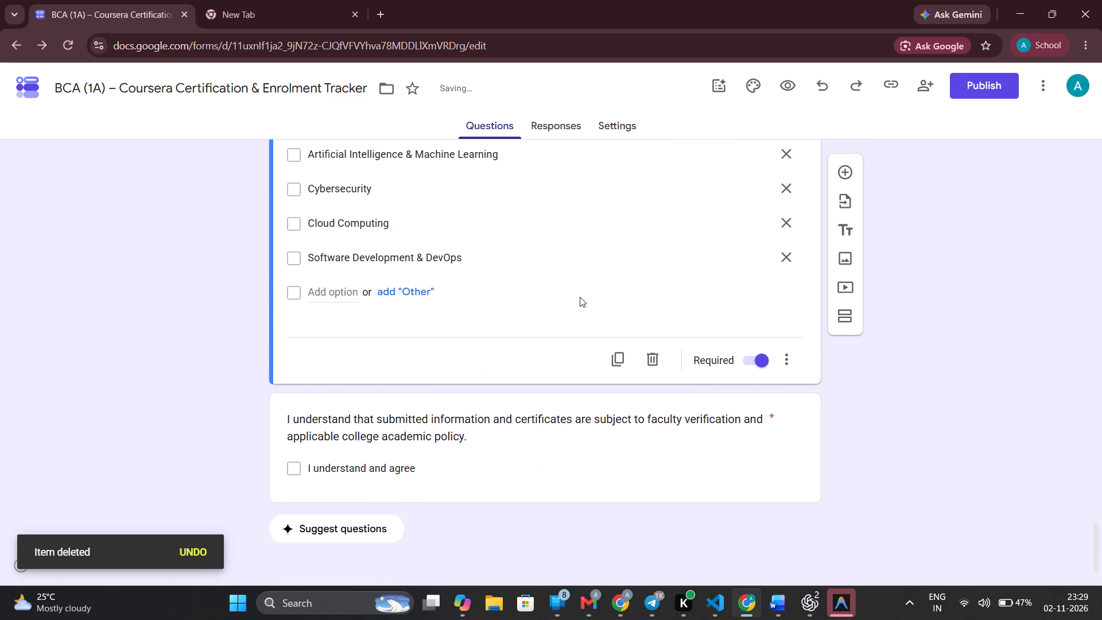
scroll(580, 297, "down", 1)
left_click(403, 297)
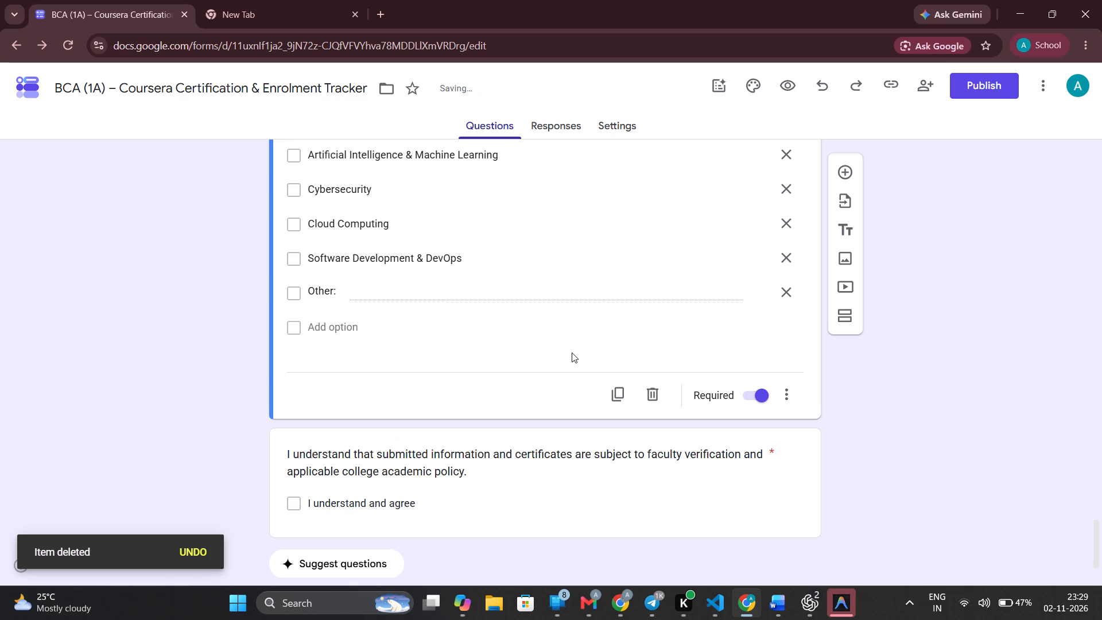
scroll(572, 352, "up", 2)
scroll(572, 352, "down", 1)
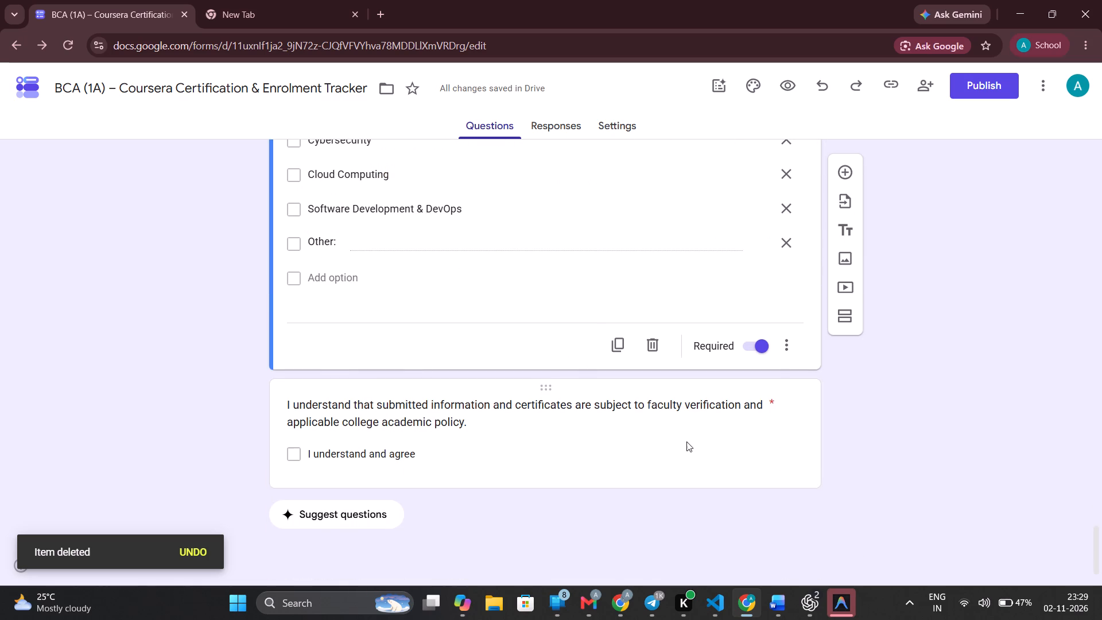
Delete the University Roll Number question near the beginning of the form.
scroll(706, 254, "up", 3)
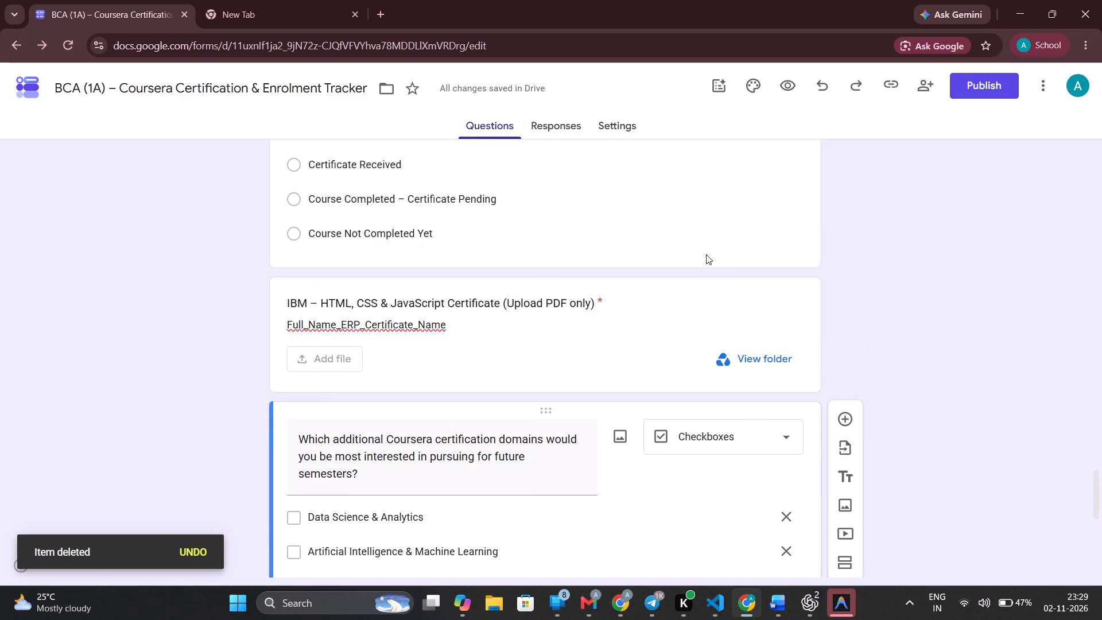
scroll(706, 254, "up", 2)
left_click(673, 356)
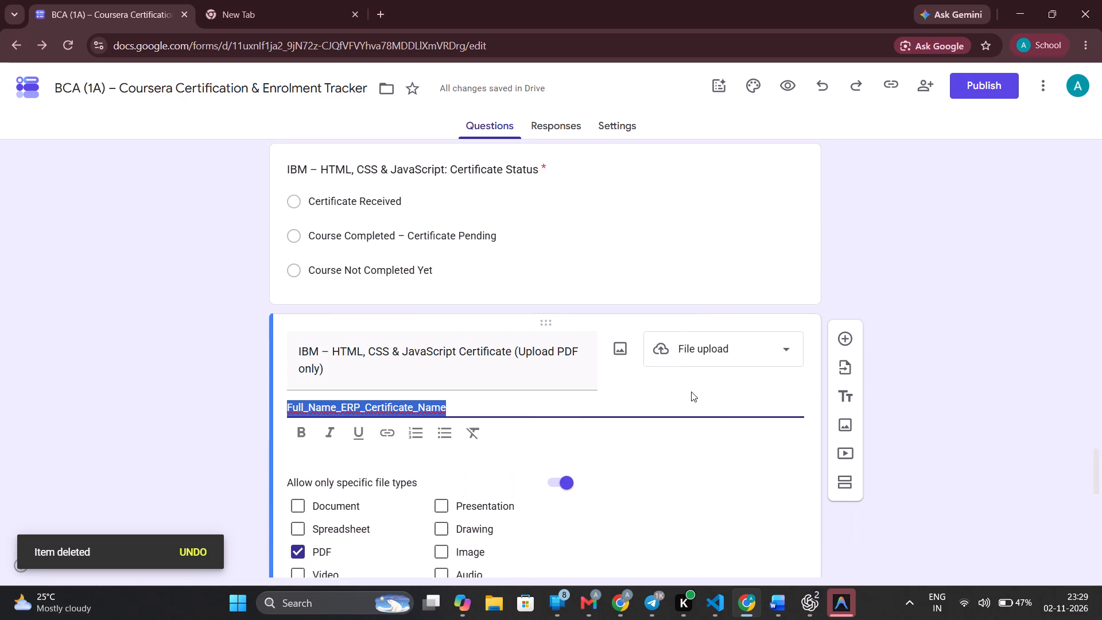
scroll(686, 338, "up", 12)
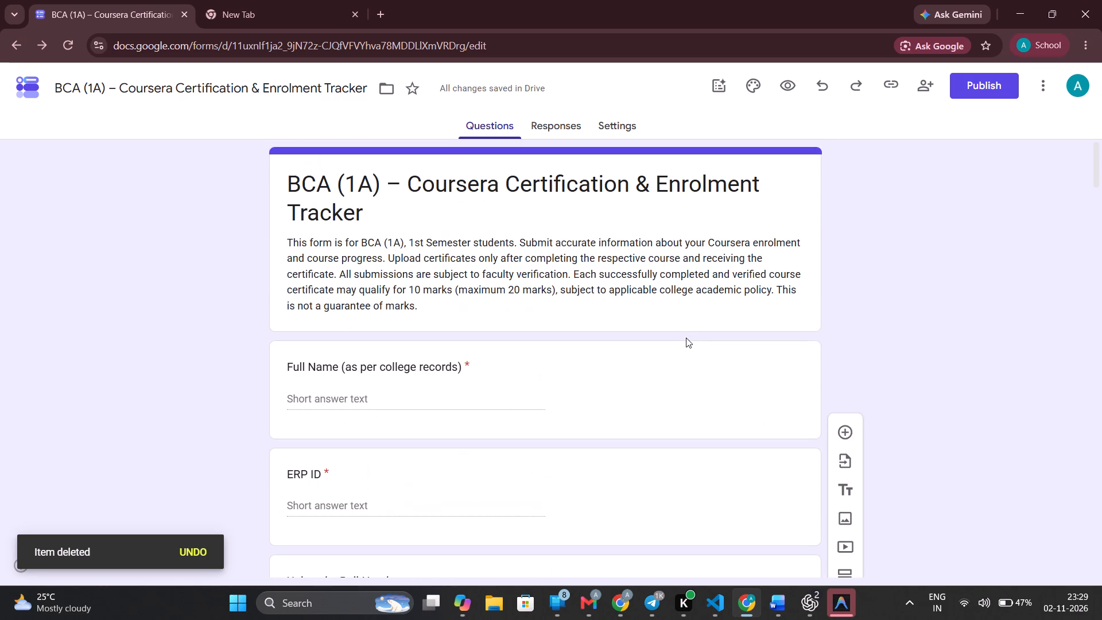
scroll(585, 290, "down", 1)
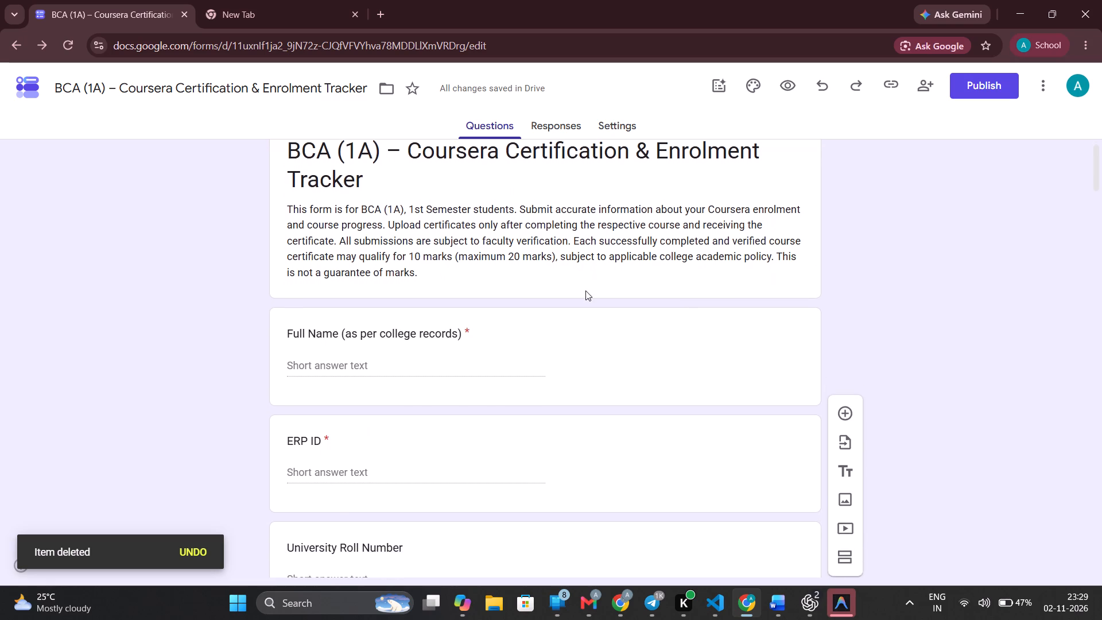
scroll(585, 290, "down", 1)
scroll(485, 340, "down", 1)
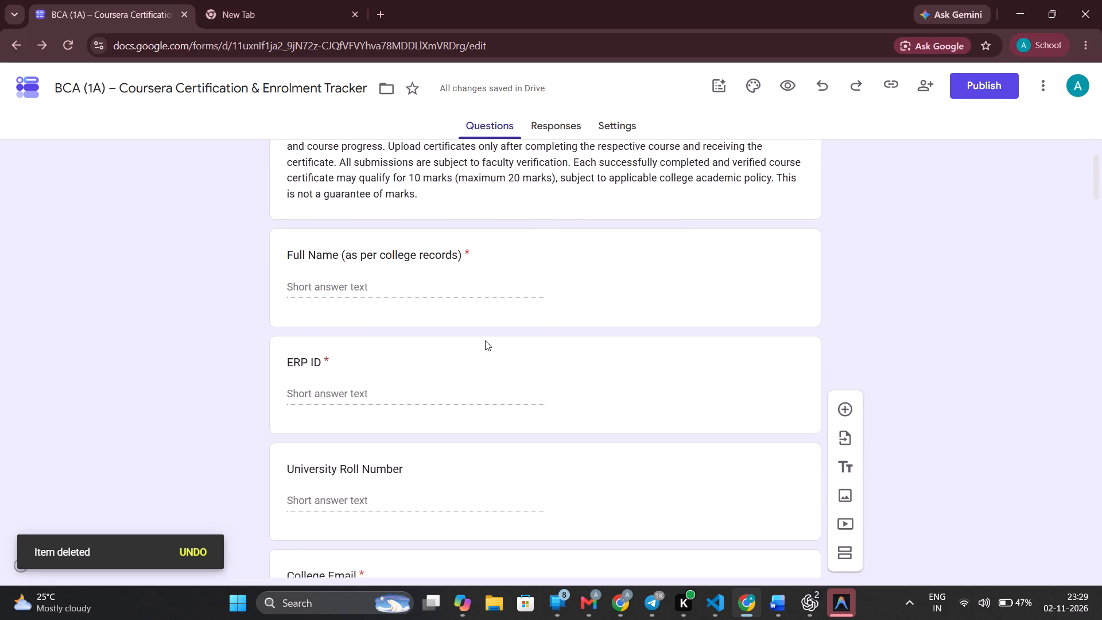
scroll(485, 340, "down", 1)
left_click(610, 382)
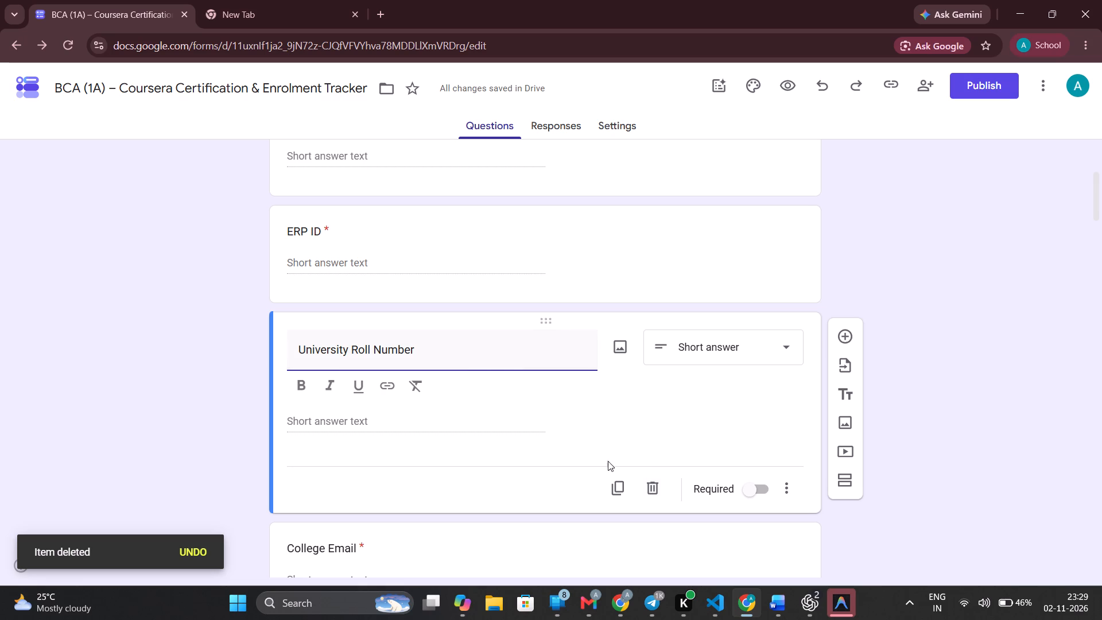
left_click(644, 491)
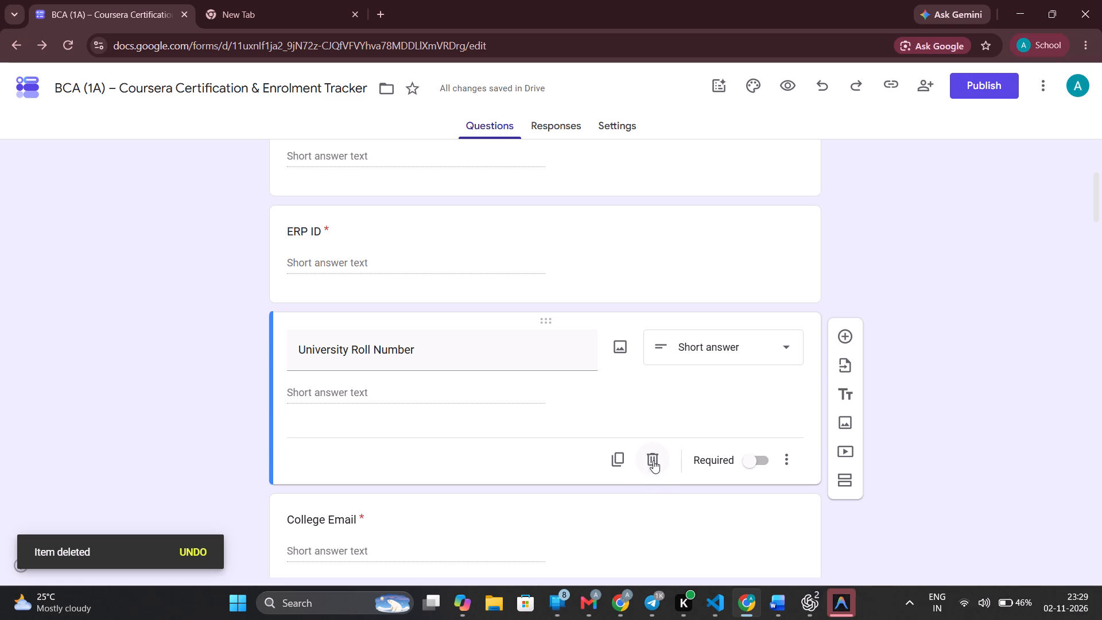
left_click(653, 460)
Clear the Personal Email question's title, enter "linkdi" in its place, and erase that text again.
scroll(613, 437, "down", 1)
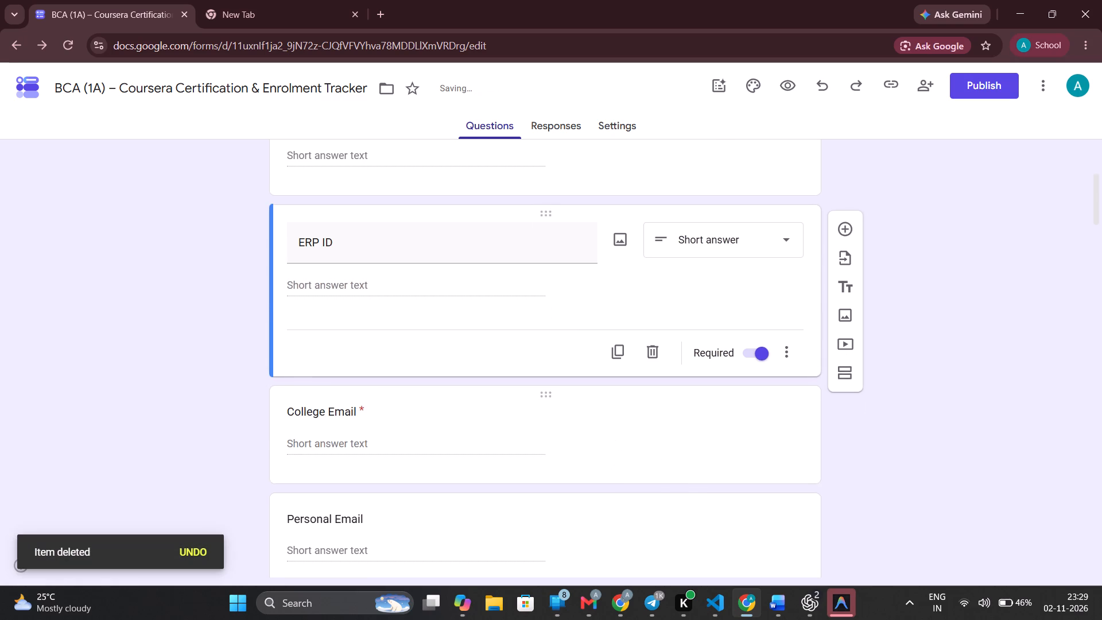
scroll(613, 437, "down", 1)
left_click(618, 401)
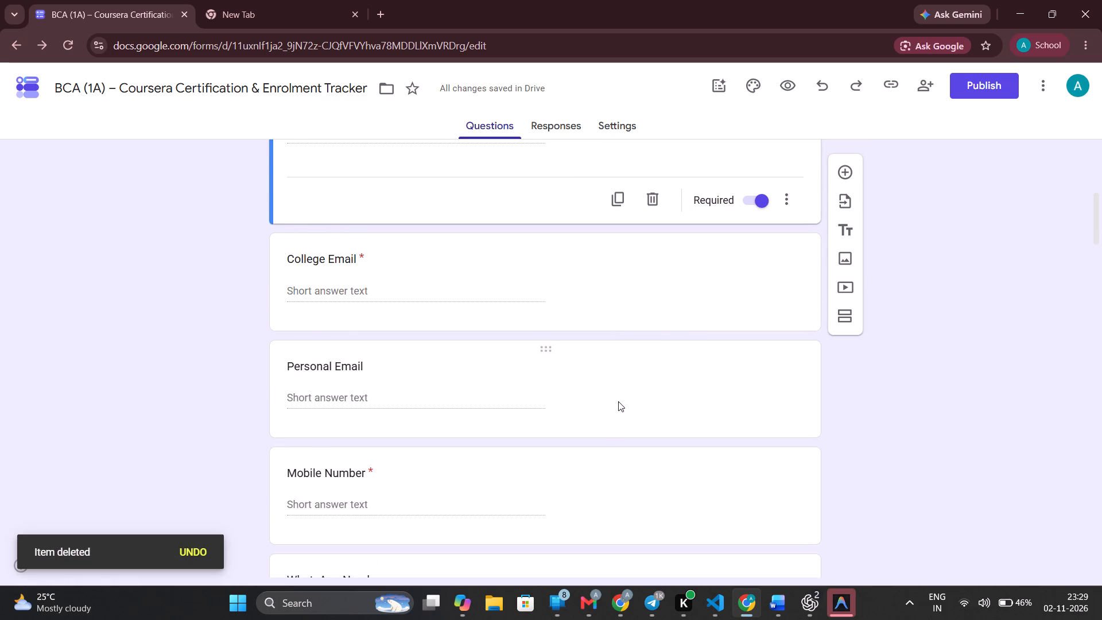
left_click(520, 299)
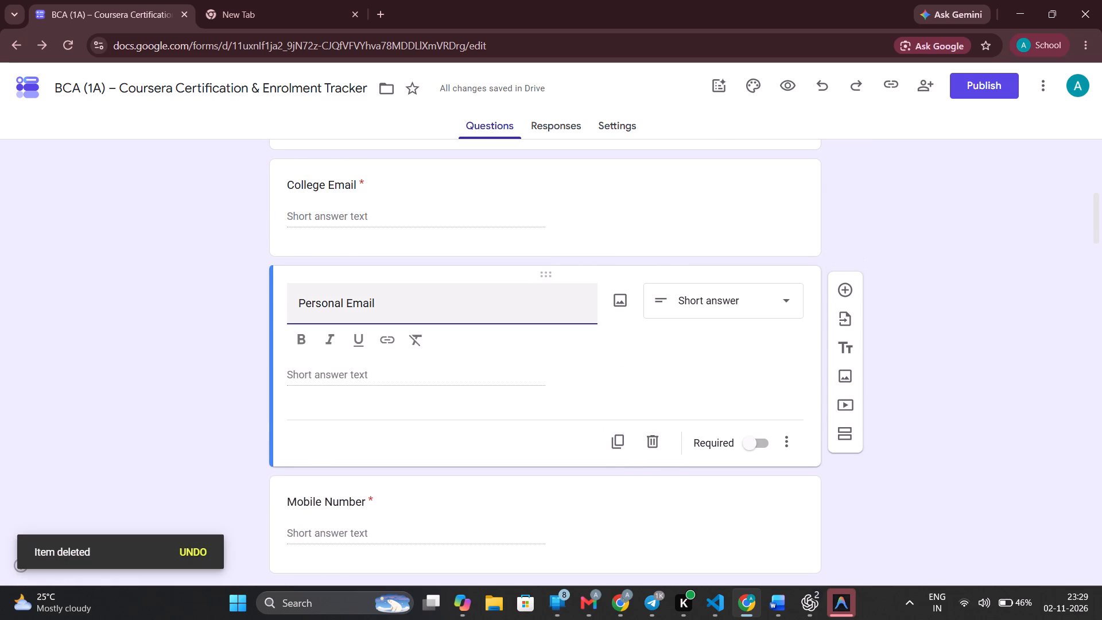
key("BackSpace")
key("BackSpace")
key("BackSpace")
key("BackSpace")
key("BackSpace")
key("BackSpace")
key("BackSpace")
key("BackSpace")
key("BackSpace")
key("BackSpace")
key("BackSpace")
key("BackSpace")
key("BackSpace")
key("BackSpace")
key("BackSpace")
key("BackSpace")
key("BackSpace")
key("BackSpace")
key("BackSpace")
type("linkdi")
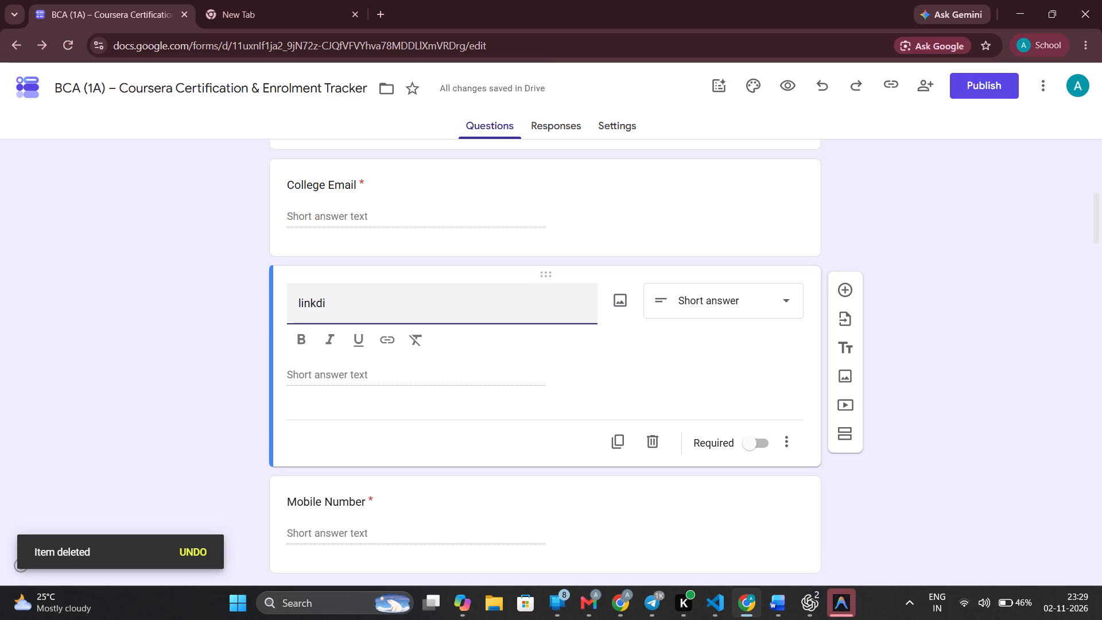
key("BackSpace")
key("BackSpace")
key("BackSpace")
key("BackSpace")
key("BackSpace")
key("BackSpace")
key("BackSpace")
key("BackSpace")
key("BackSpace")
key("BackSpace")
key("BackSpace")
key("BackSpace")
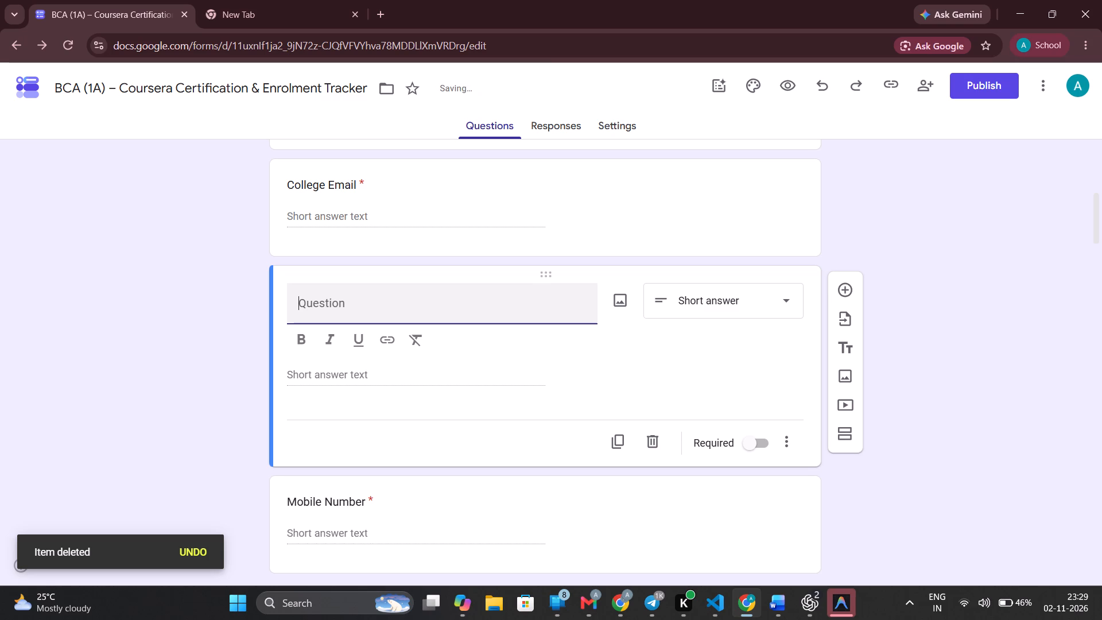
Title the blank short-answer question below College Email "Linkdin URL".
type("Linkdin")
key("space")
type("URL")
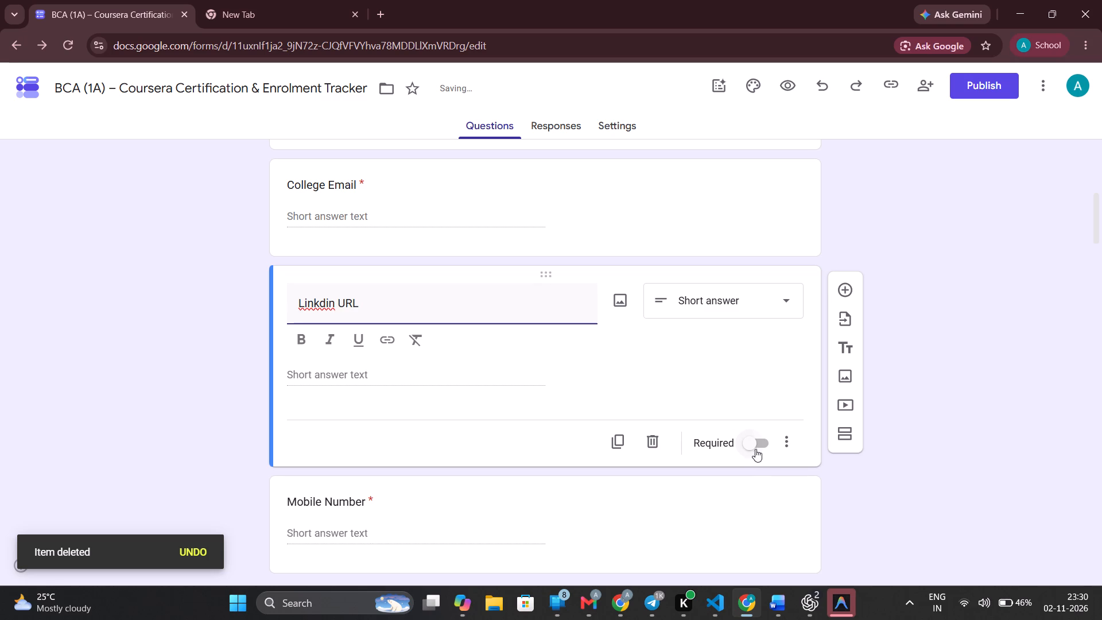
Delete the WhatsApp Number question below Mobile Number.
scroll(701, 407, "down", 1)
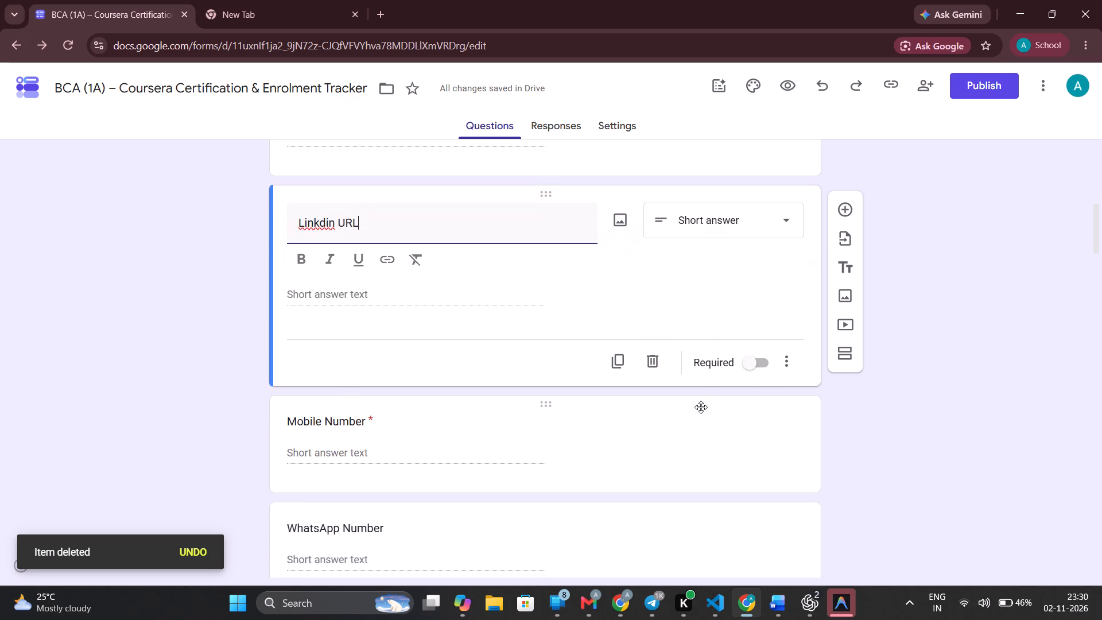
scroll(701, 407, "down", 1)
left_click(638, 498)
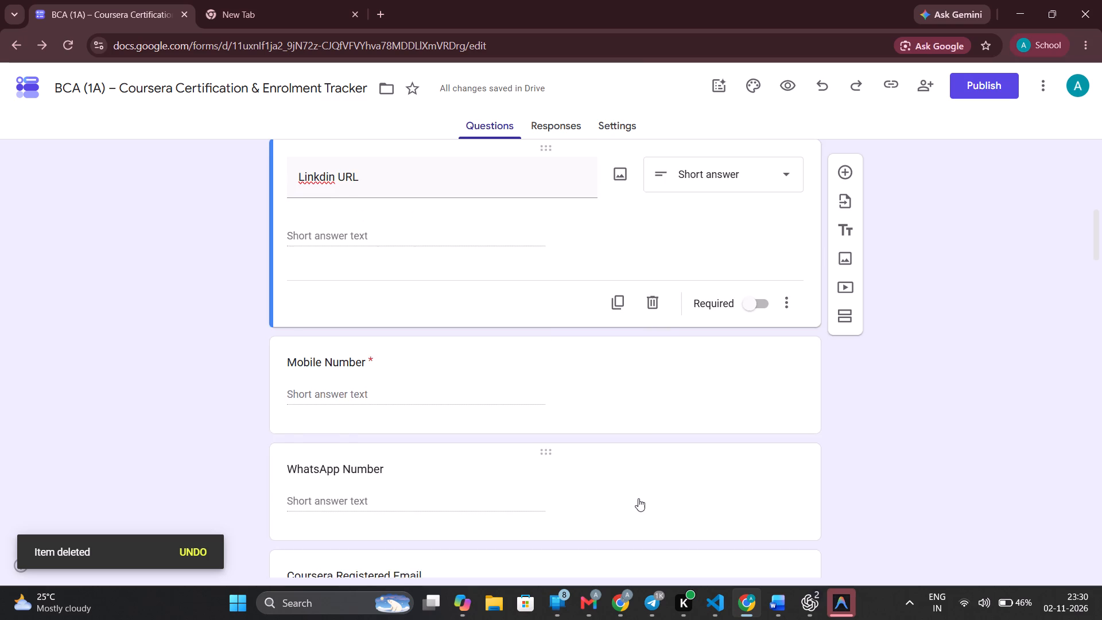
left_click(658, 539)
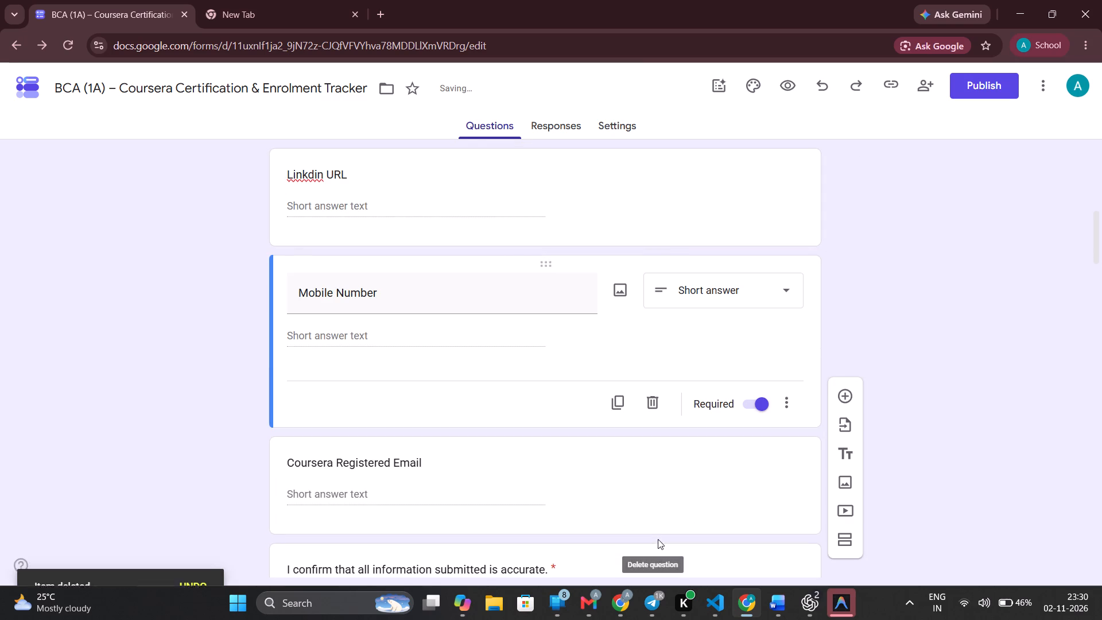
Try to delete the Coursera Registered Email question below Mobile Number.
scroll(635, 430, "down", 2)
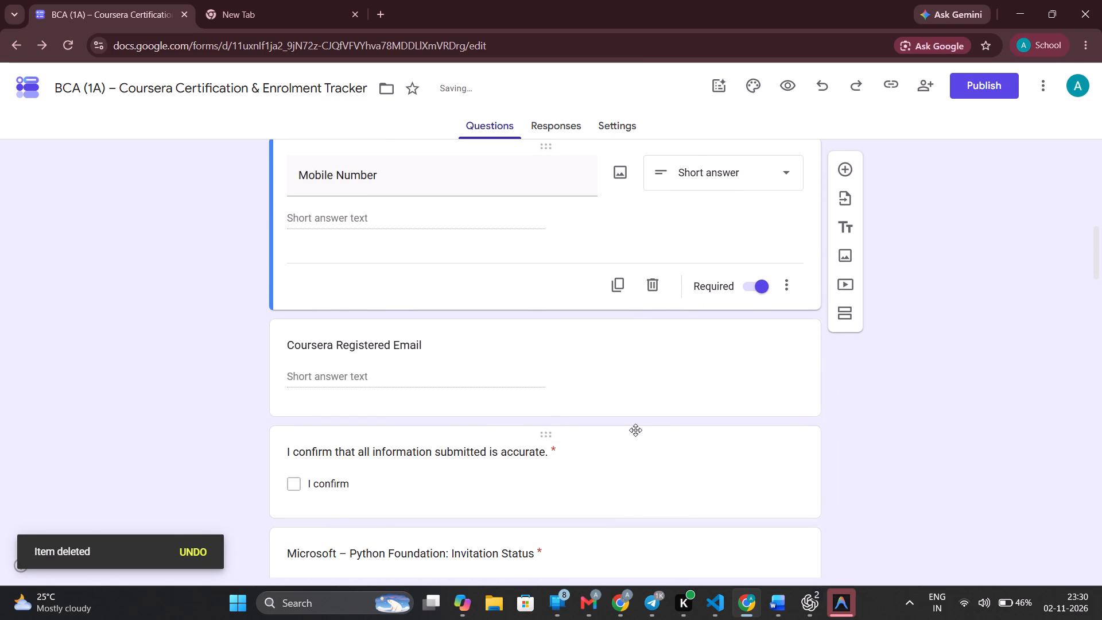
scroll(635, 430, "up", 2)
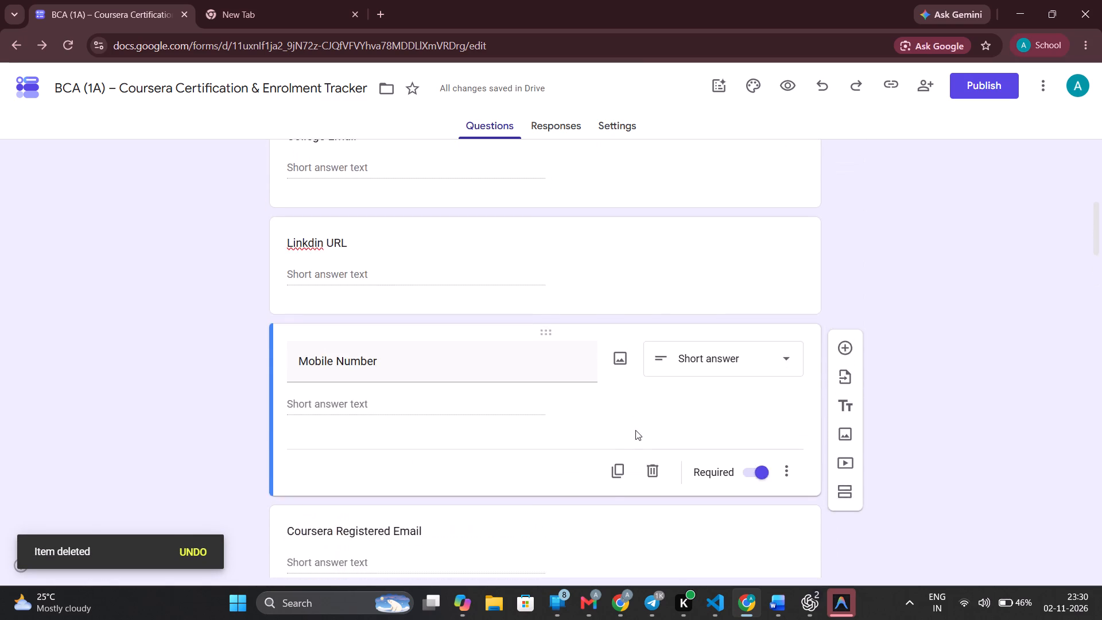
scroll(635, 430, "up", 1)
scroll(635, 430, "down", 3)
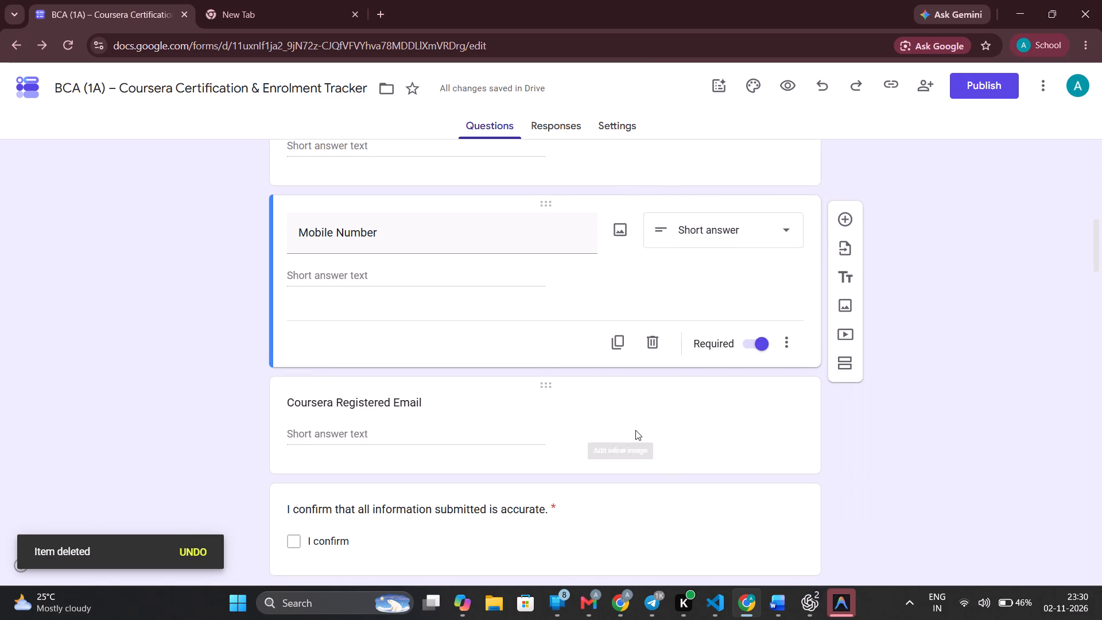
scroll(635, 430, "down", 1)
left_click(637, 392)
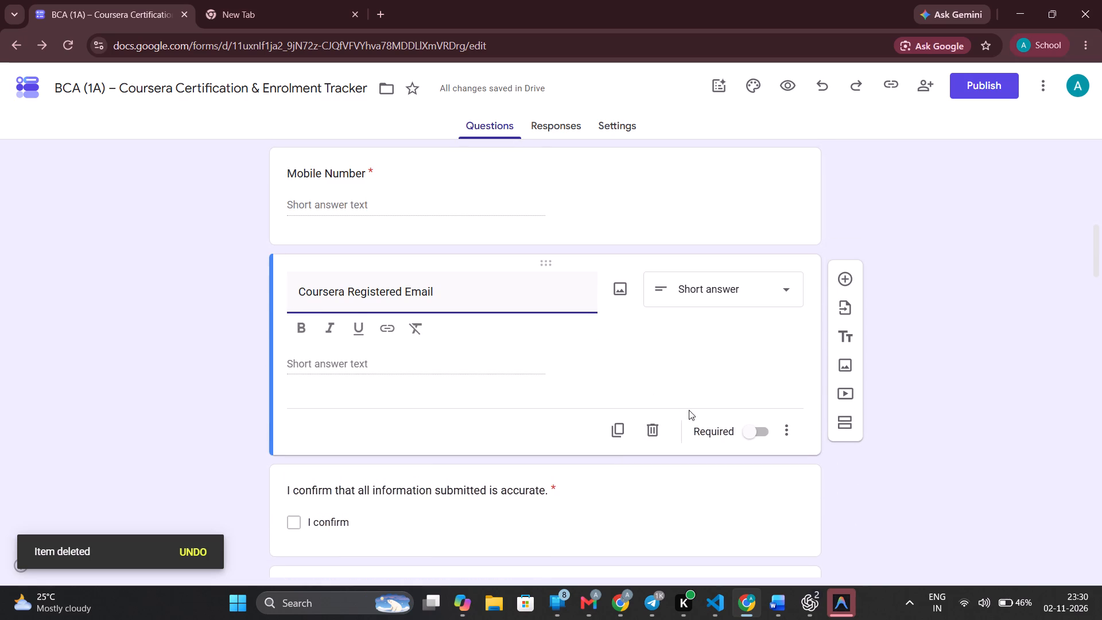
left_click(783, 427)
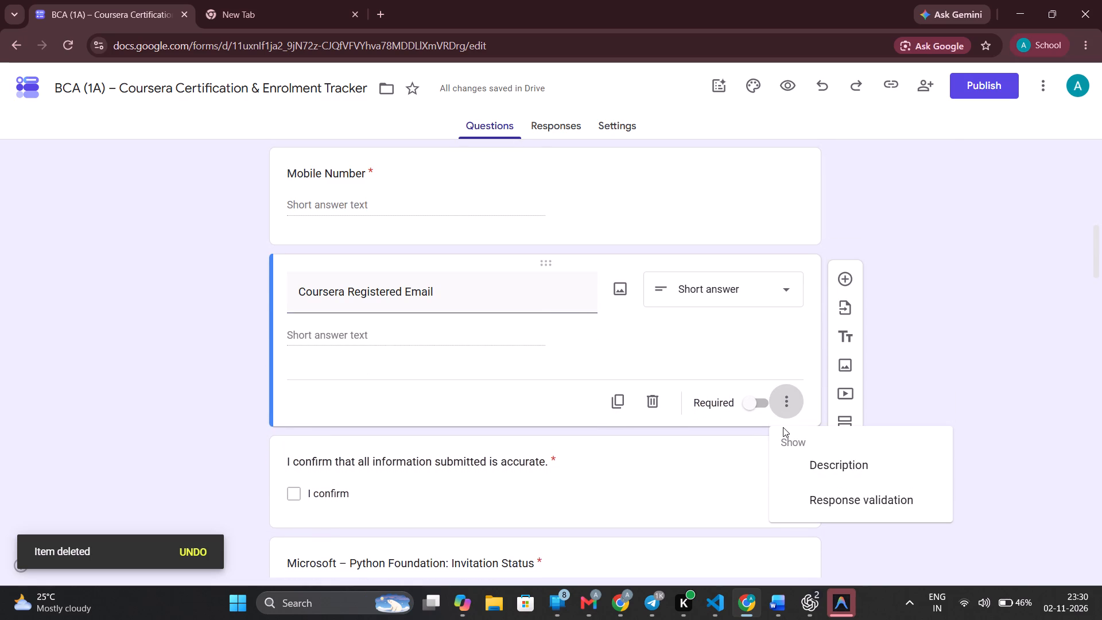
left_click(647, 400)
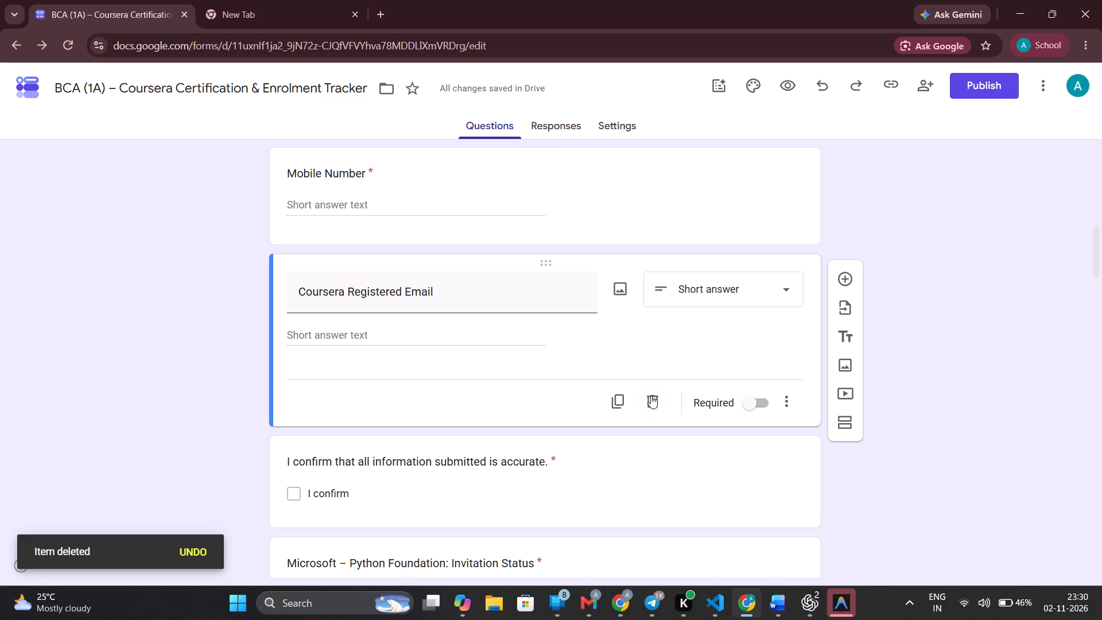
Search Google for Coursera in a new browser tab.
left_click(375, 17)
left_click(381, 45)
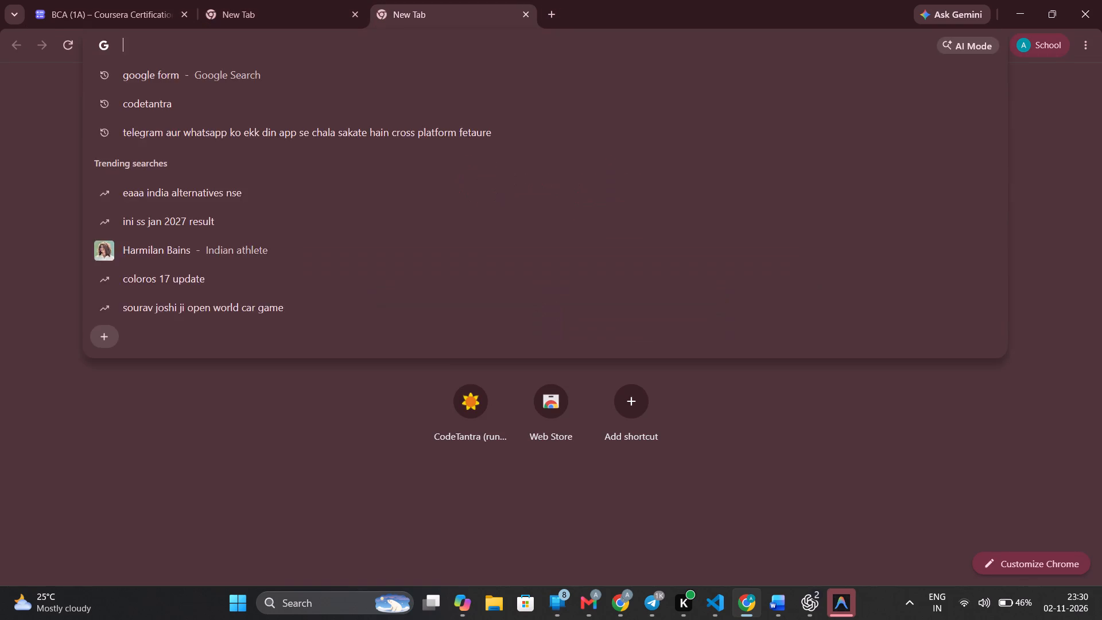
type("course")
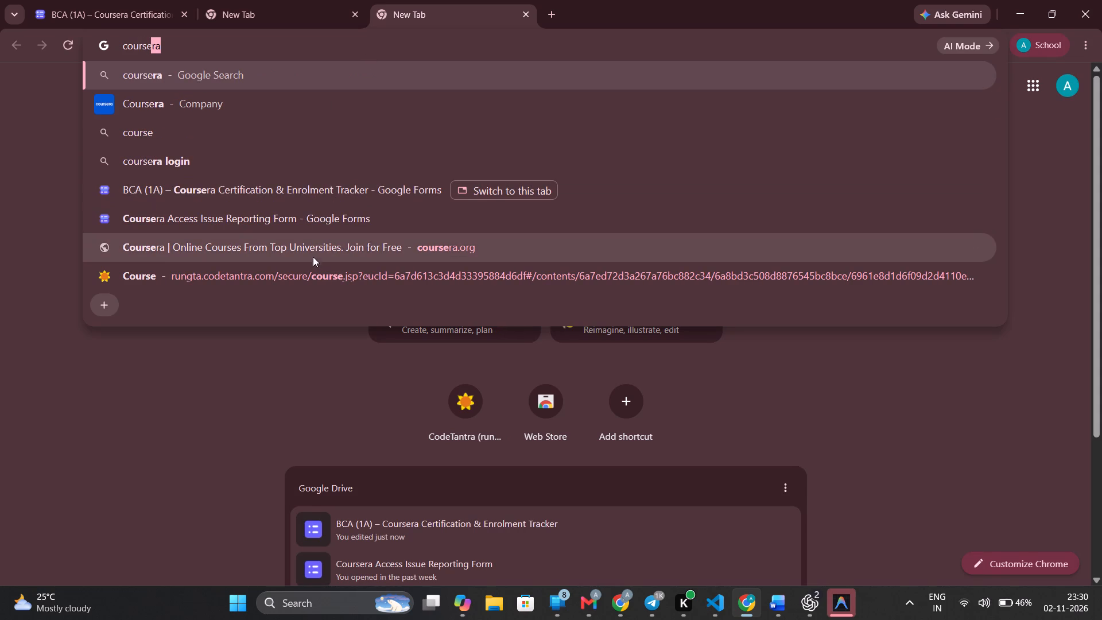
left_click(263, 103)
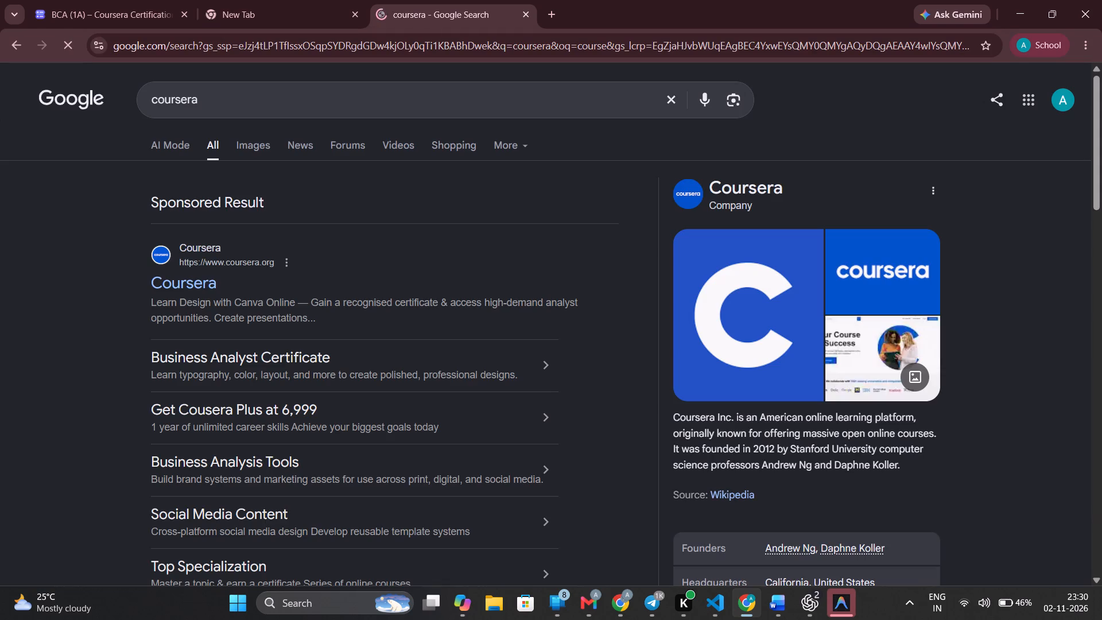
Open the sponsored Coursera result from the Google search results.
left_click(195, 290)
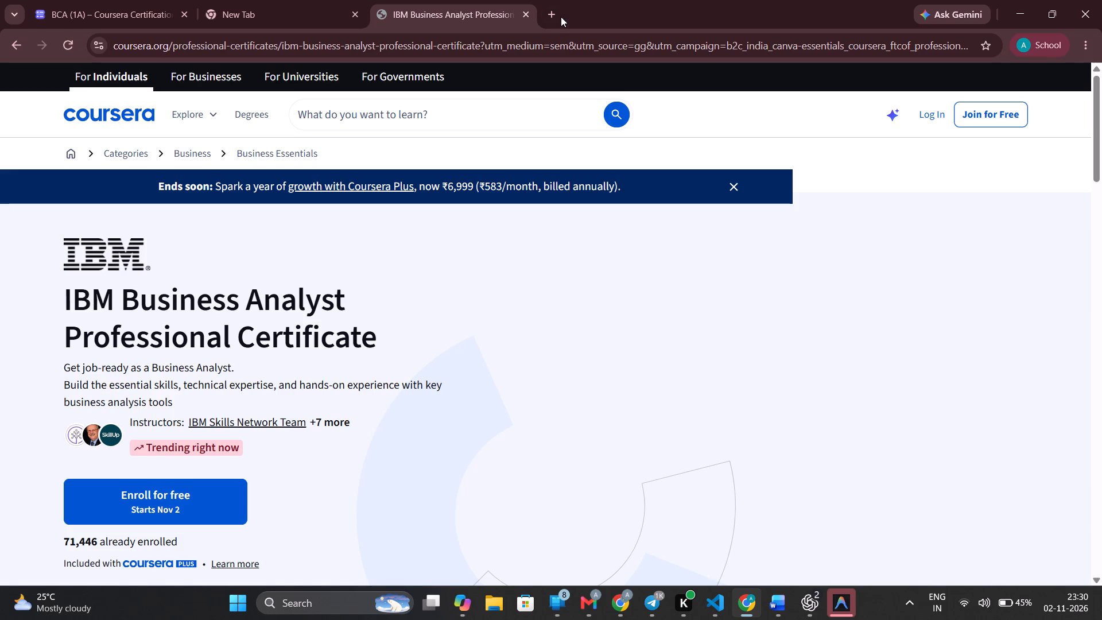
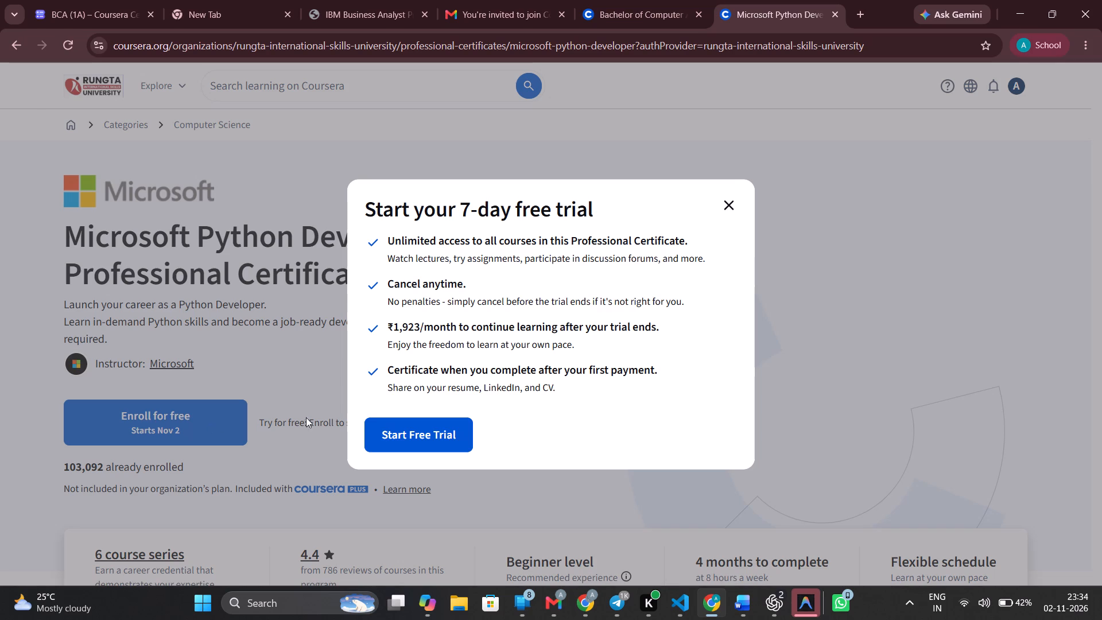
Check the enrolment and free trial terms of the Microsoft Python Development Professional Certificate on Coursera, without starting the trial.
left_click(728, 204)
scroll(223, 449, "down", 1)
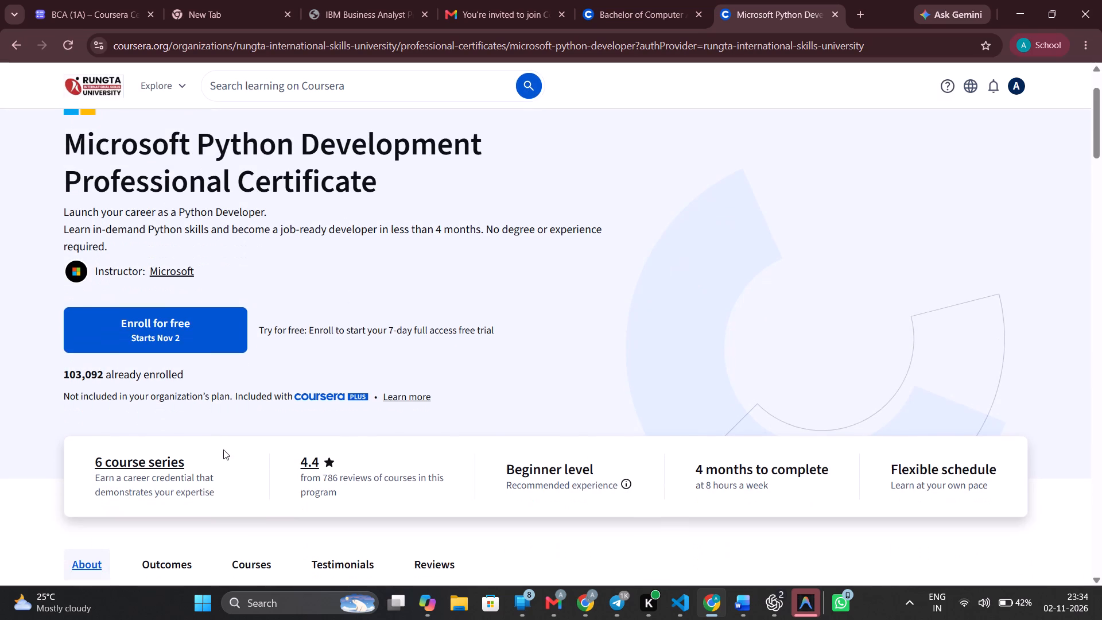
scroll(223, 449, "down", 1)
left_click(157, 334)
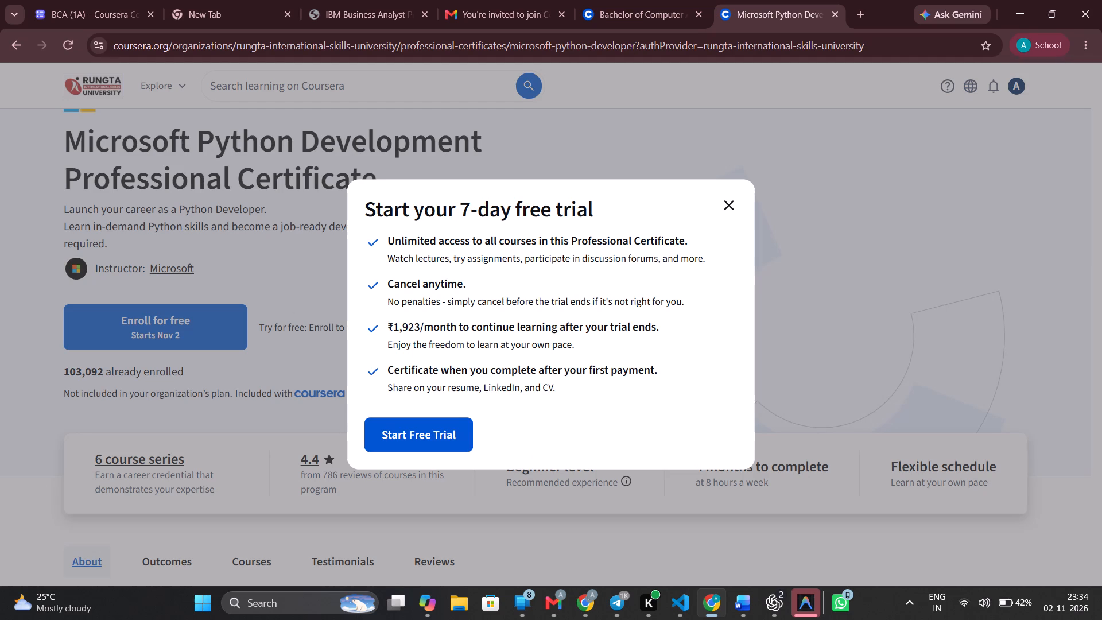
left_click(725, 212)
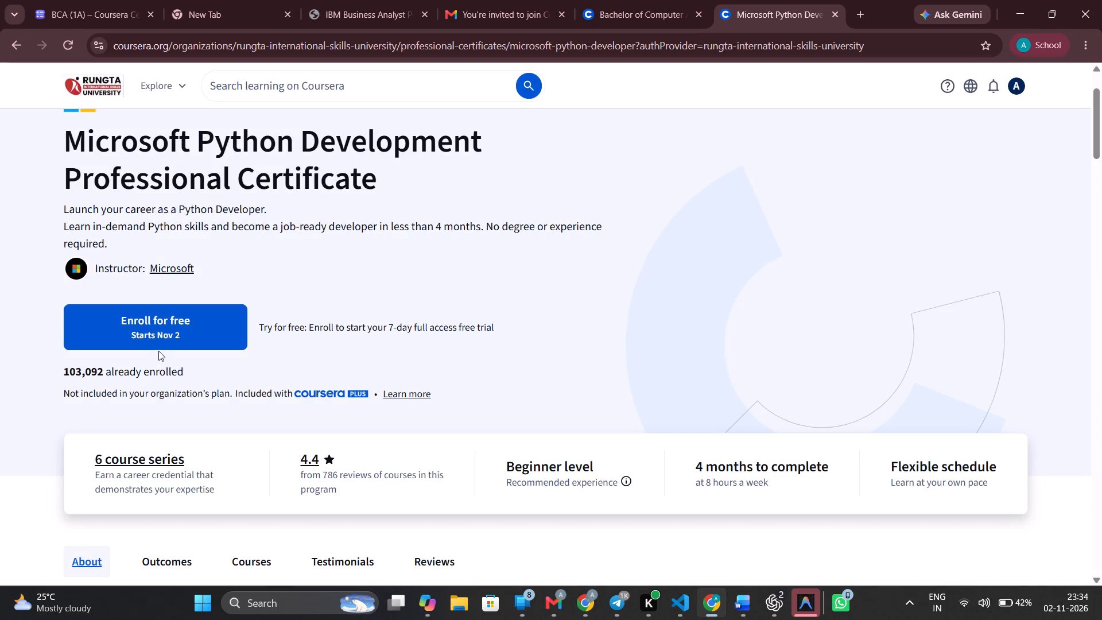
left_click(158, 351)
left_click(162, 342)
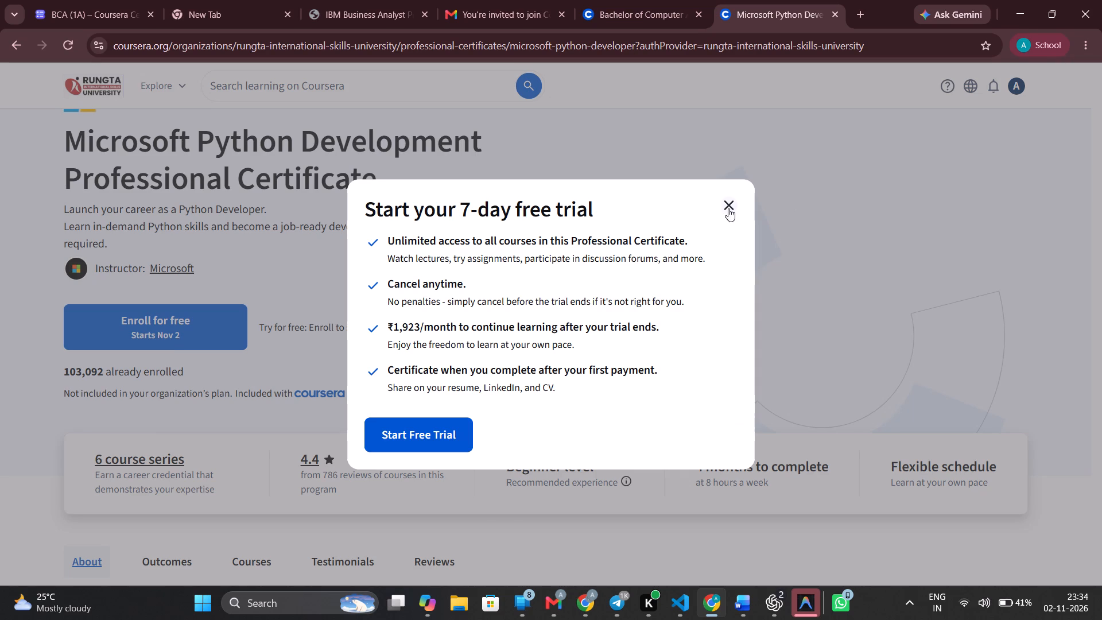
left_click(723, 204)
Open the Python Programming Fundamentals course from the certificate's course series and check its enrolment terms, selecting the Microsoft Python Development program.
scroll(382, 421, "down", 2)
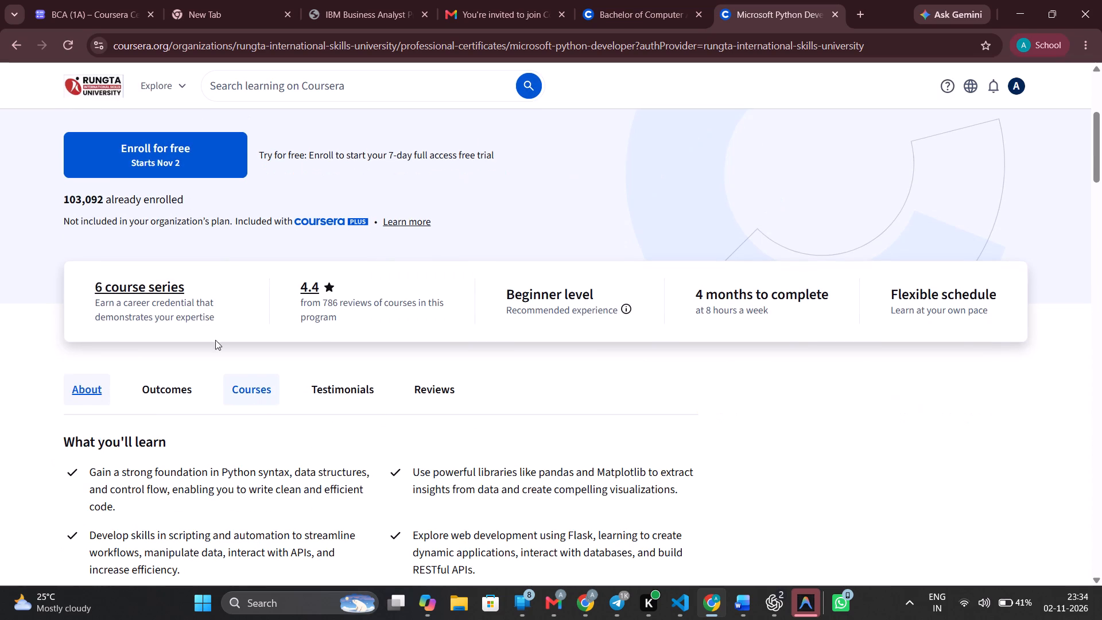
left_click(169, 290)
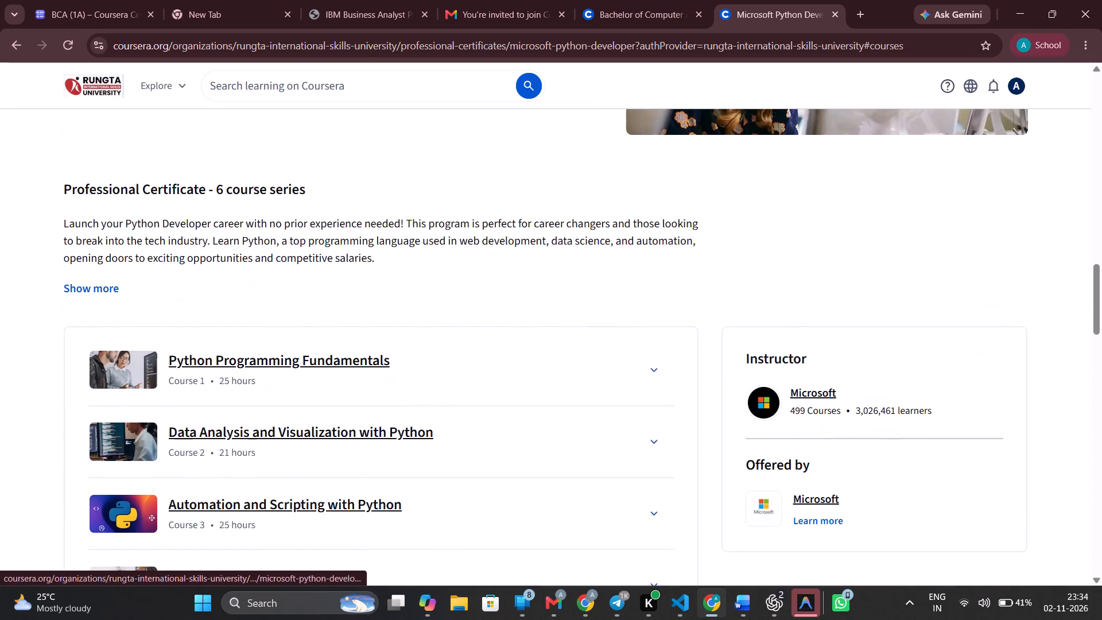
scroll(248, 374, "down", 1)
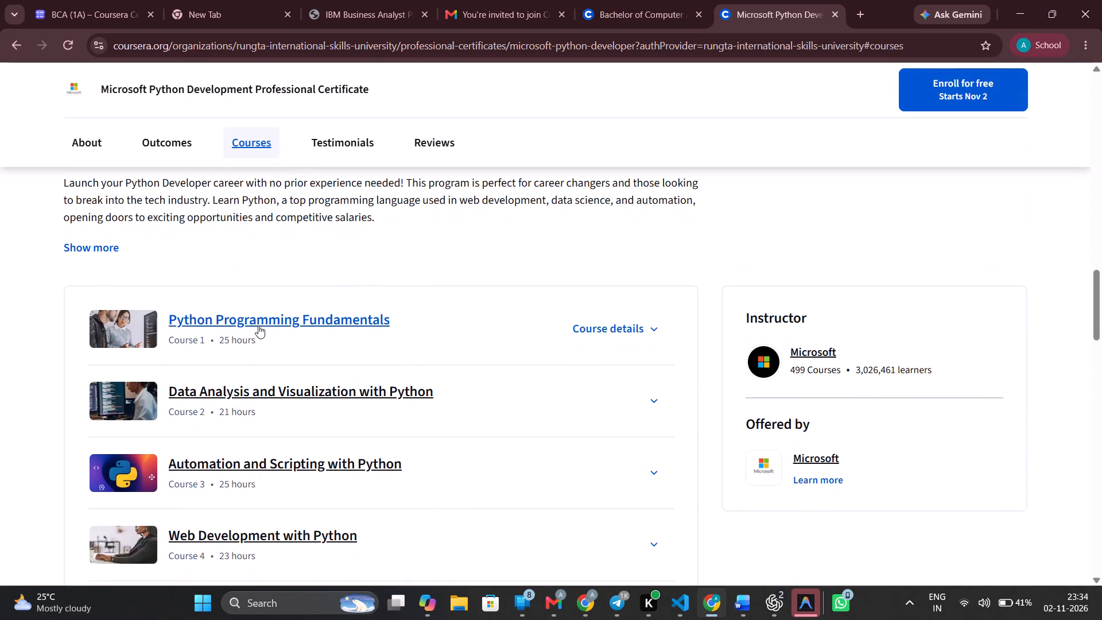
left_click(262, 323)
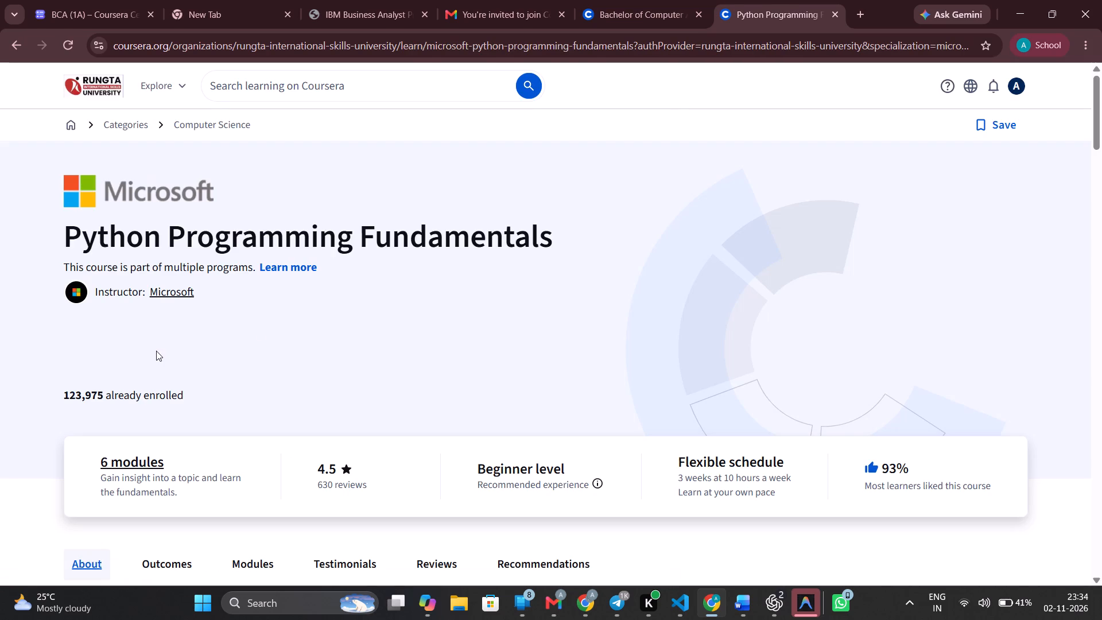
left_click(134, 355)
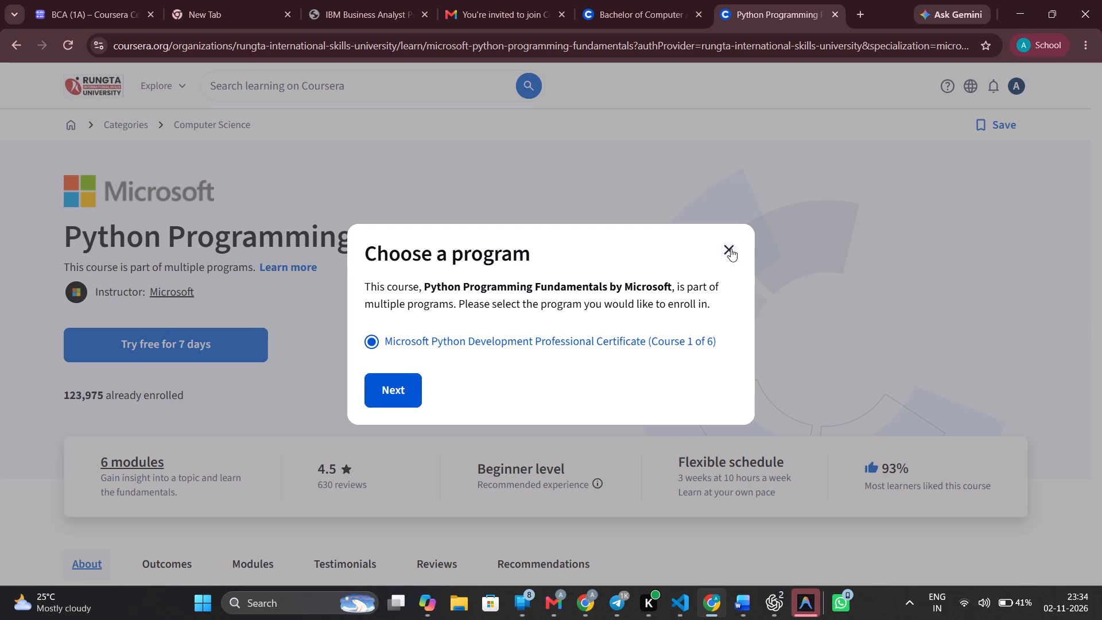
left_click(405, 396)
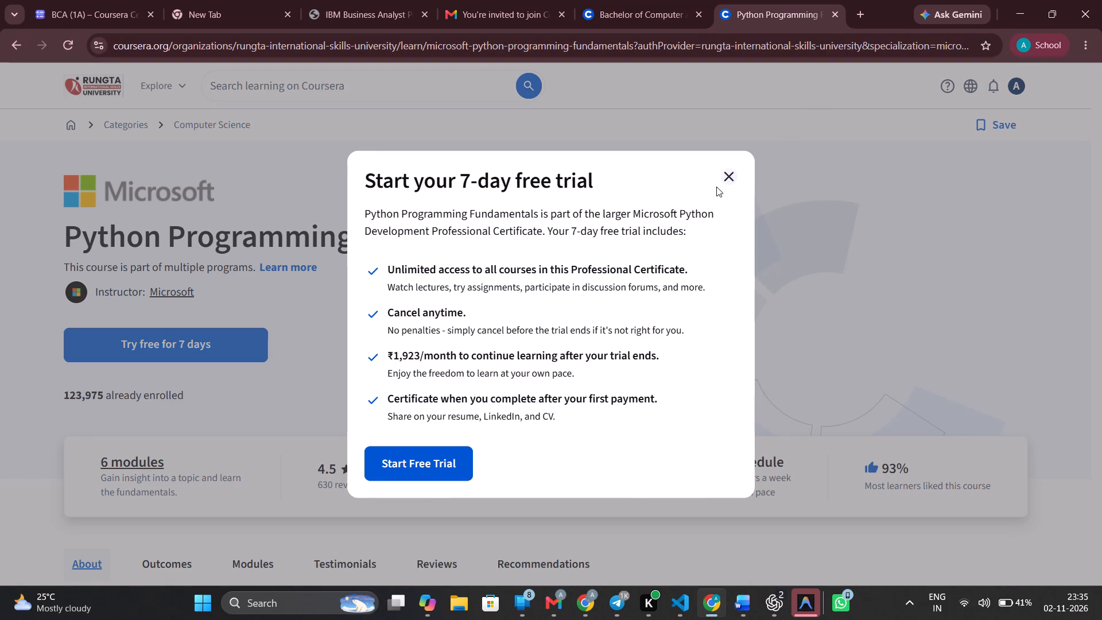
left_click(726, 175)
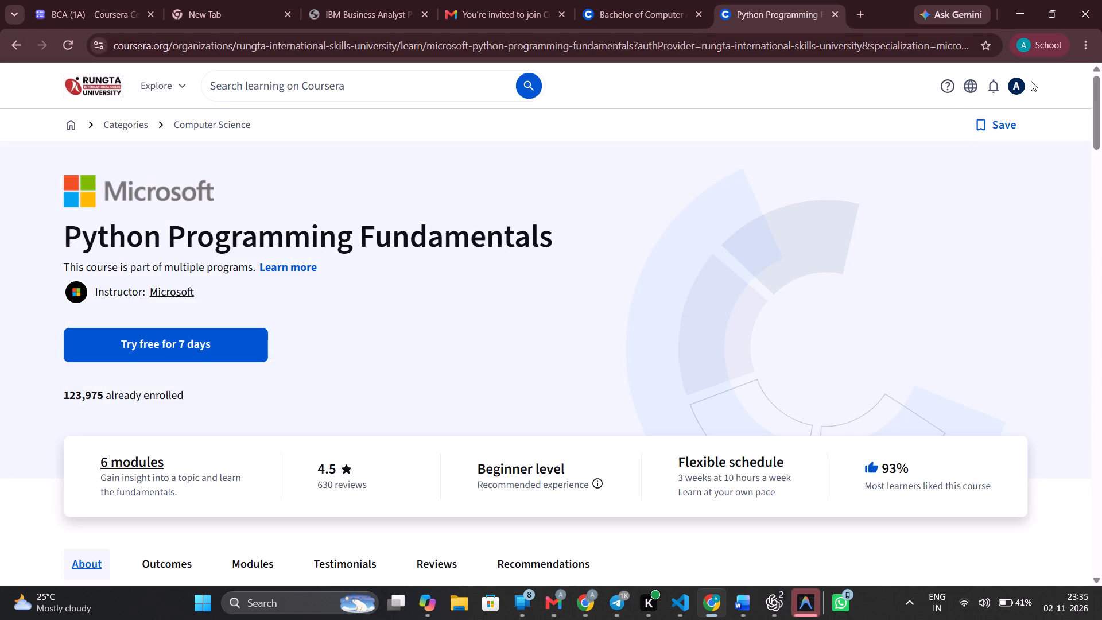
Look through the Python Programming Fundamentals course page for its details, module list and career certificate information.
scroll(818, 276, "down", 2)
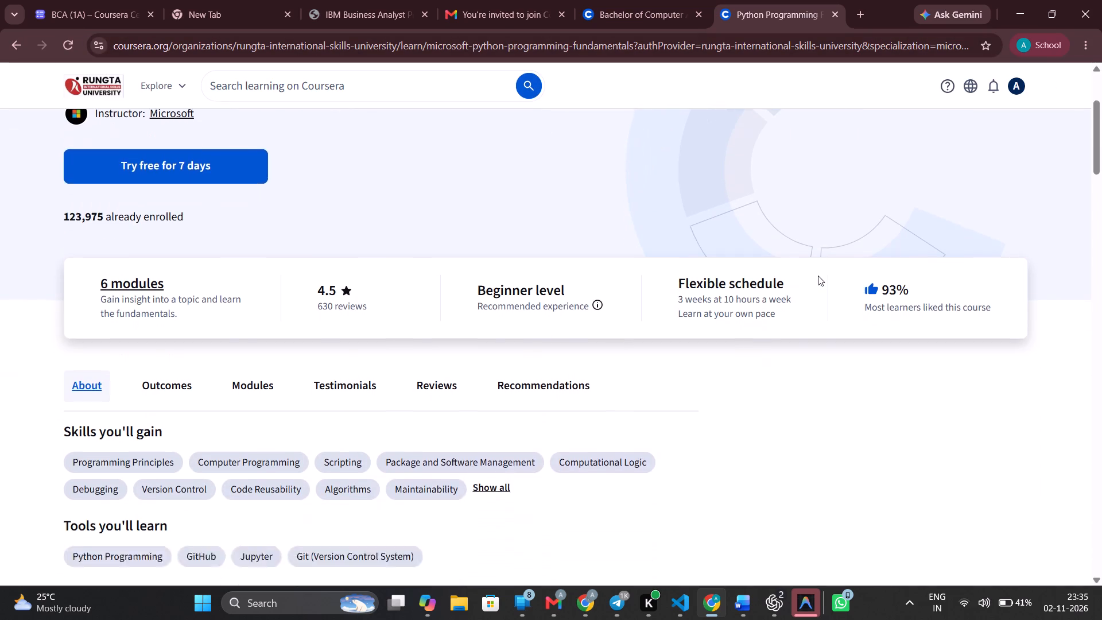
scroll(818, 276, "down", 6)
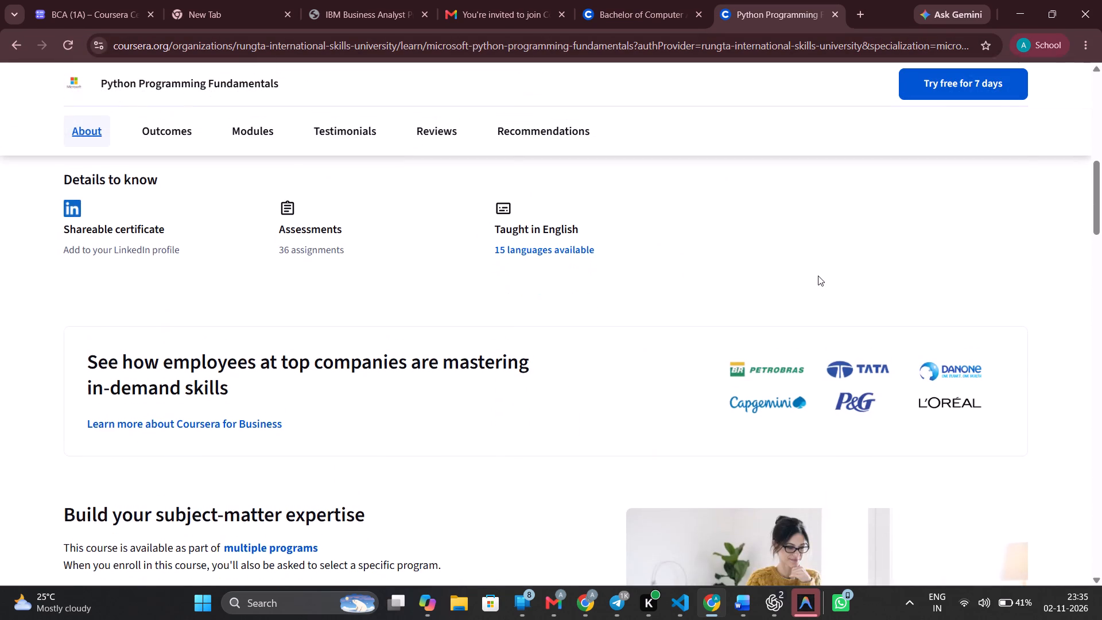
scroll(818, 276, "down", 4)
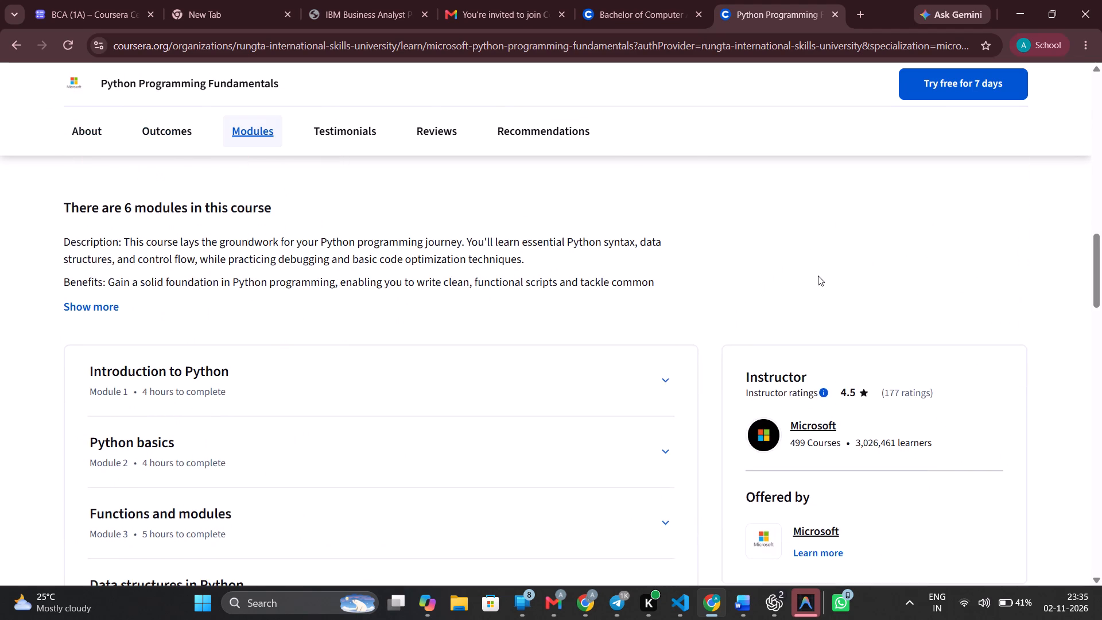
scroll(818, 276, "down", 4)
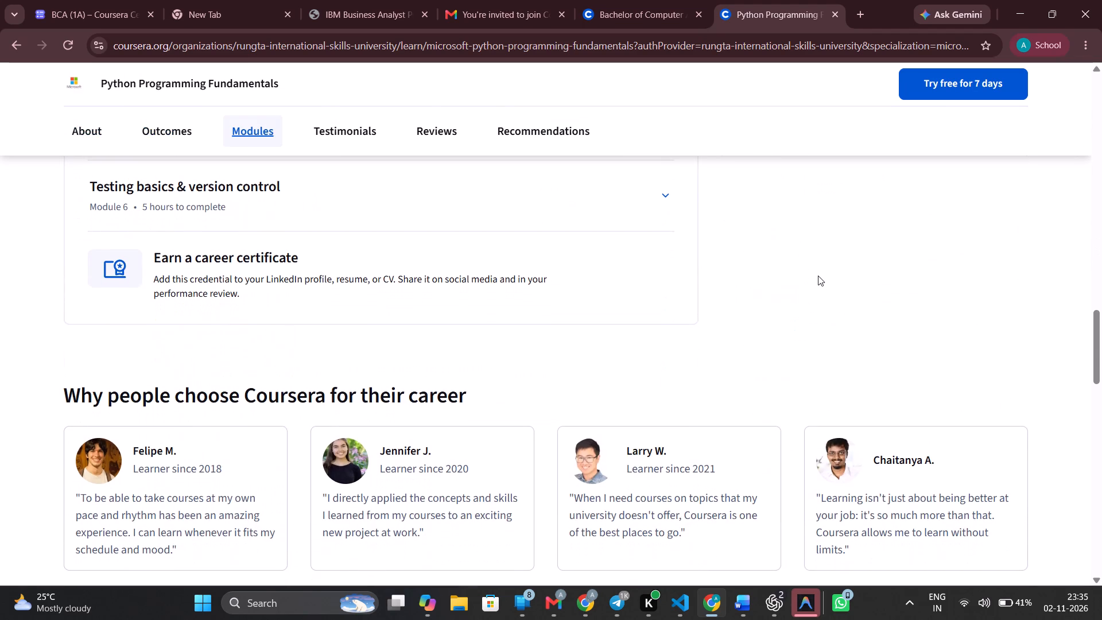
left_click(418, 241)
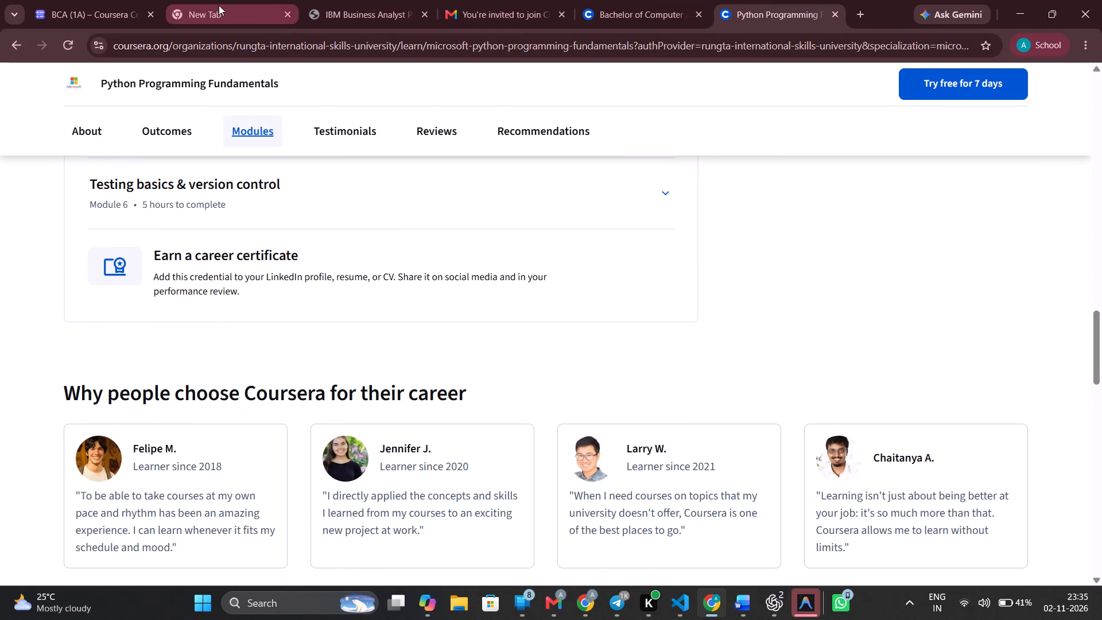
Switch back to the tracker form and review the questions around Coursera Registered Email.
left_click(118, 11)
scroll(449, 305, "down", 1)
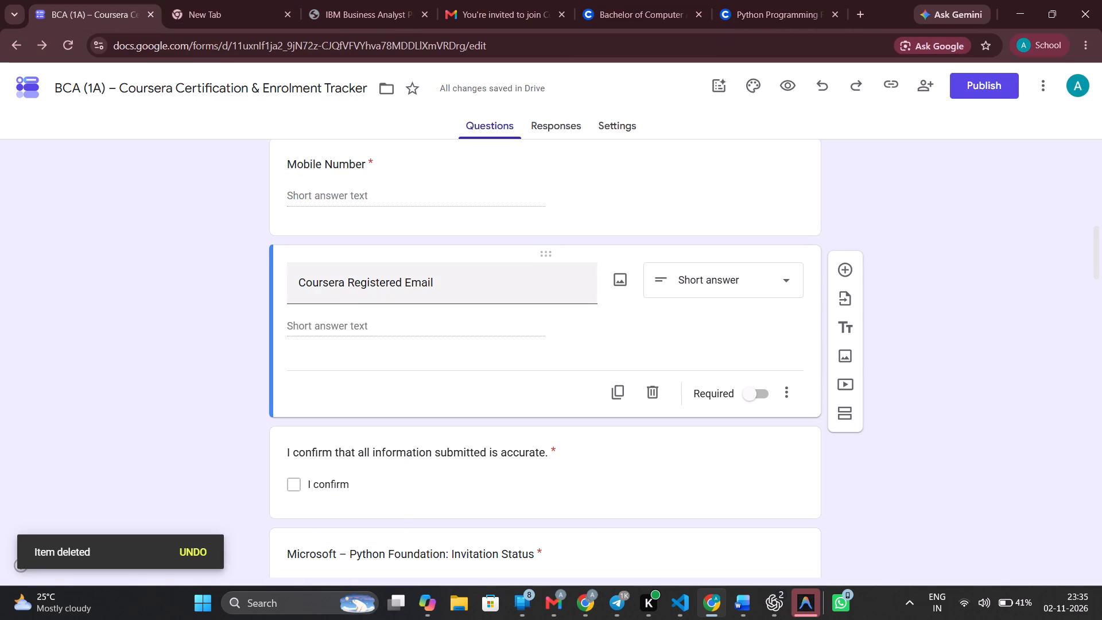
scroll(449, 305, "down", 1)
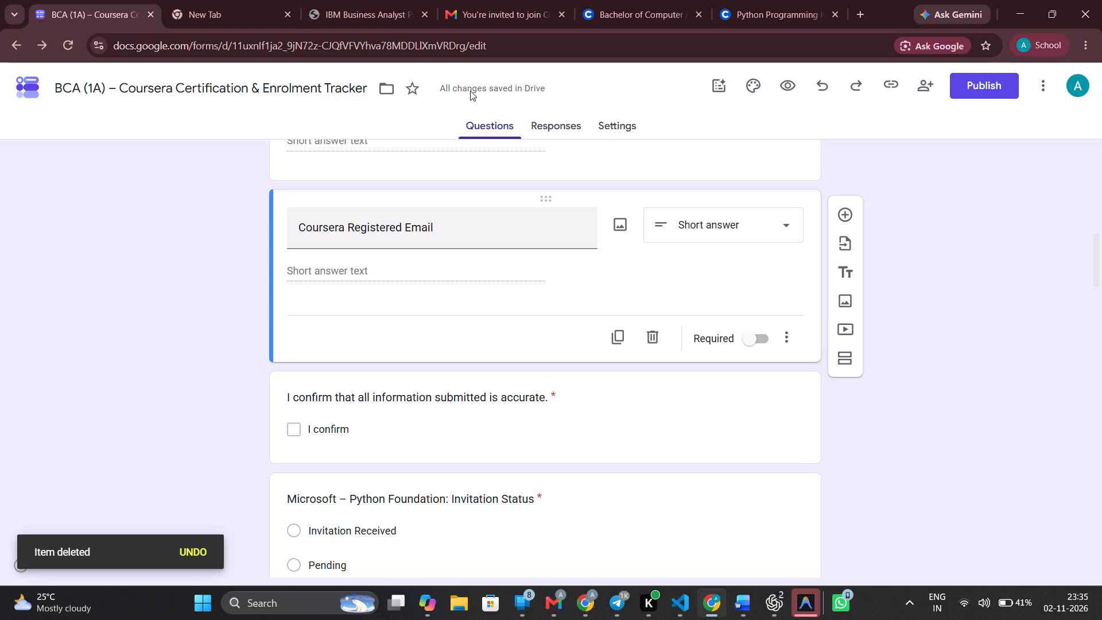
Return to Coursera and open the account's My Learning page to examine the courses in progress.
left_click(746, 4)
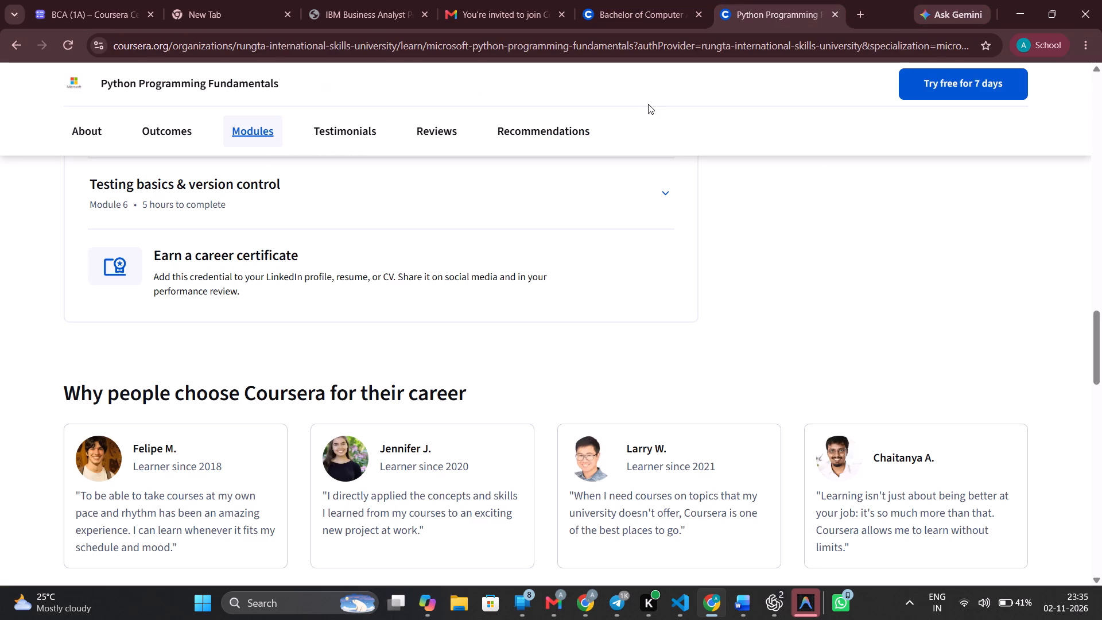
scroll(648, 104, "up", 13)
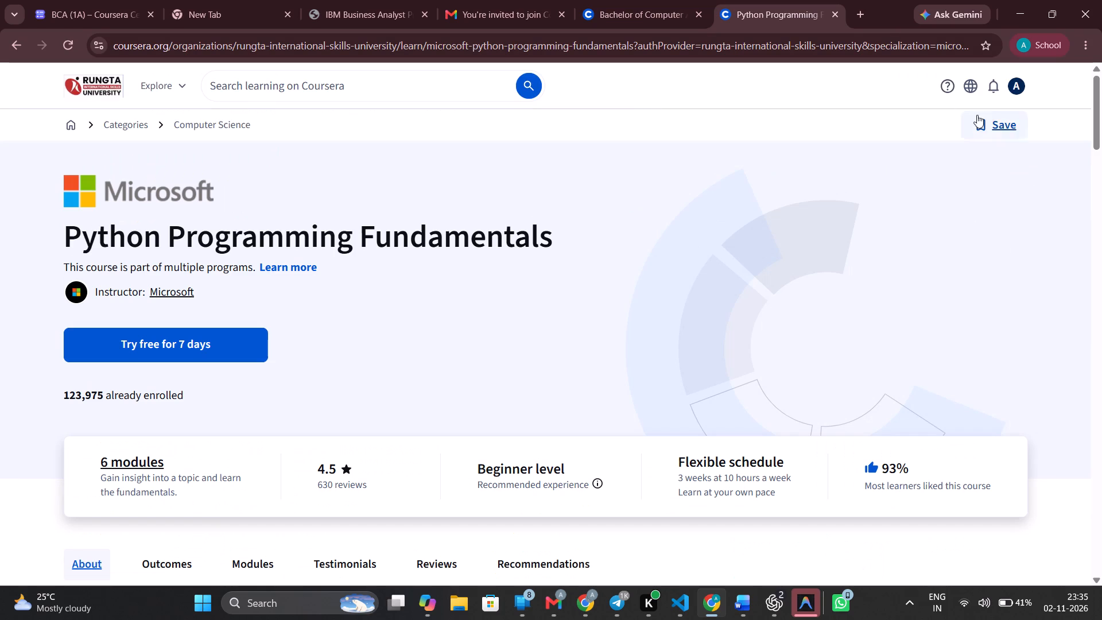
left_click(1010, 90)
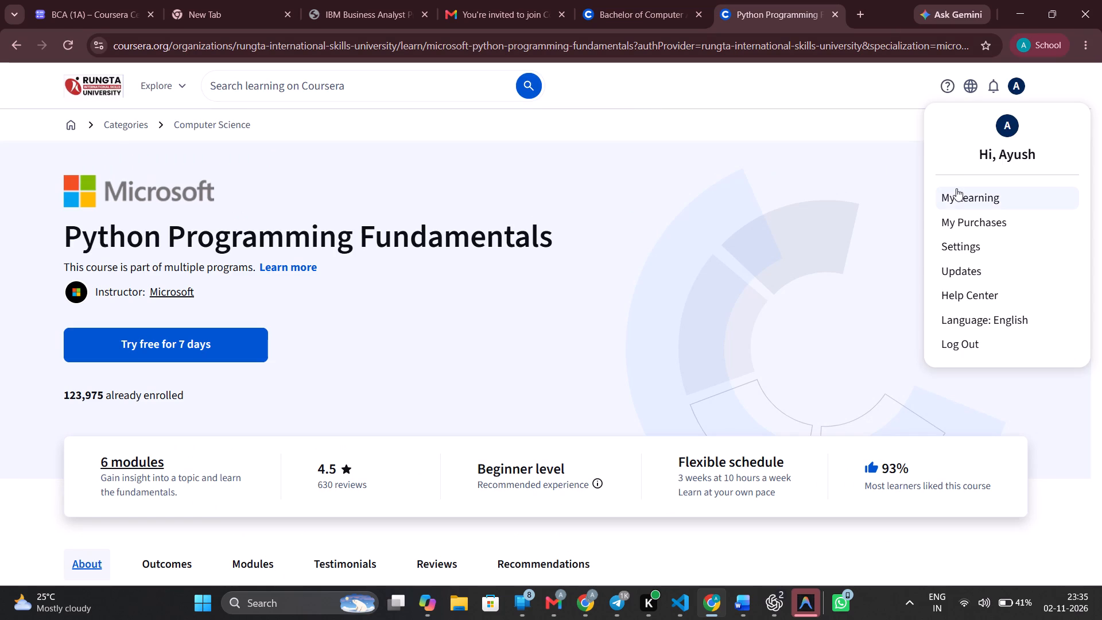
left_click(954, 194)
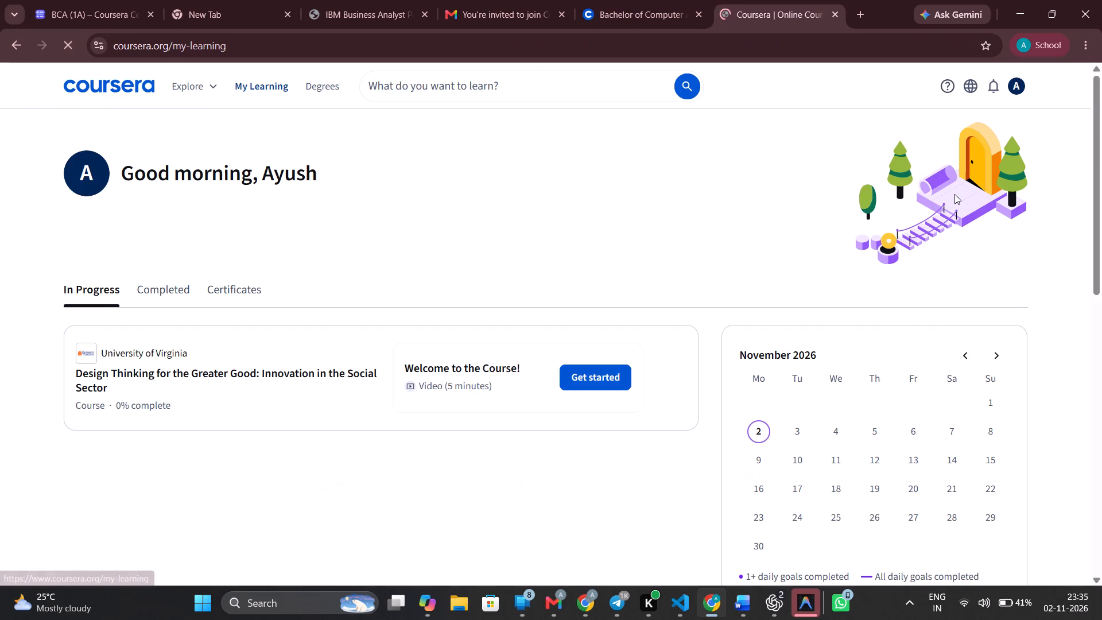
scroll(329, 173, "down", 1)
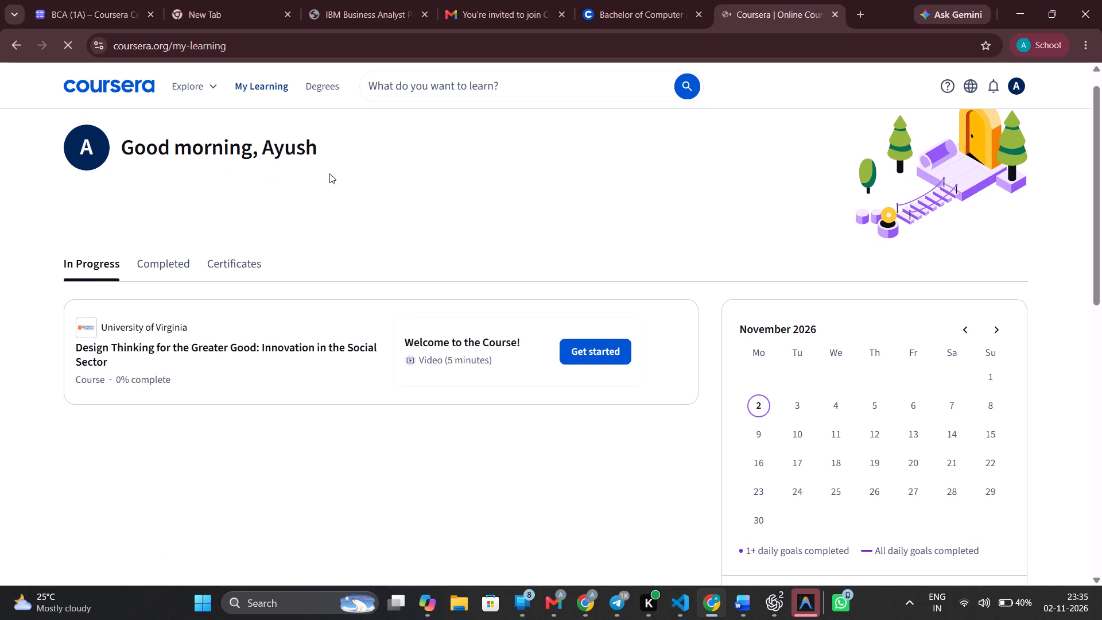
scroll(329, 173, "down", 1)
scroll(329, 173, "up", 1)
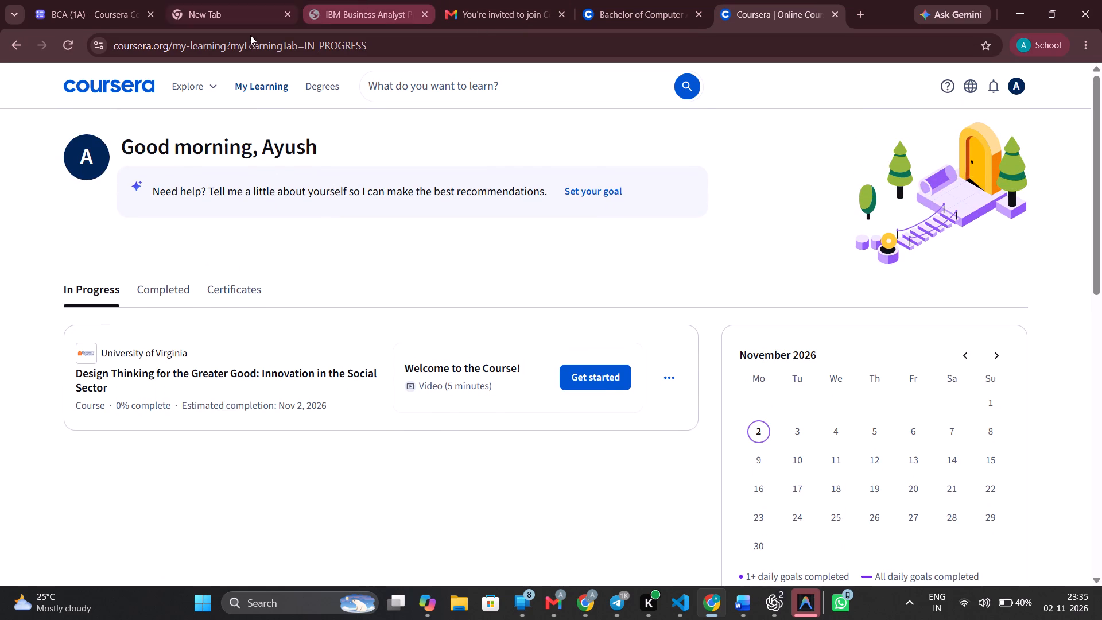
Switch to the tracker form and delete the Coursera Registered Email question.
left_click(93, 22)
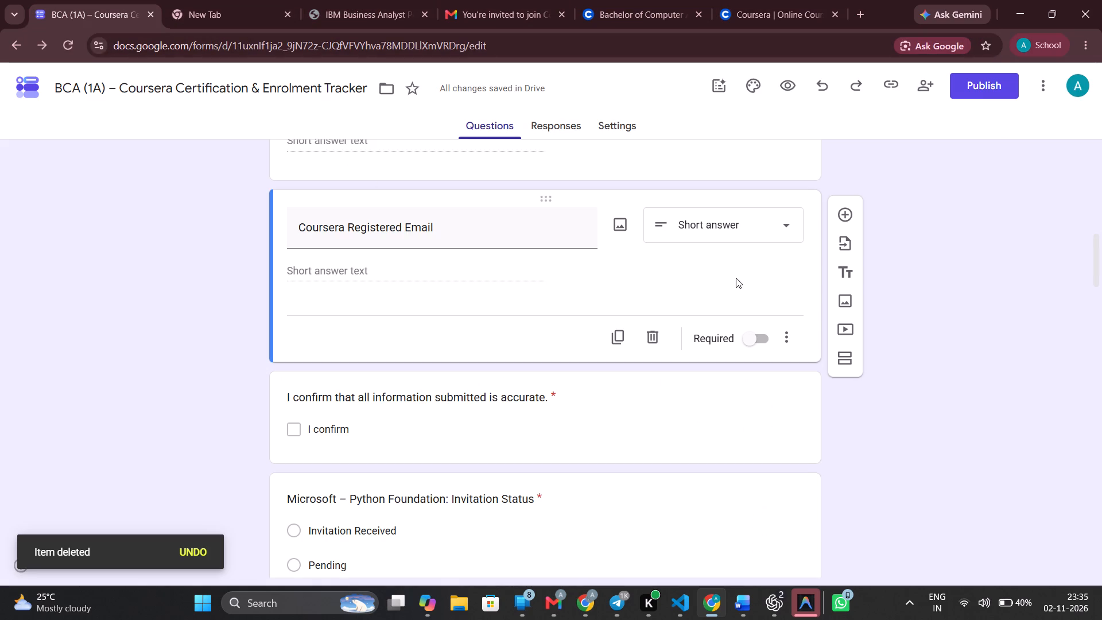
left_click(653, 339)
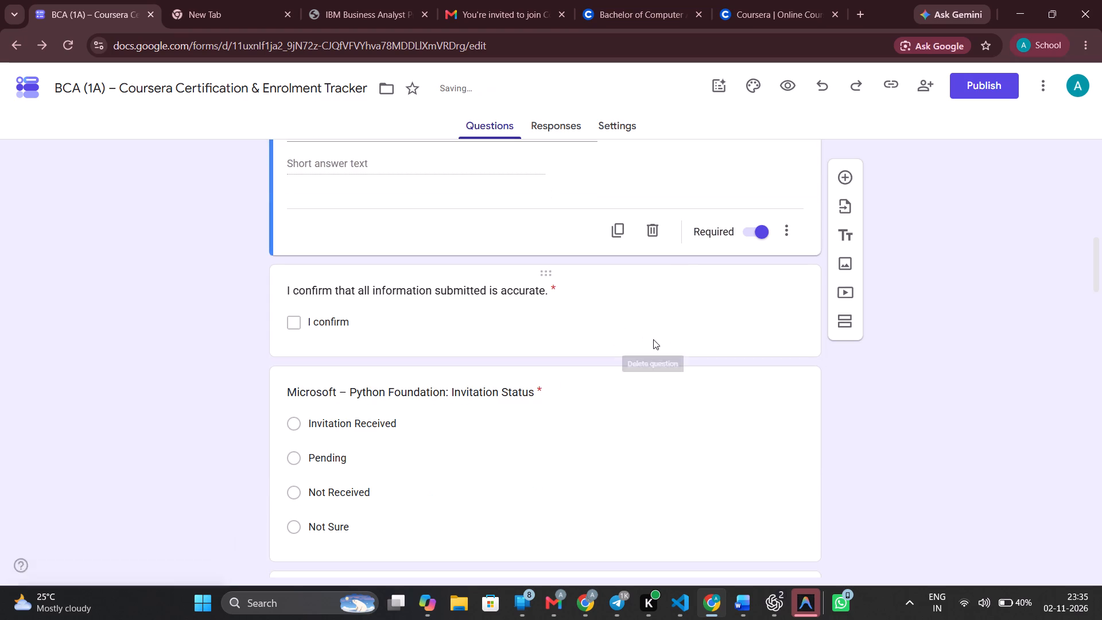
Add response validation to the Mobile Number question, using the Number type with the Whole number condition.
scroll(630, 317, "up", 2)
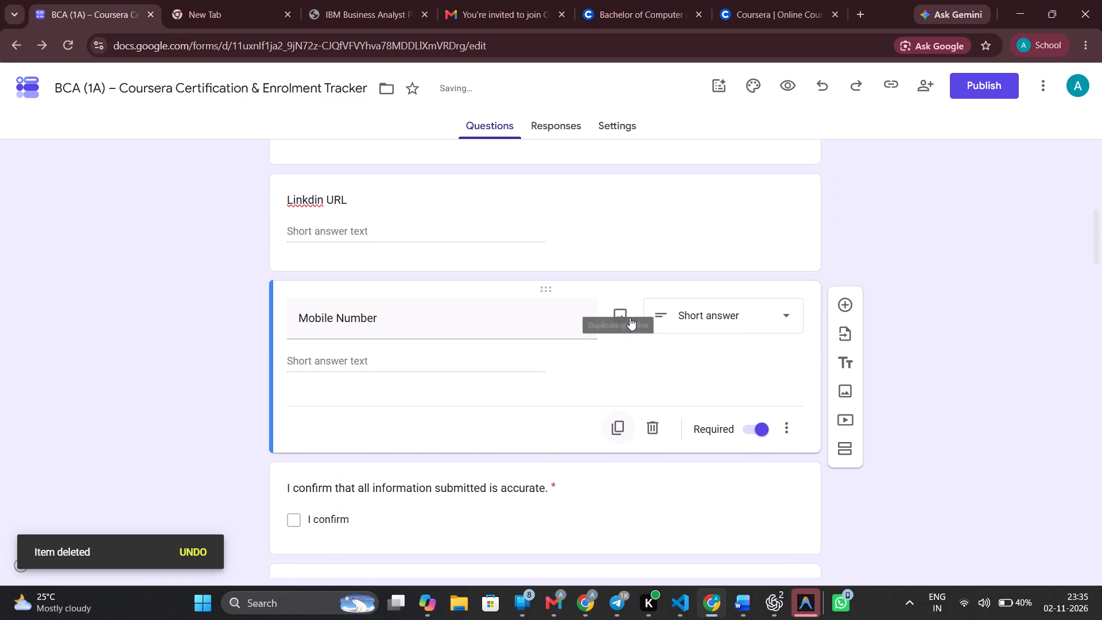
scroll(630, 317, "up", 1)
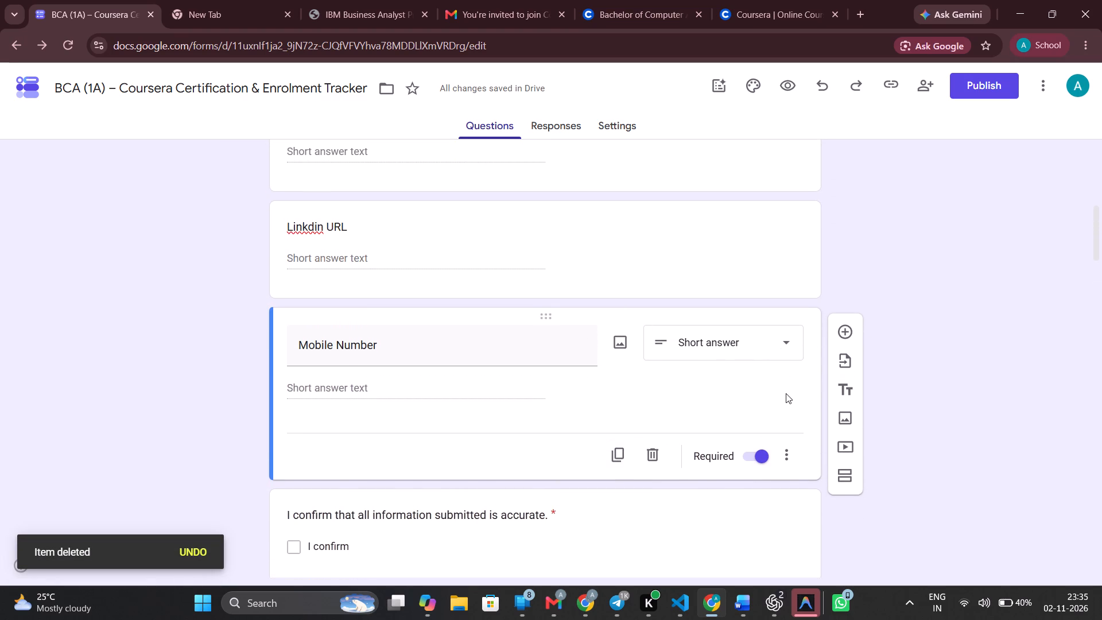
left_click(789, 456)
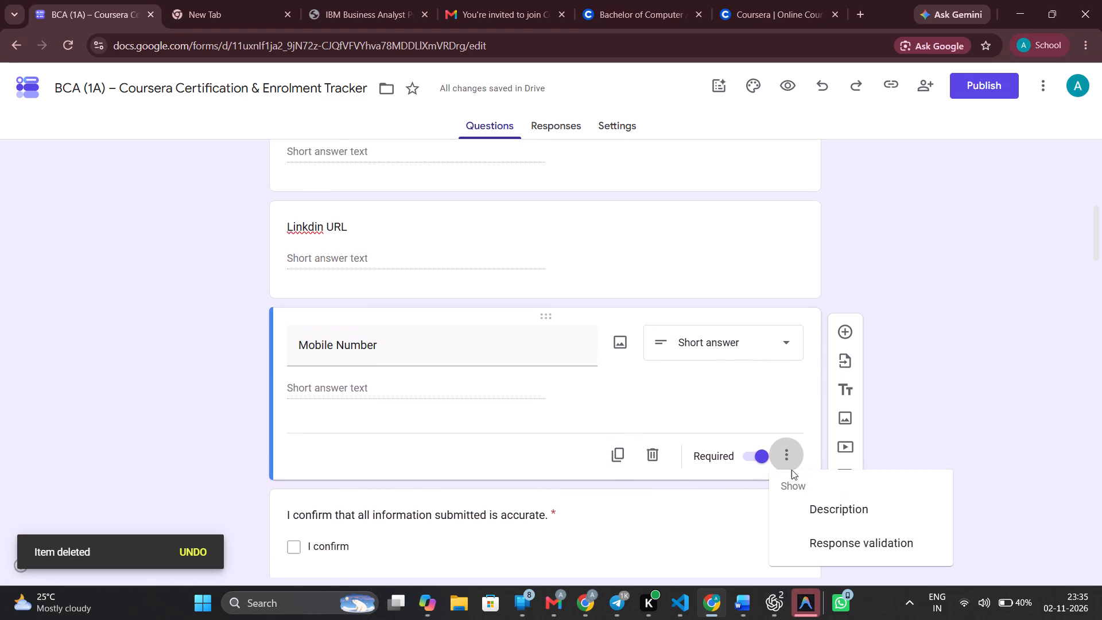
left_click(802, 552)
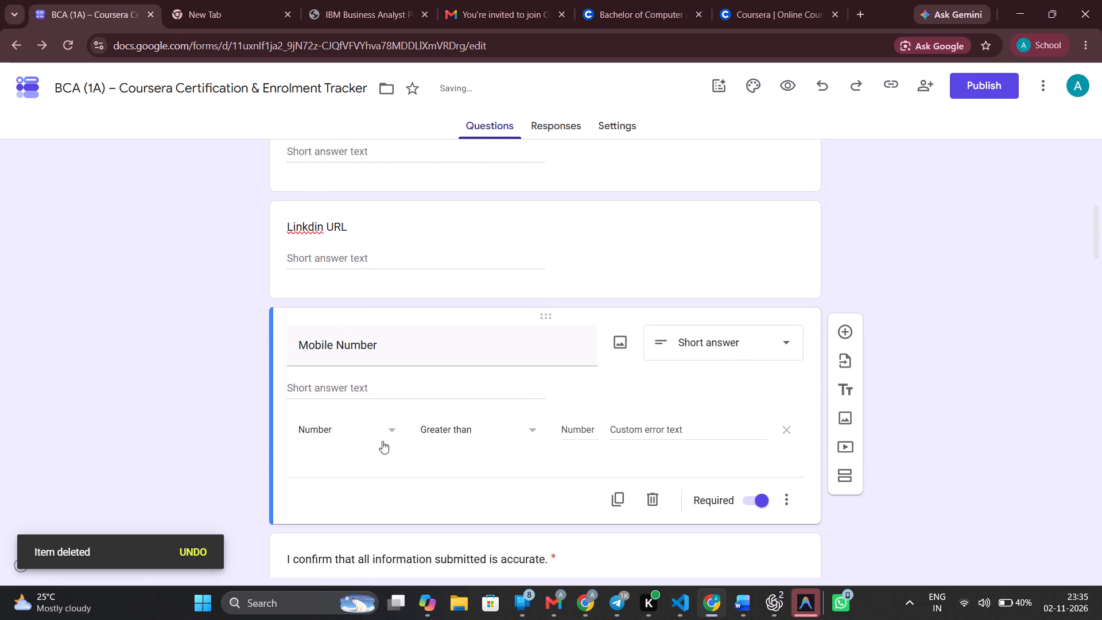
left_click(537, 428)
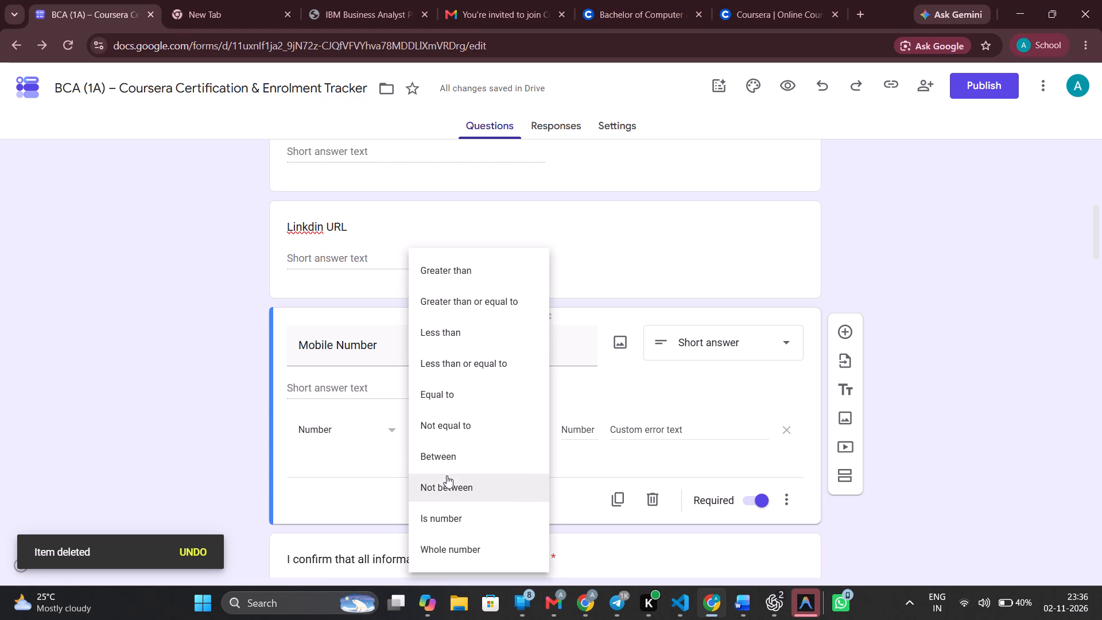
left_click(339, 421)
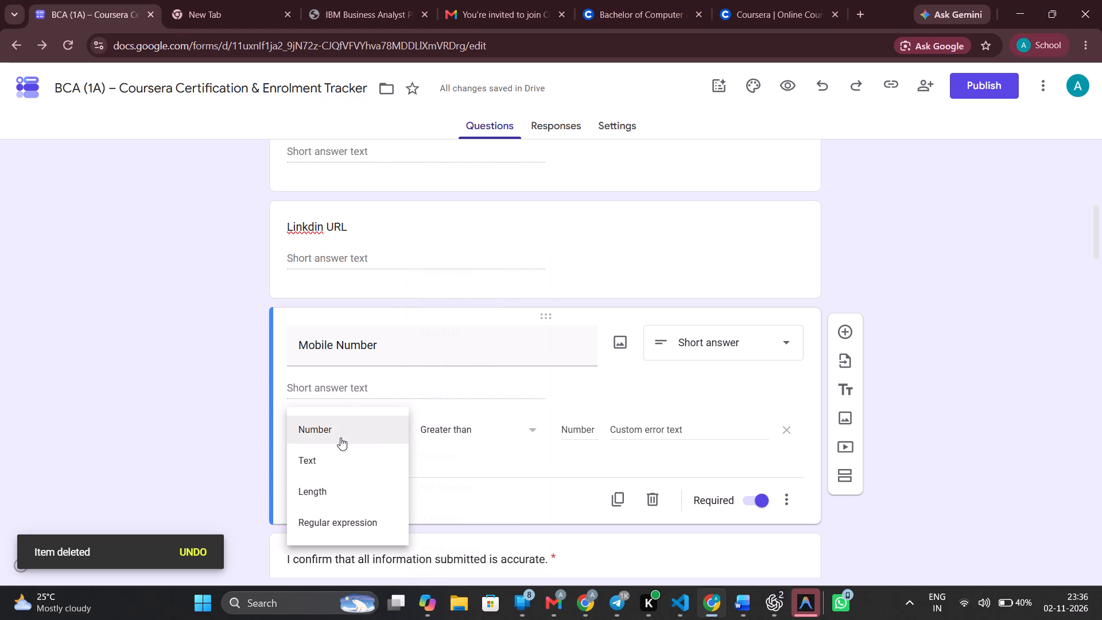
left_click(335, 443)
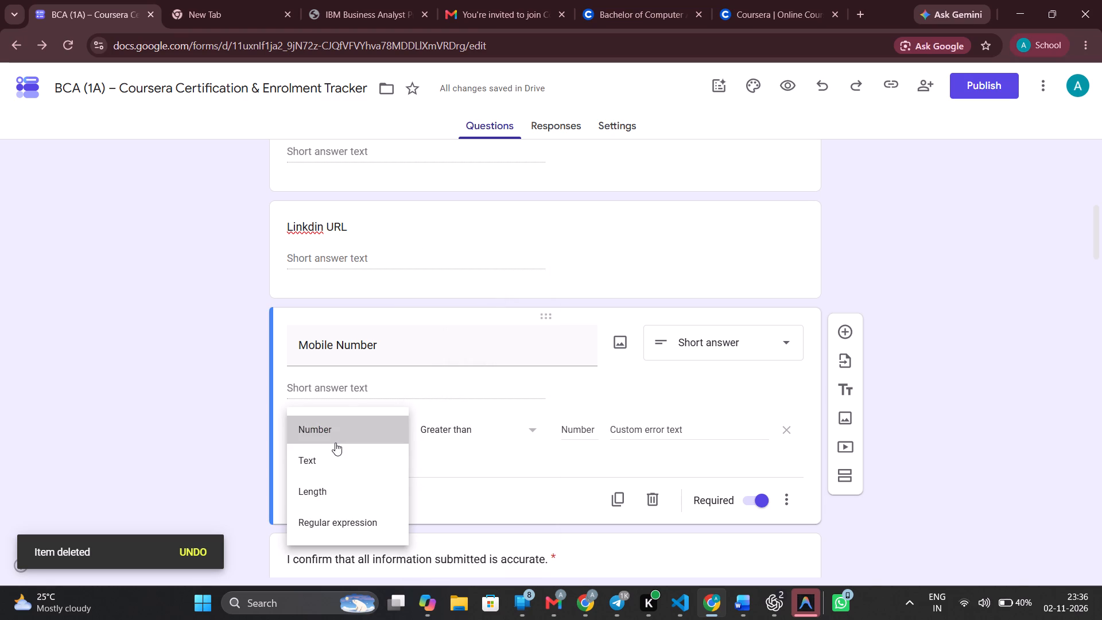
left_click(479, 432)
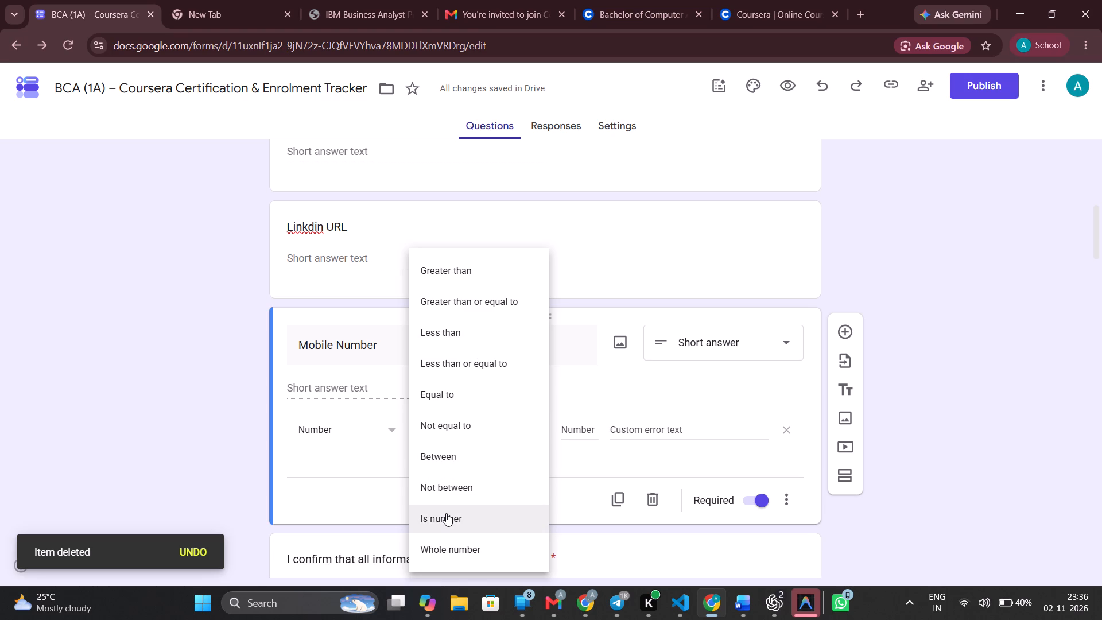
left_click(453, 546)
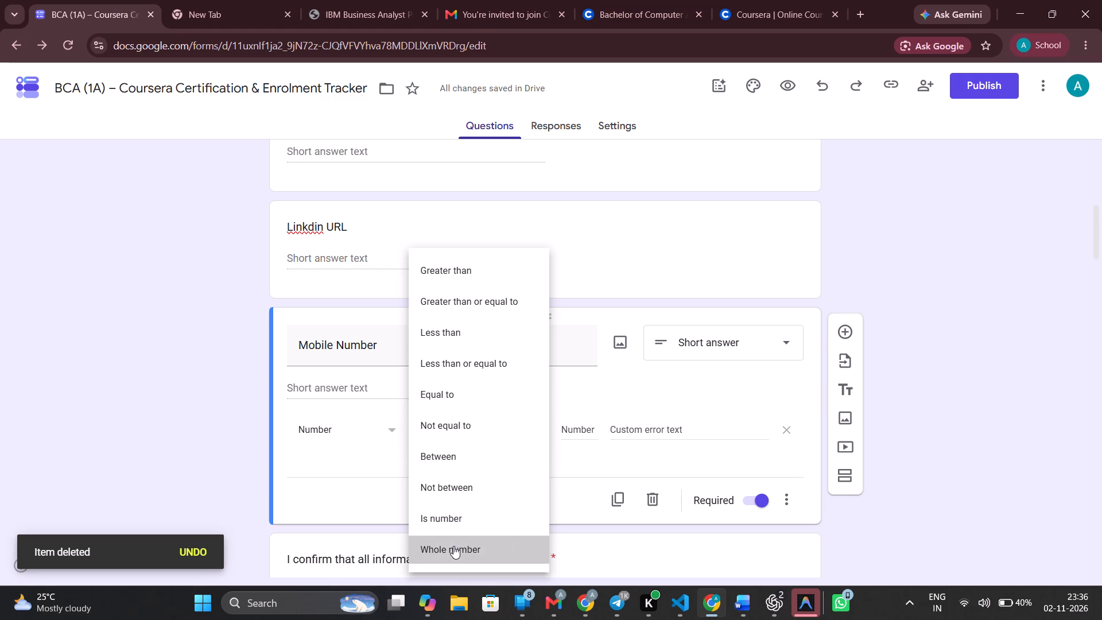
Set the custom error text of the Mobile Number question's validation to "wrong numberr".
left_click(627, 427)
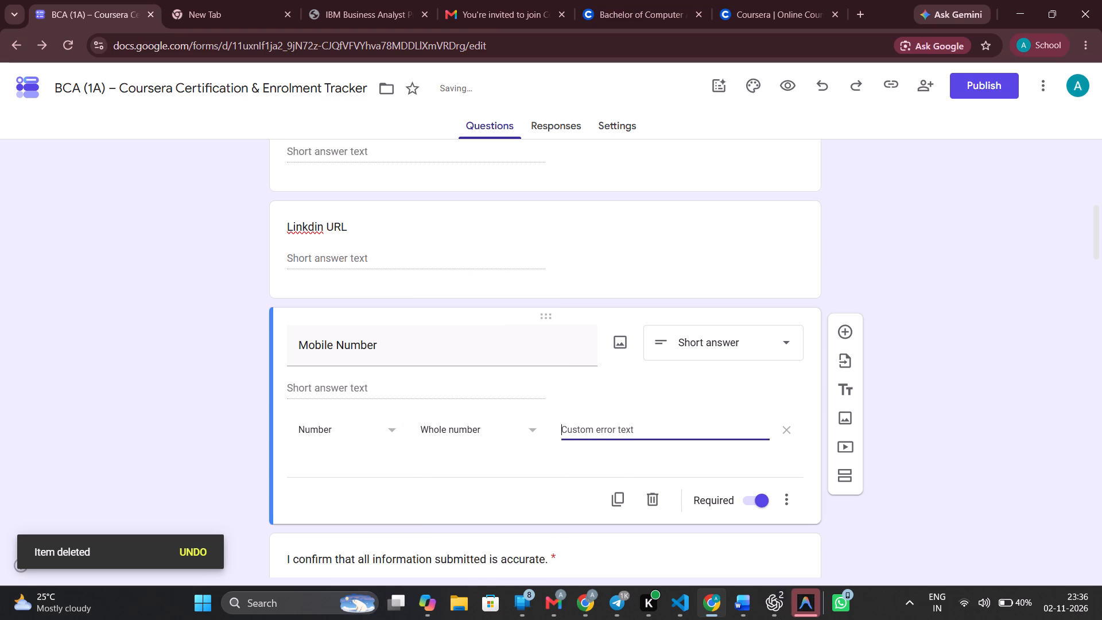
type("wro")
type("ng numberr")
Correct the Linkdin URL question title to "Linkedin URL", looking up the spelling in a new browser tab.
scroll(736, 490, "down", 1)
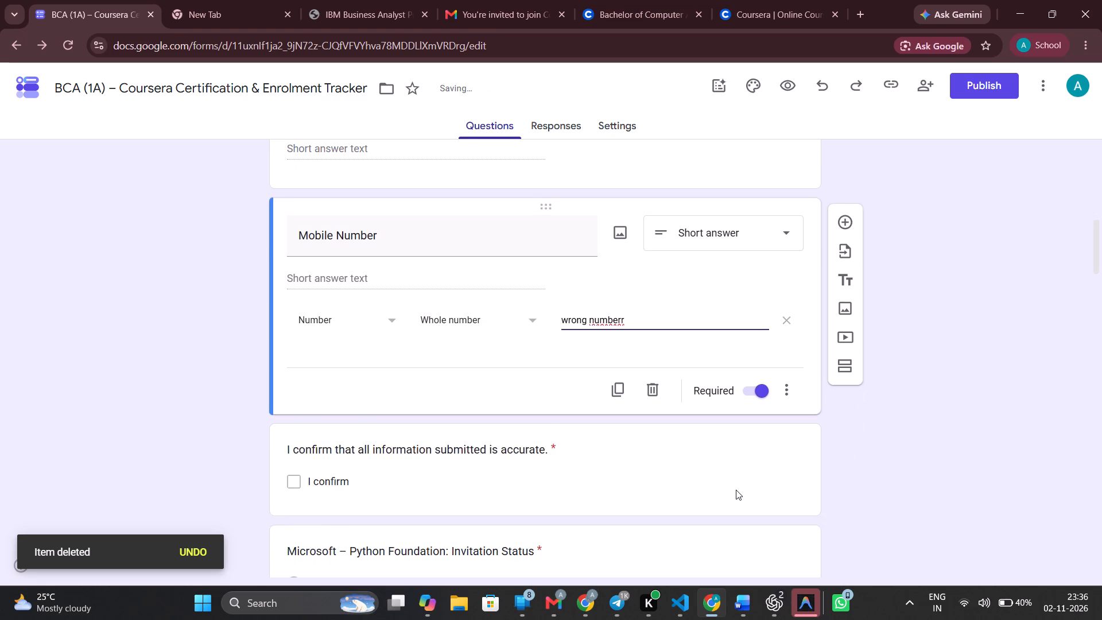
scroll(736, 490, "down", 1)
scroll(736, 490, "up", 2)
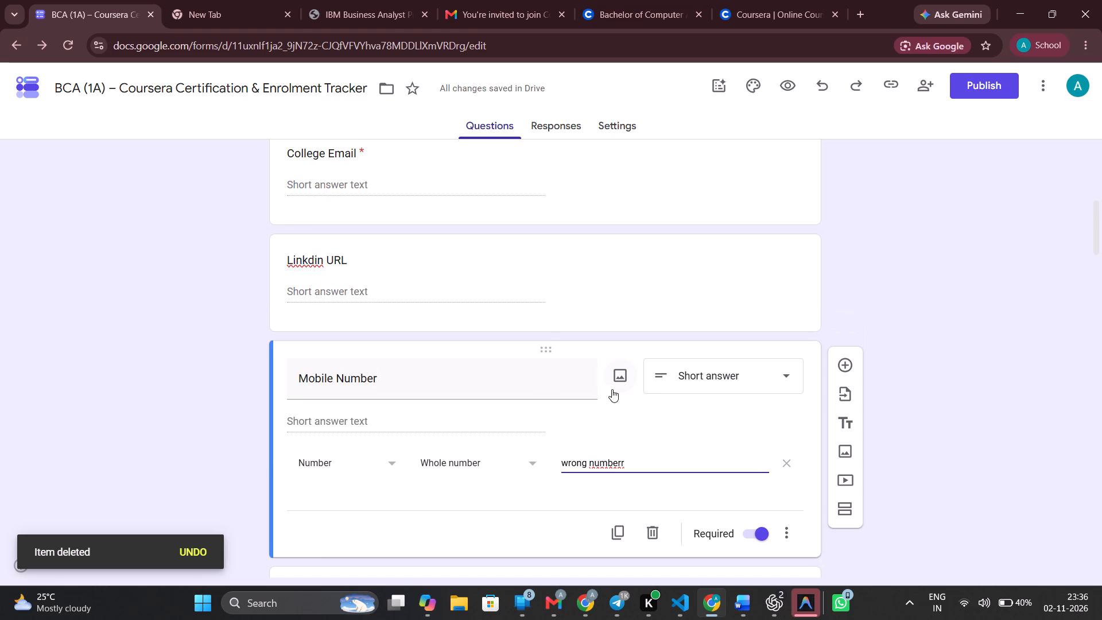
left_click(573, 289)
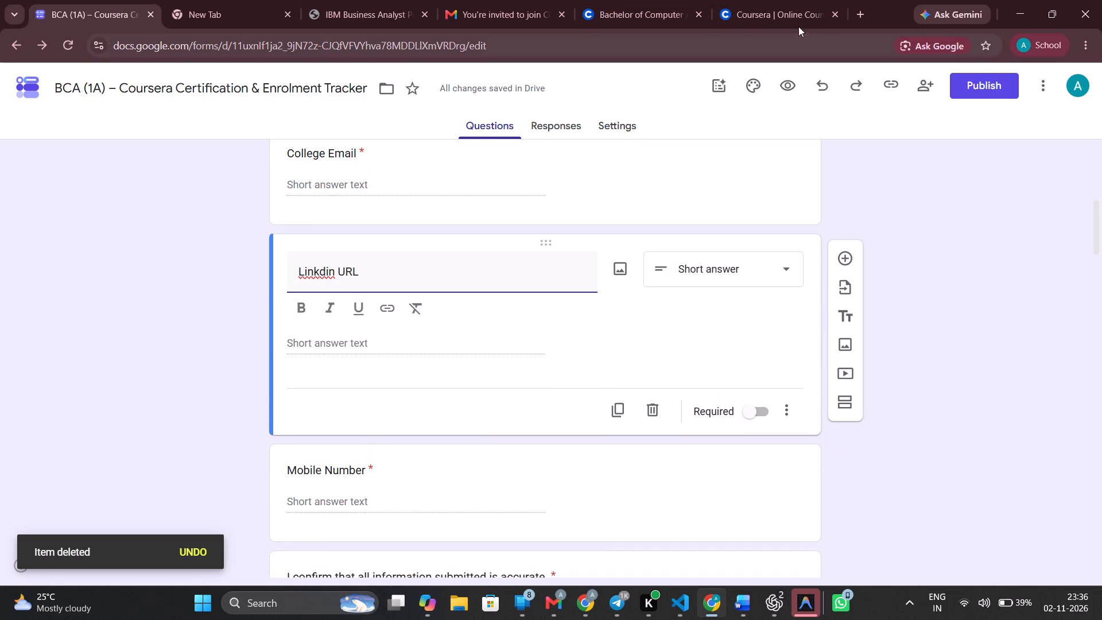
left_click(856, 18)
left_click(816, 42)
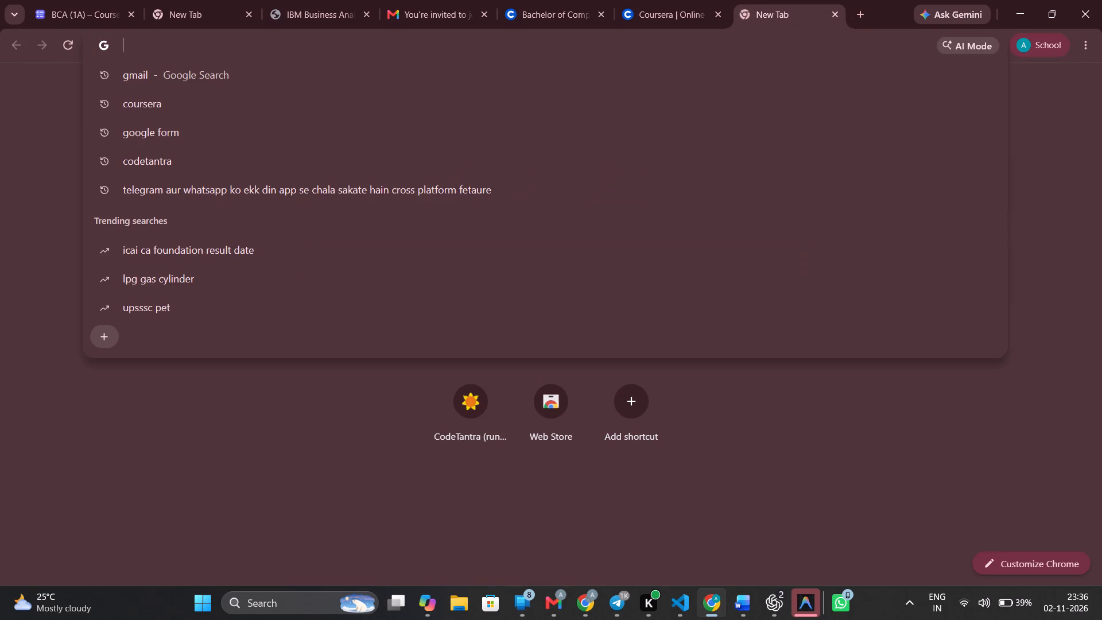
type("linkdi")
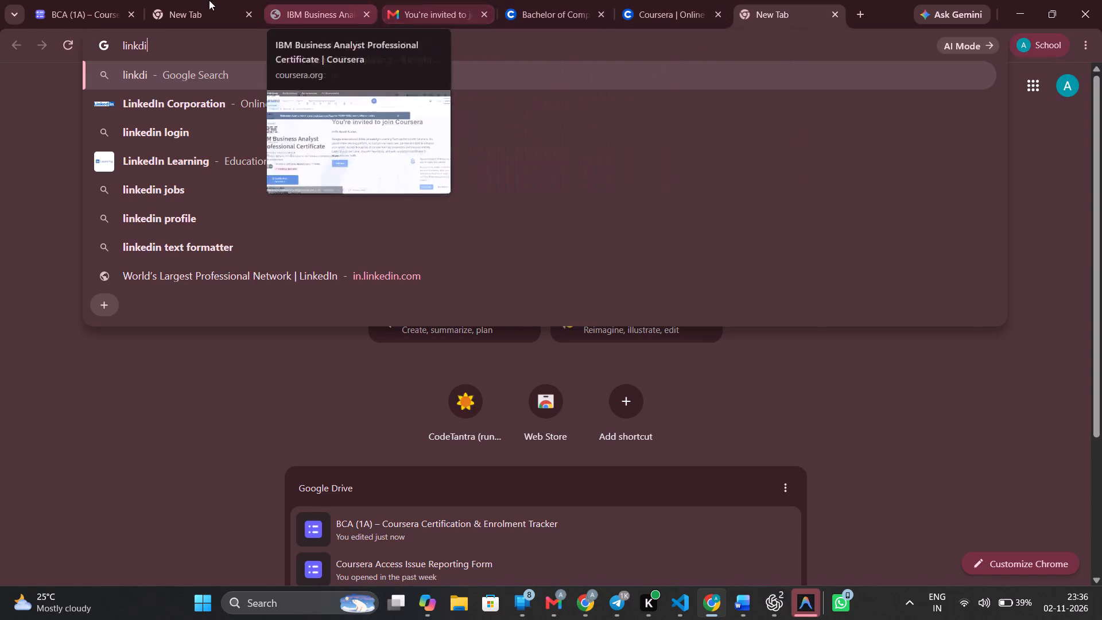
left_click(100, 11)
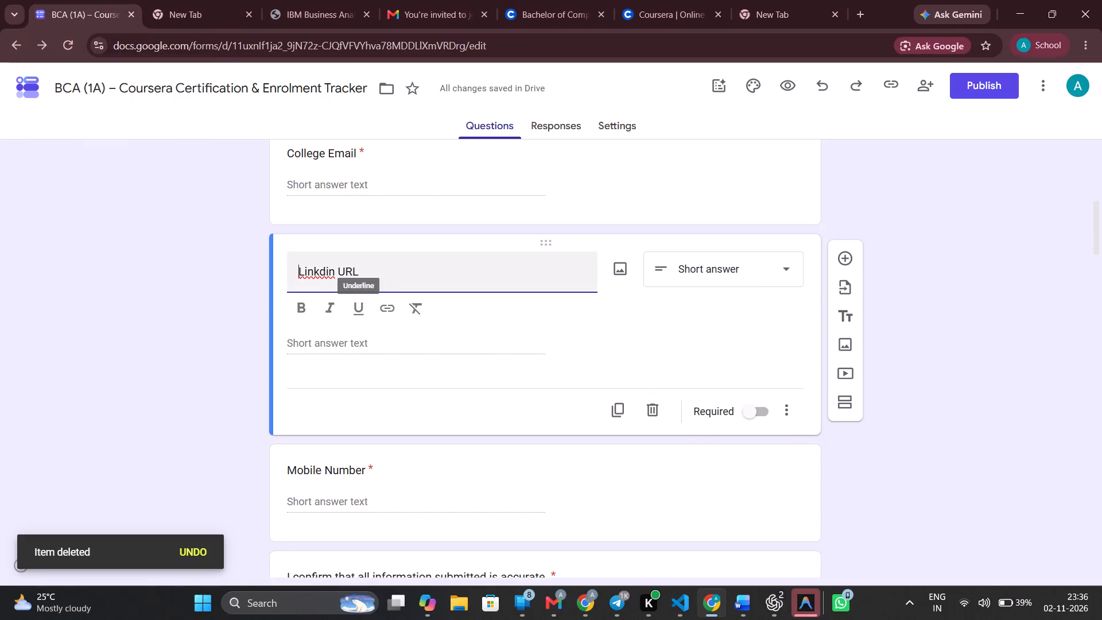
left_click(317, 272)
key("e")
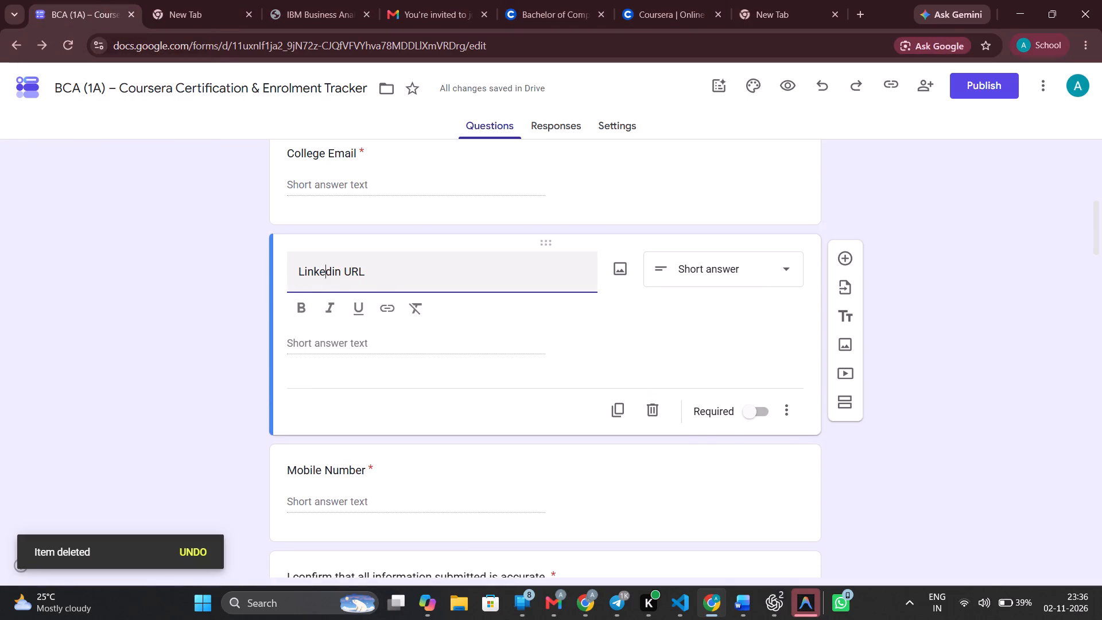
Add response validation to the Linkedin URL question and look through the available validation types.
left_click(779, 410)
left_click(781, 384)
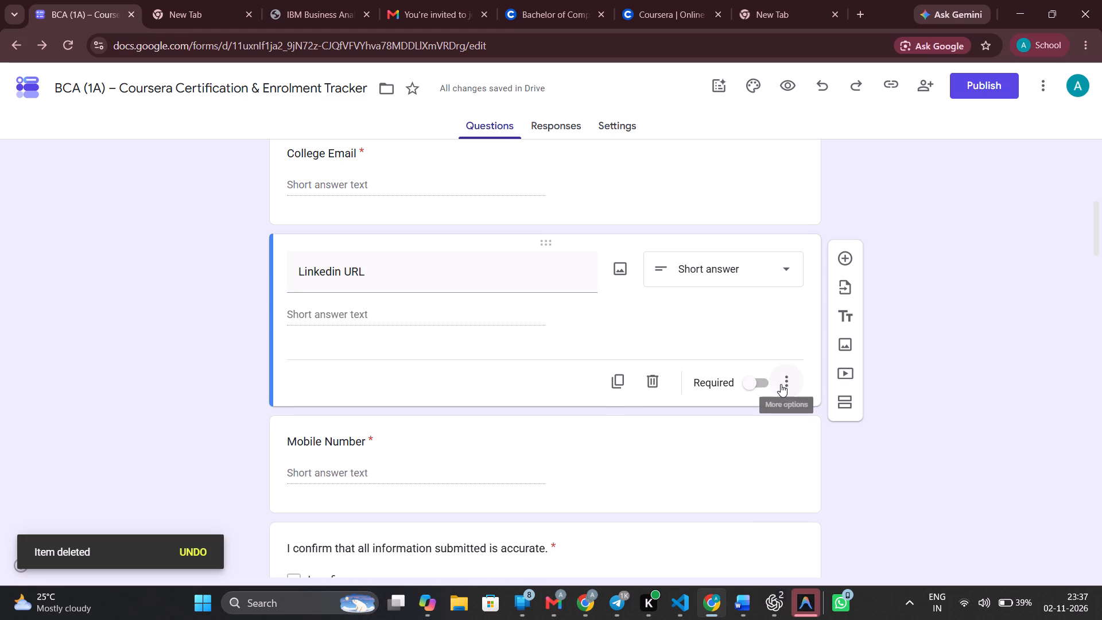
left_click(828, 478)
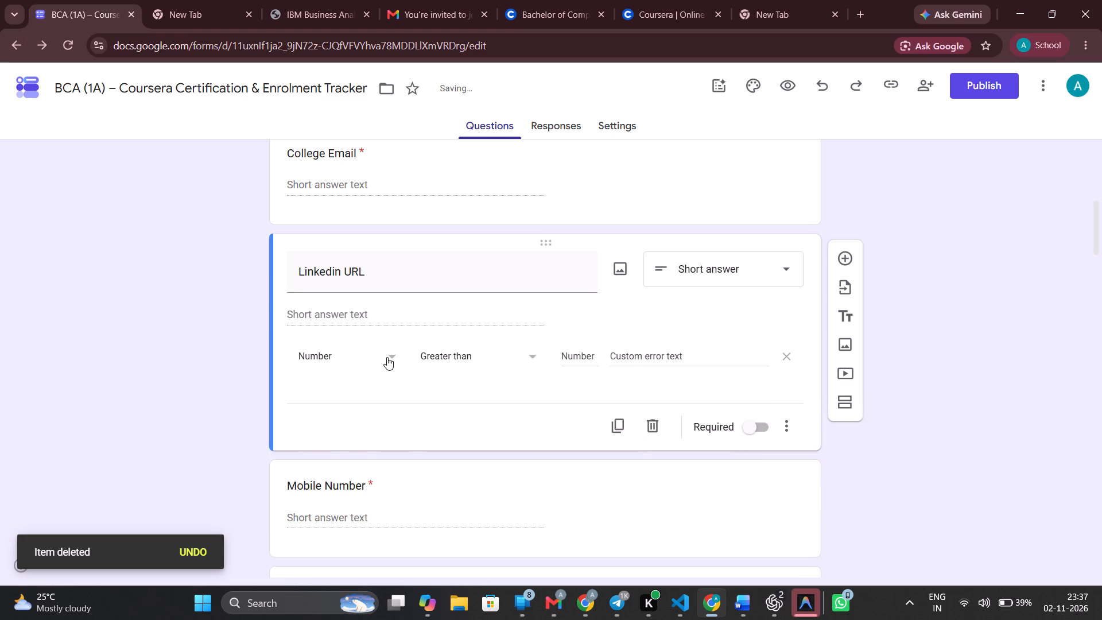
left_click(387, 357)
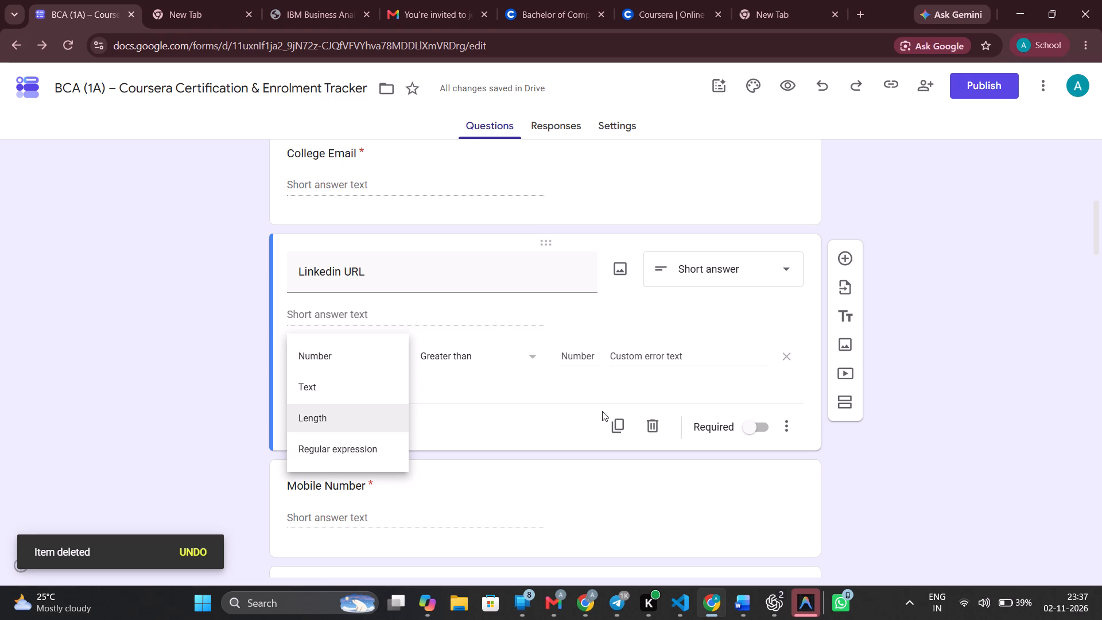
right_click(740, 468)
left_click(604, 197)
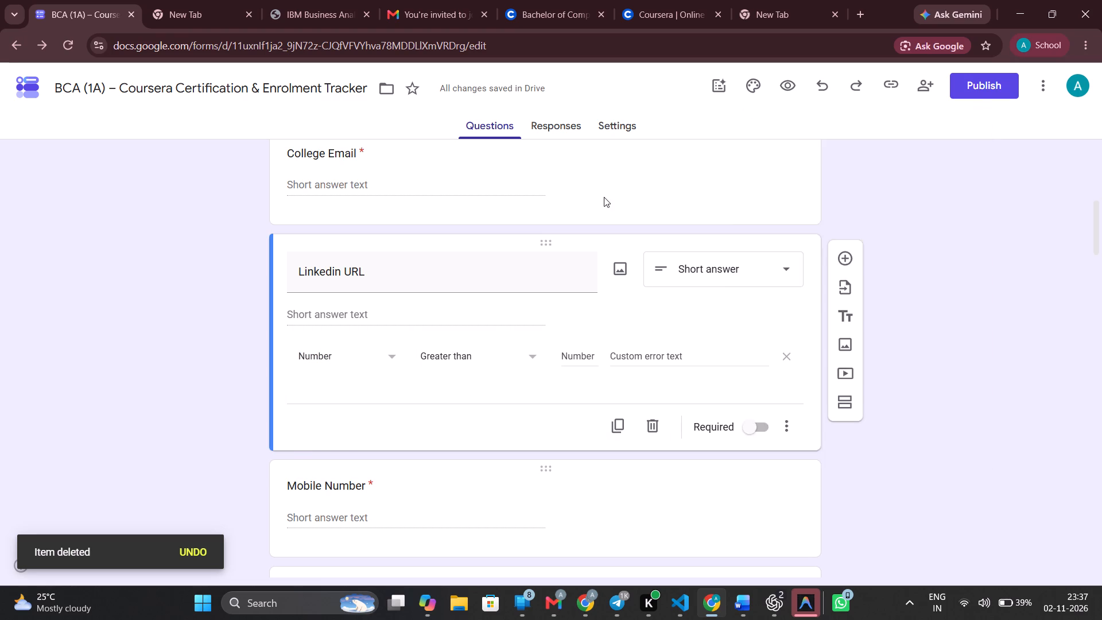
Add a description field to the ERP ID question.
scroll(604, 197, "up", 1)
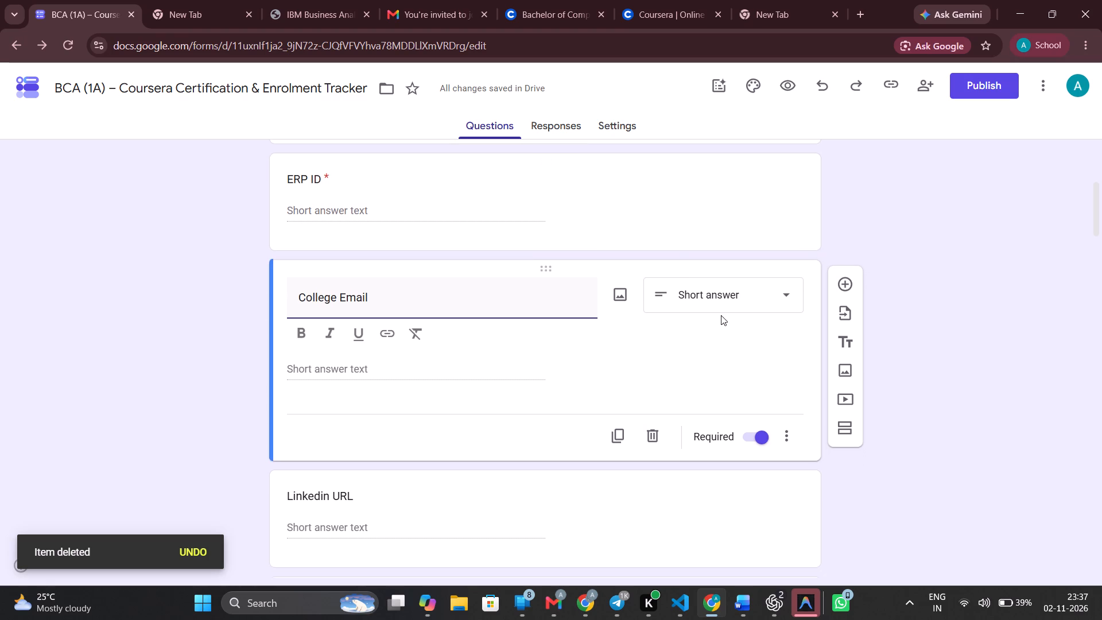
scroll(709, 334, "down", 3)
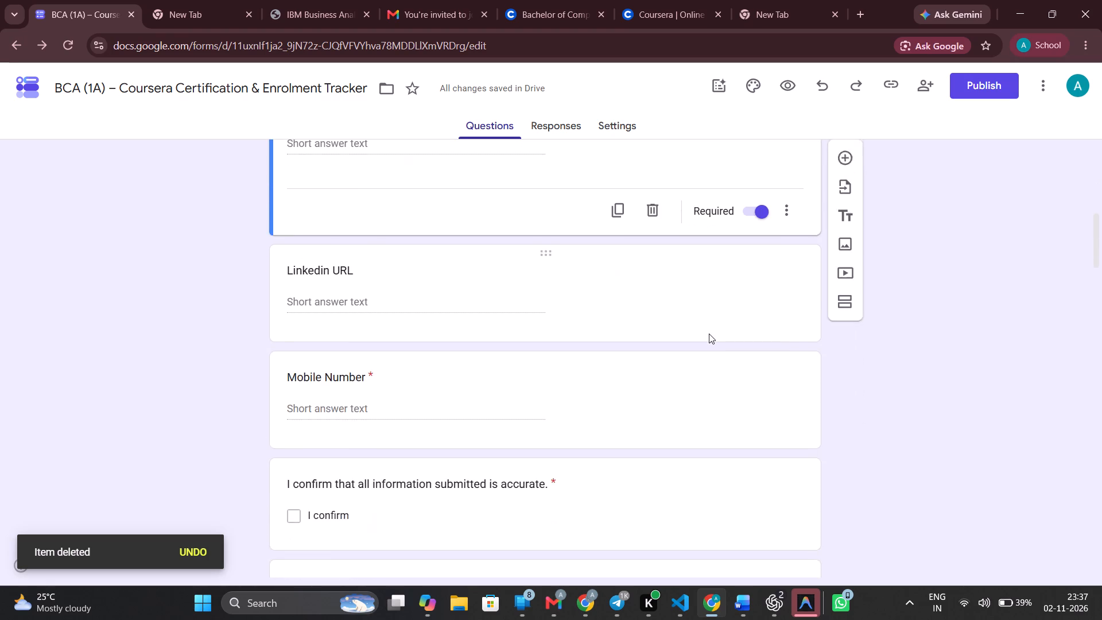
scroll(709, 334, "down", 1)
scroll(709, 334, "up", 3)
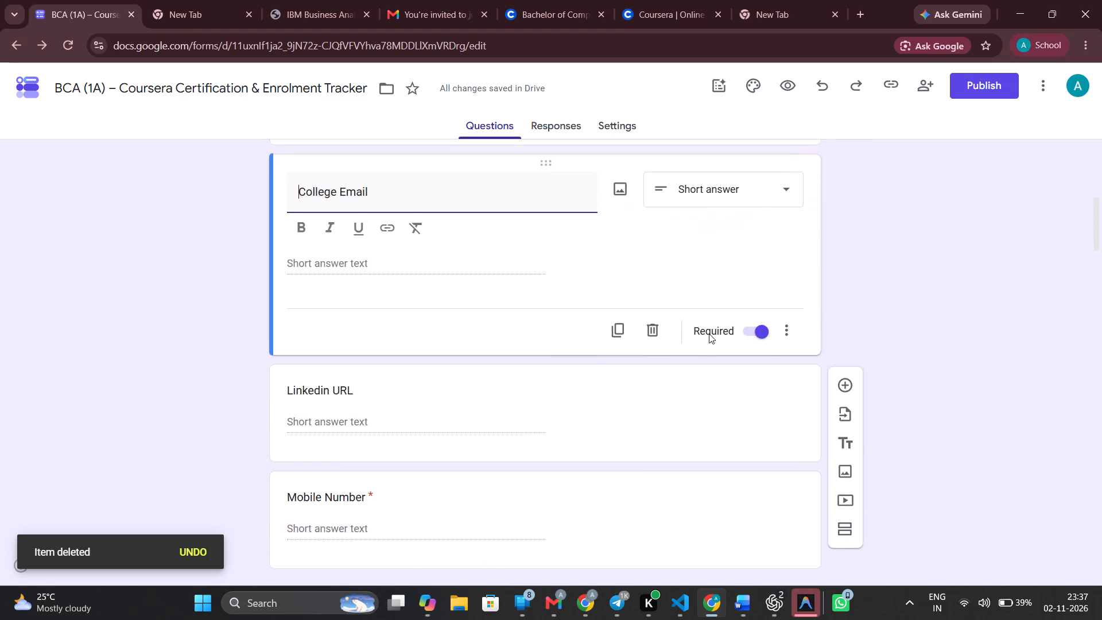
scroll(709, 334, "up", 1)
left_click(517, 331)
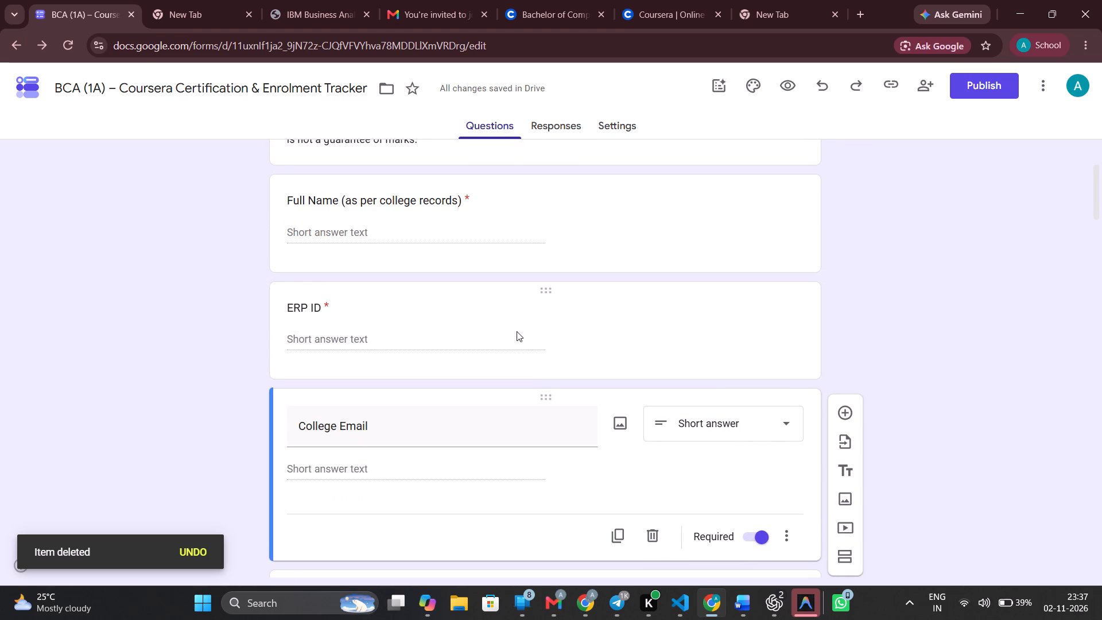
left_click(596, 310)
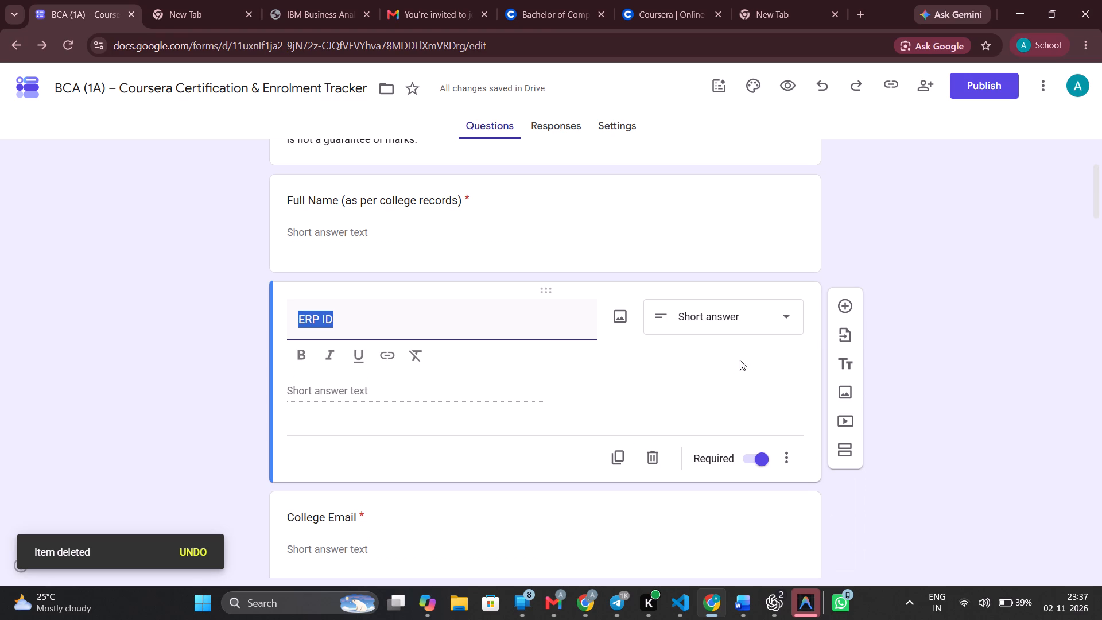
left_click(788, 457)
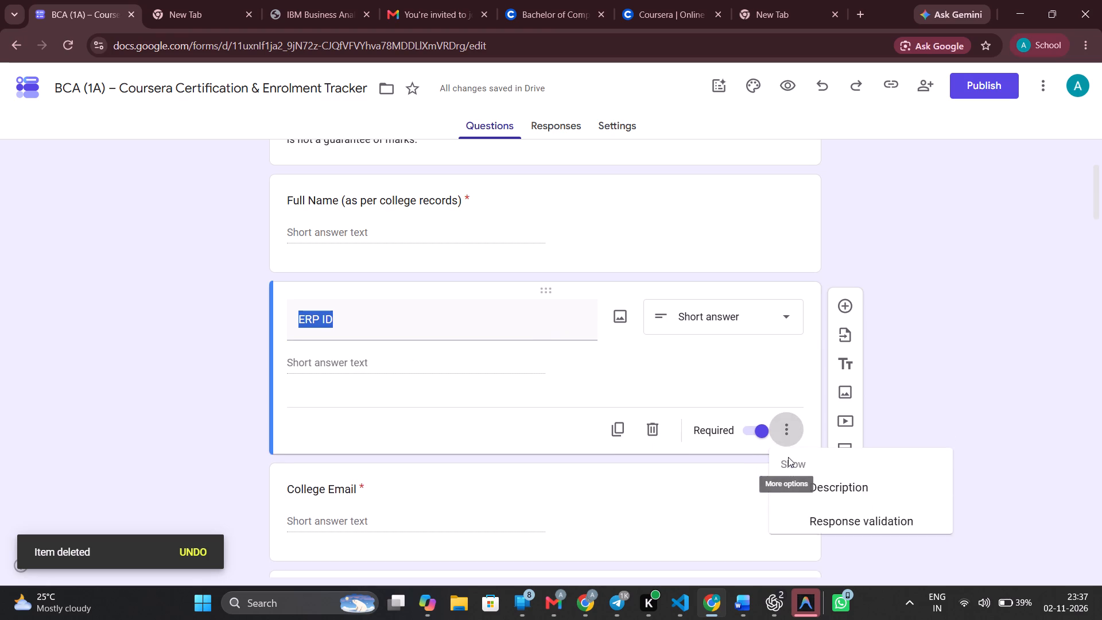
left_click(810, 505)
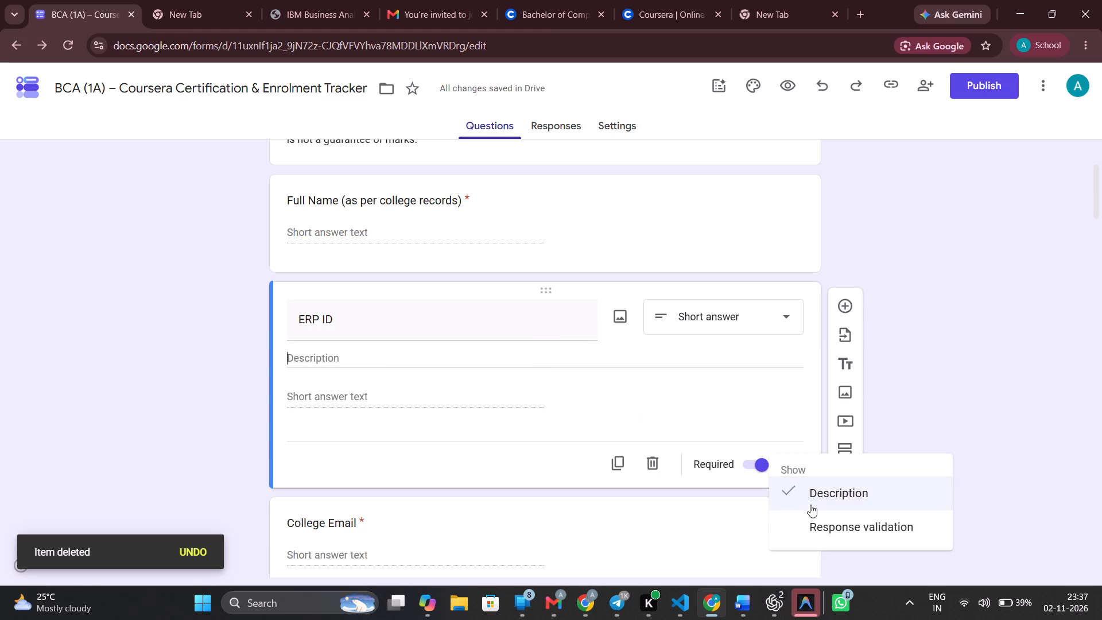
left_click(404, 345)
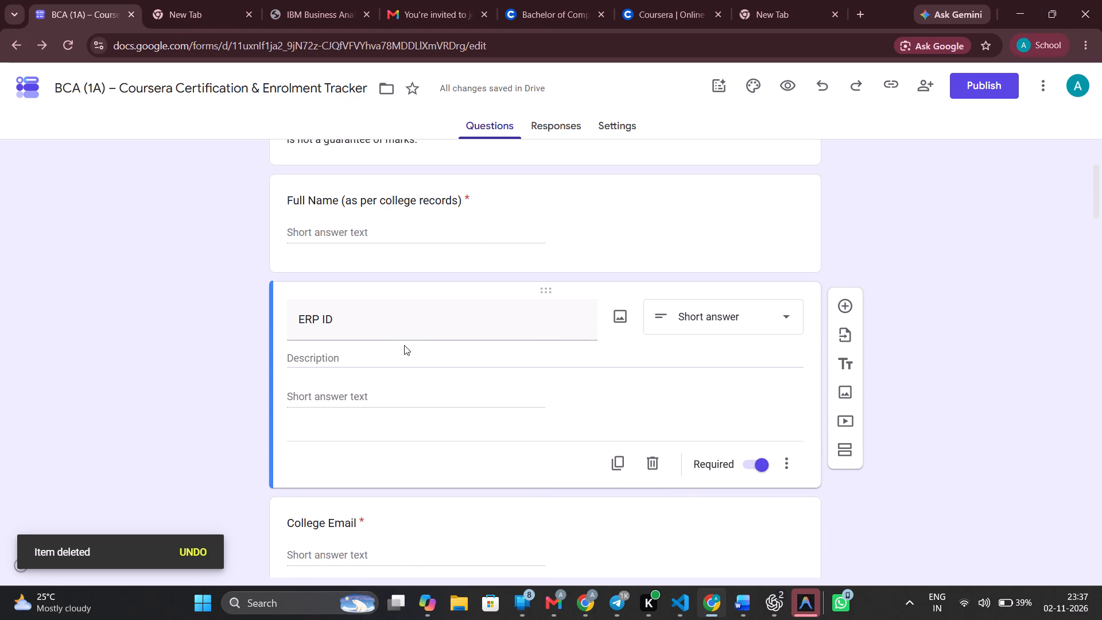
Enter the format example "RU-26-XXXXX" as the ERP ID question's description.
left_click(360, 359)
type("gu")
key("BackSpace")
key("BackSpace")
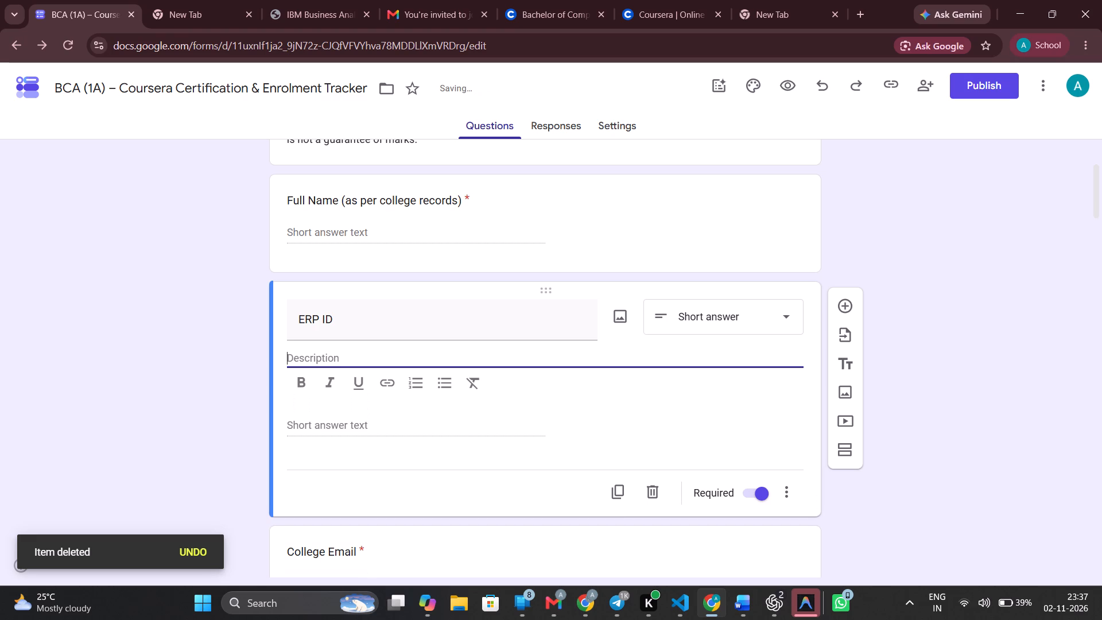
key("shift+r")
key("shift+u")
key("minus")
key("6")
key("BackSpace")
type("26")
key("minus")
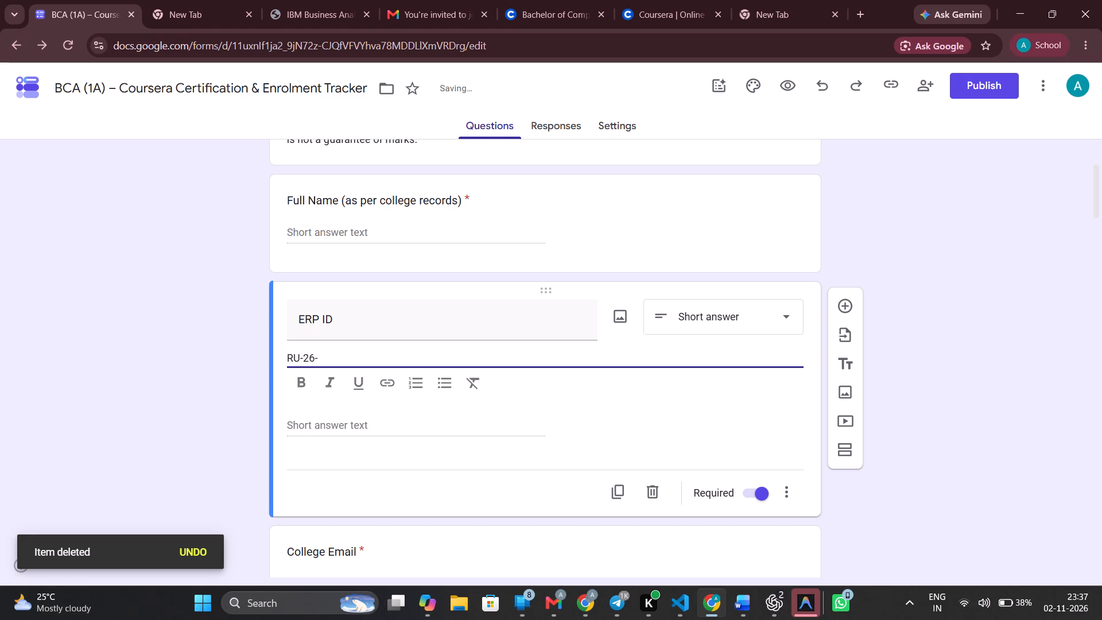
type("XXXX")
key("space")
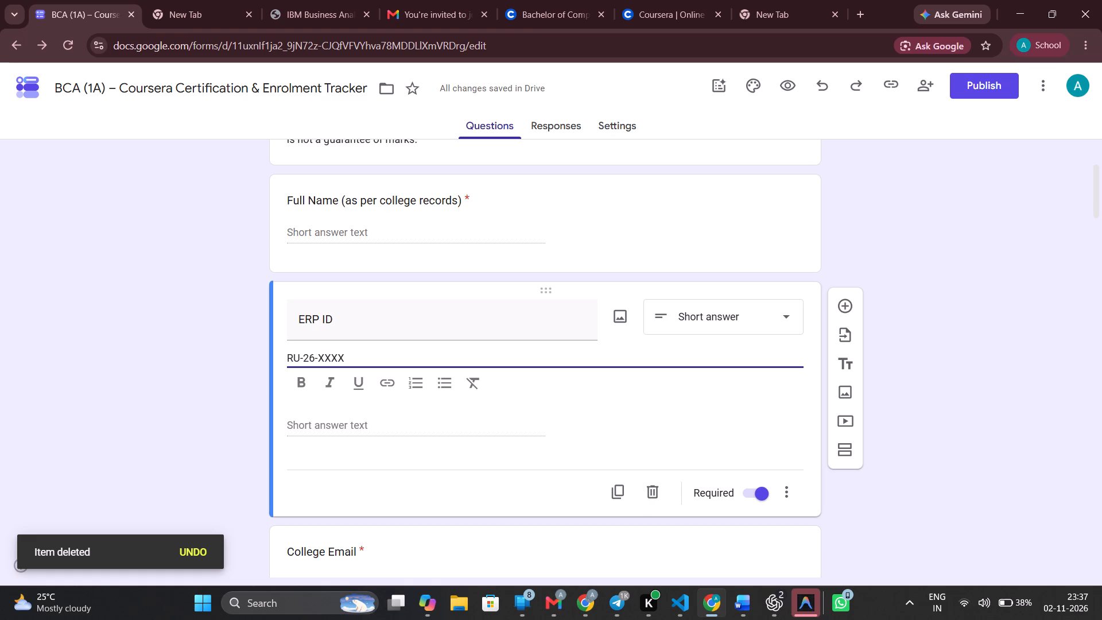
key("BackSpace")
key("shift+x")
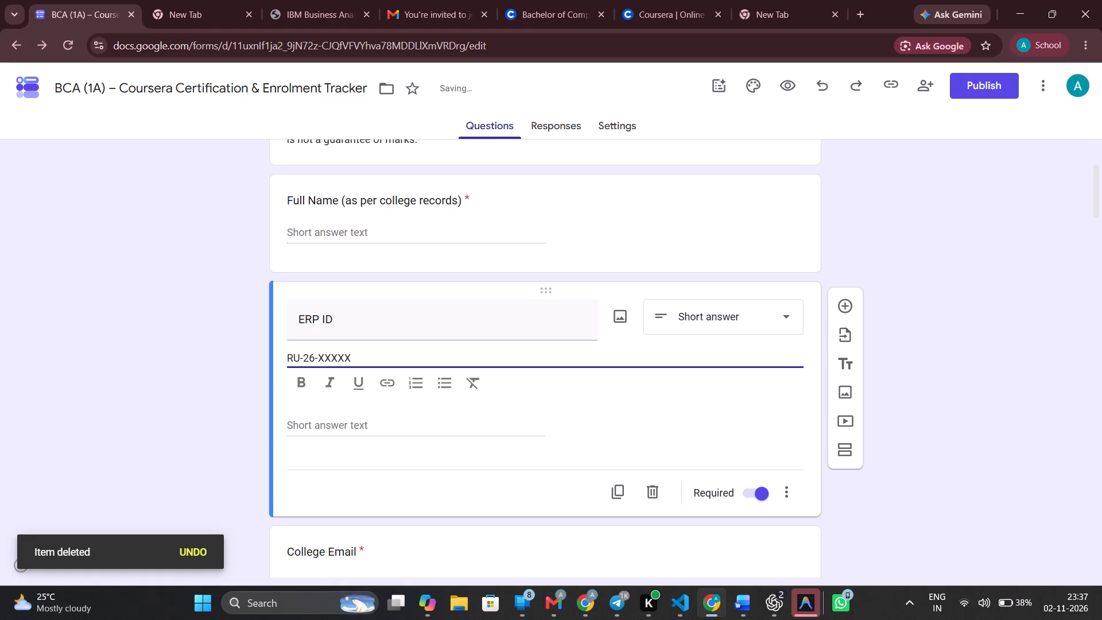
Append the note "(give complete ERP iD)" to the ERP ID question's description.
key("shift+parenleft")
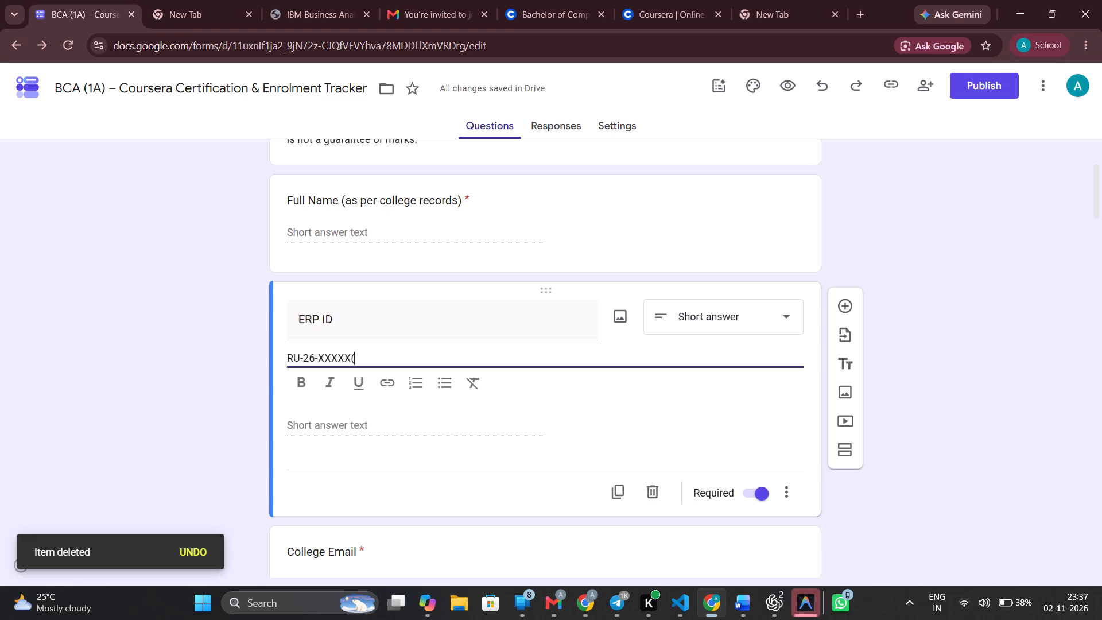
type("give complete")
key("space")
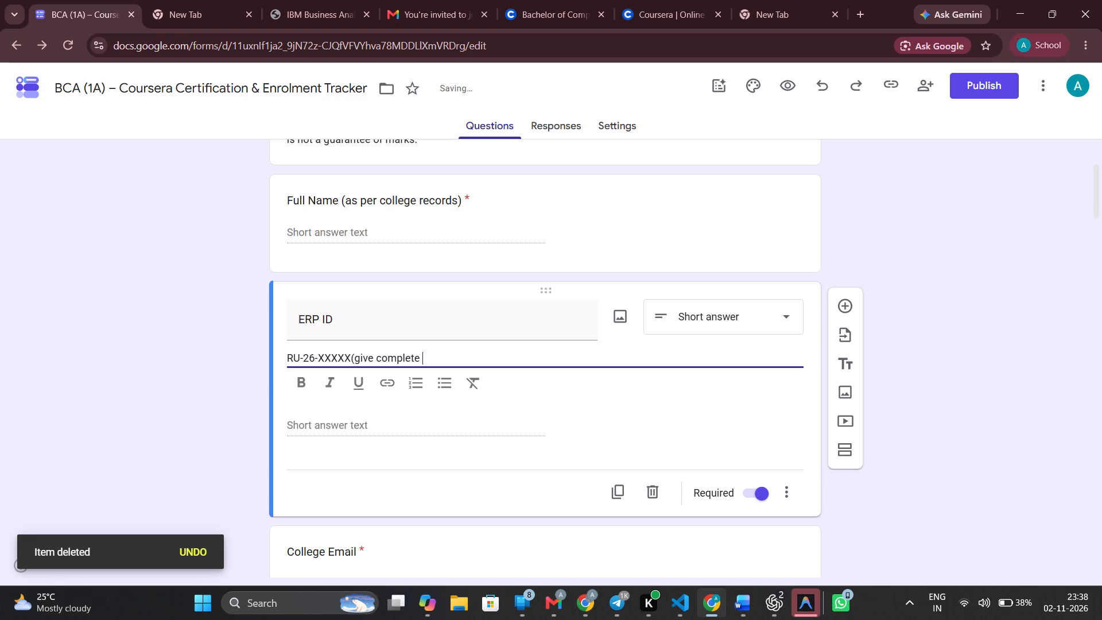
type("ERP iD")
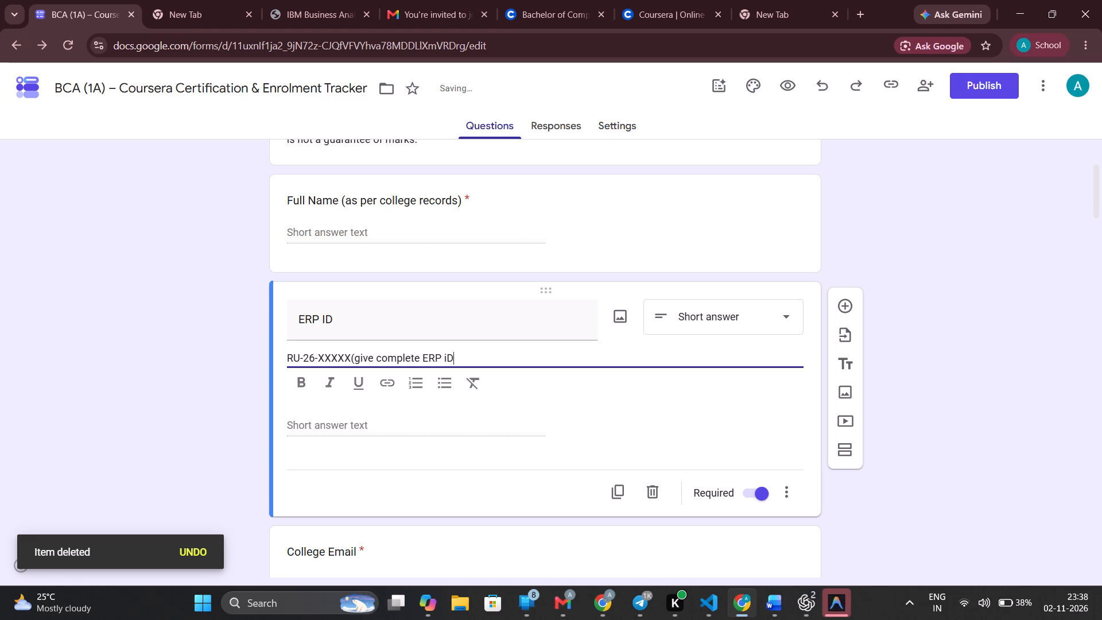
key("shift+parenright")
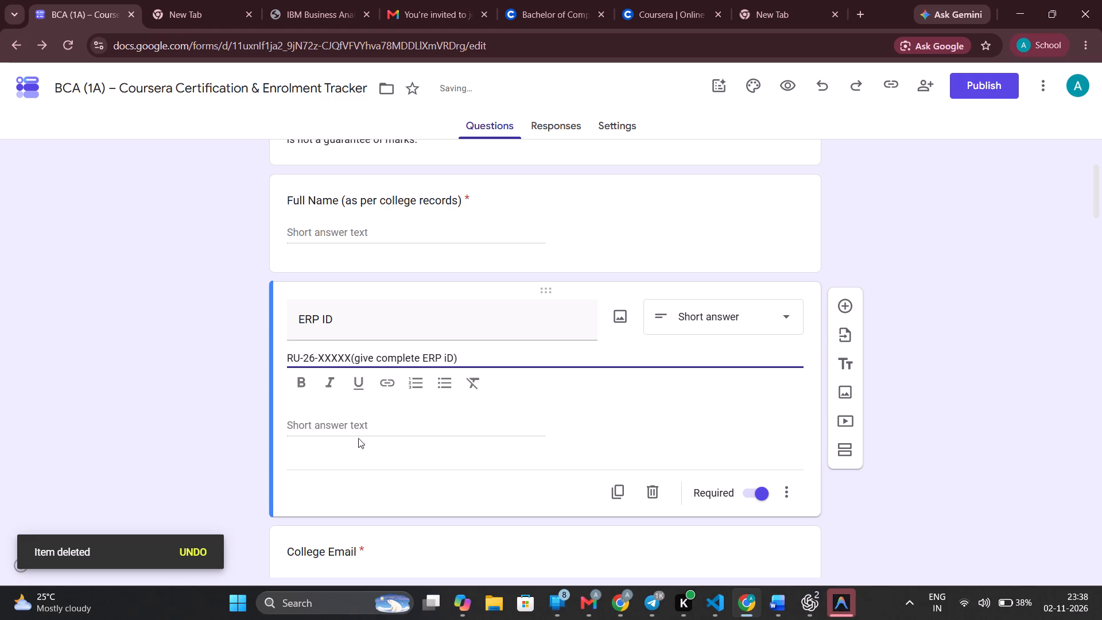
Add response validation to the ERP ID question requiring a length with a minimum character count of 11.
left_click(789, 493)
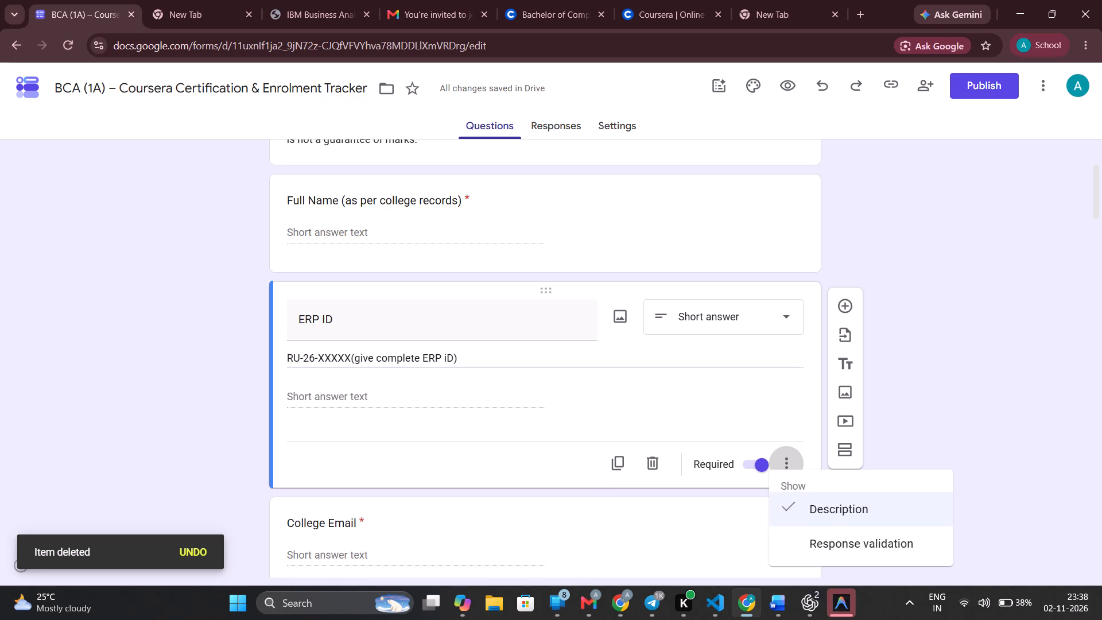
left_click(808, 535)
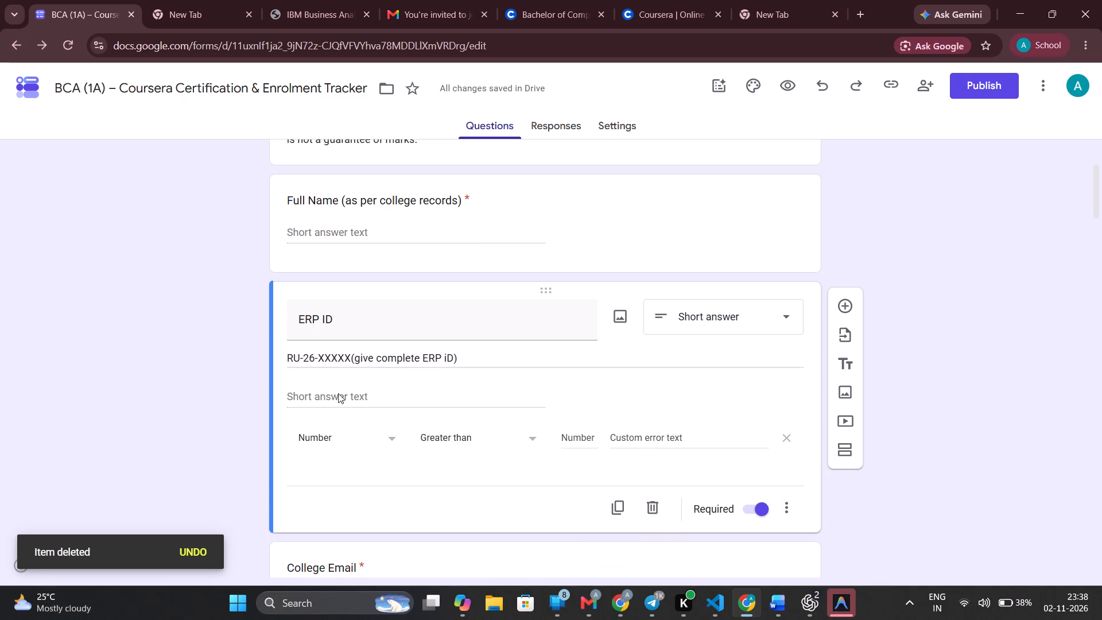
left_click(375, 444)
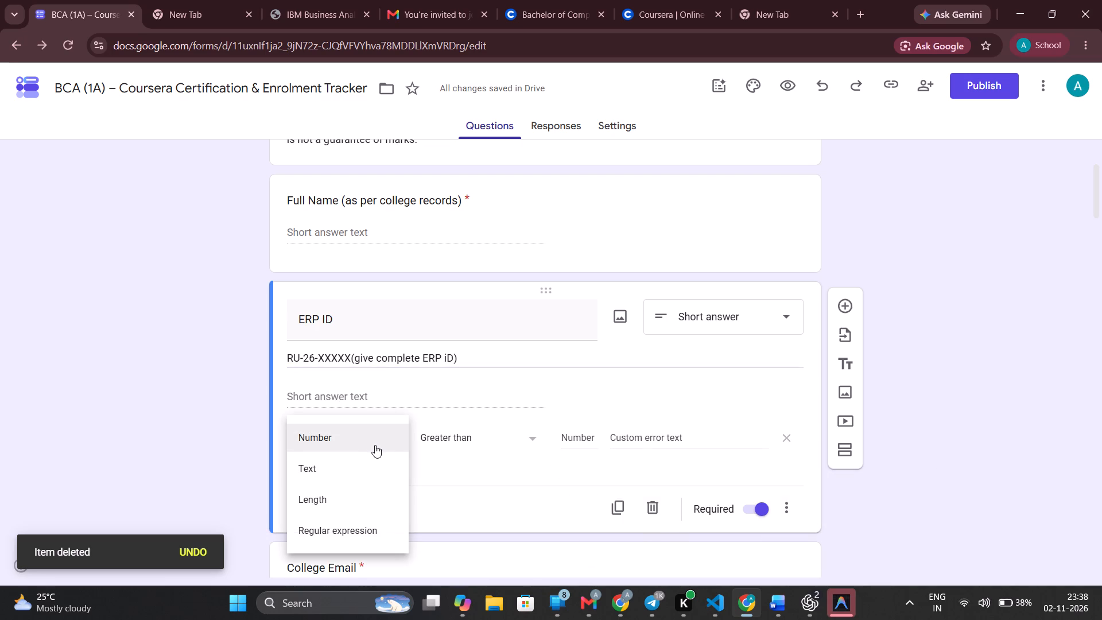
left_click(335, 491)
left_click(488, 432)
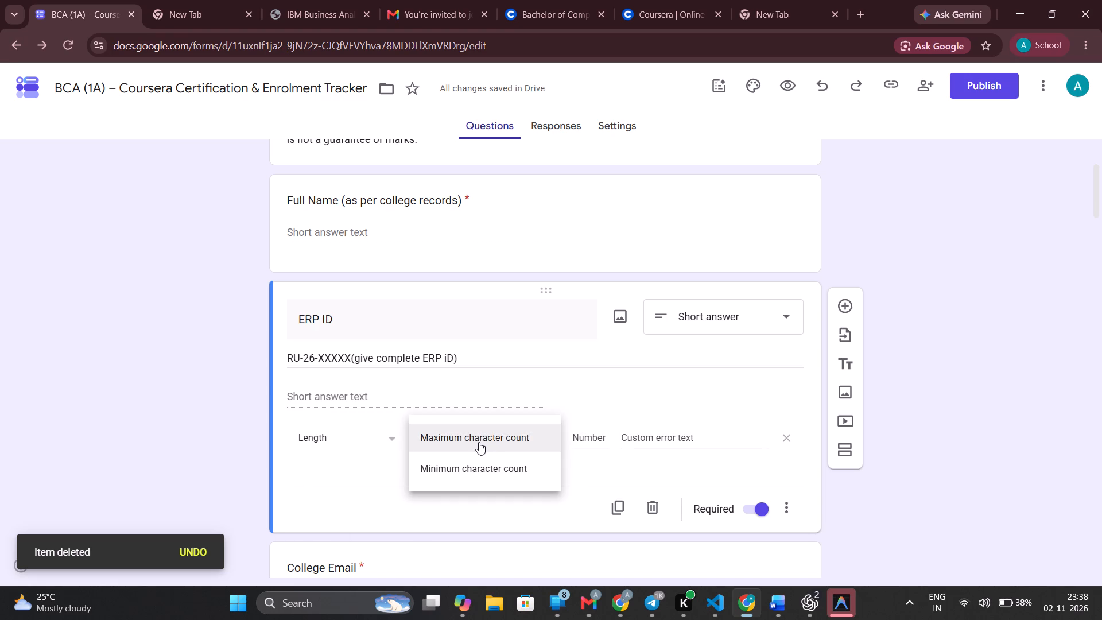
double_click(475, 459)
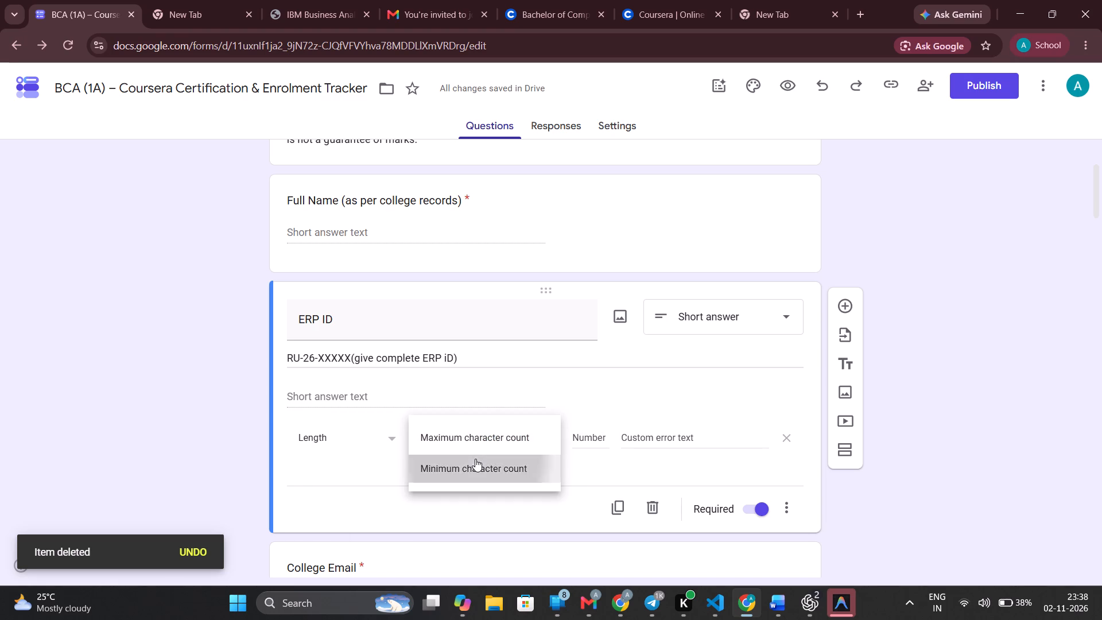
left_click(484, 443)
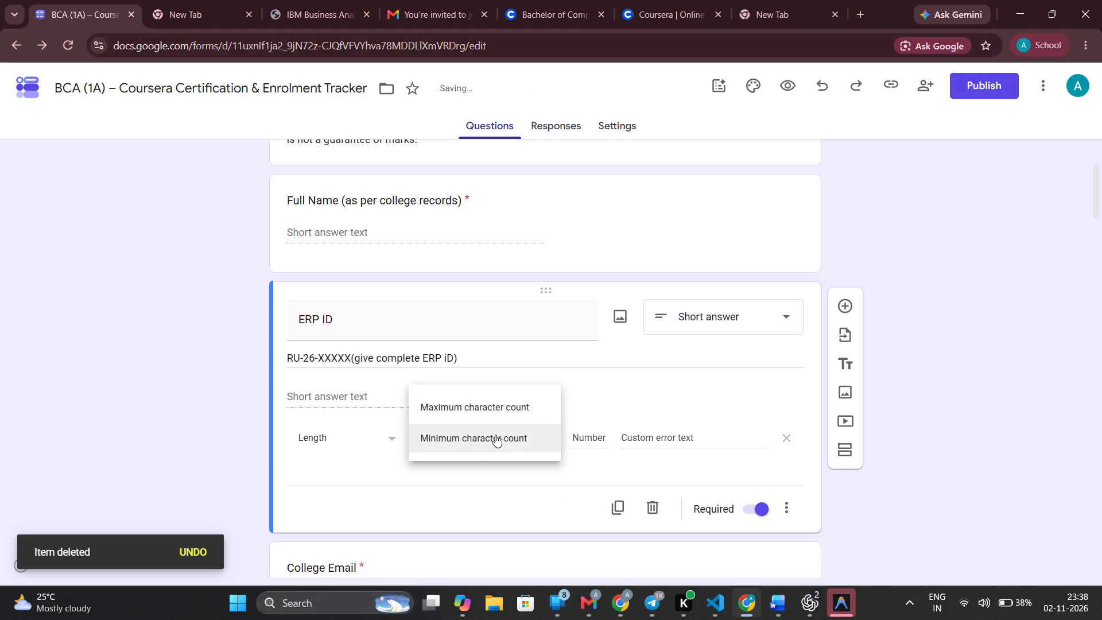
left_click(496, 433)
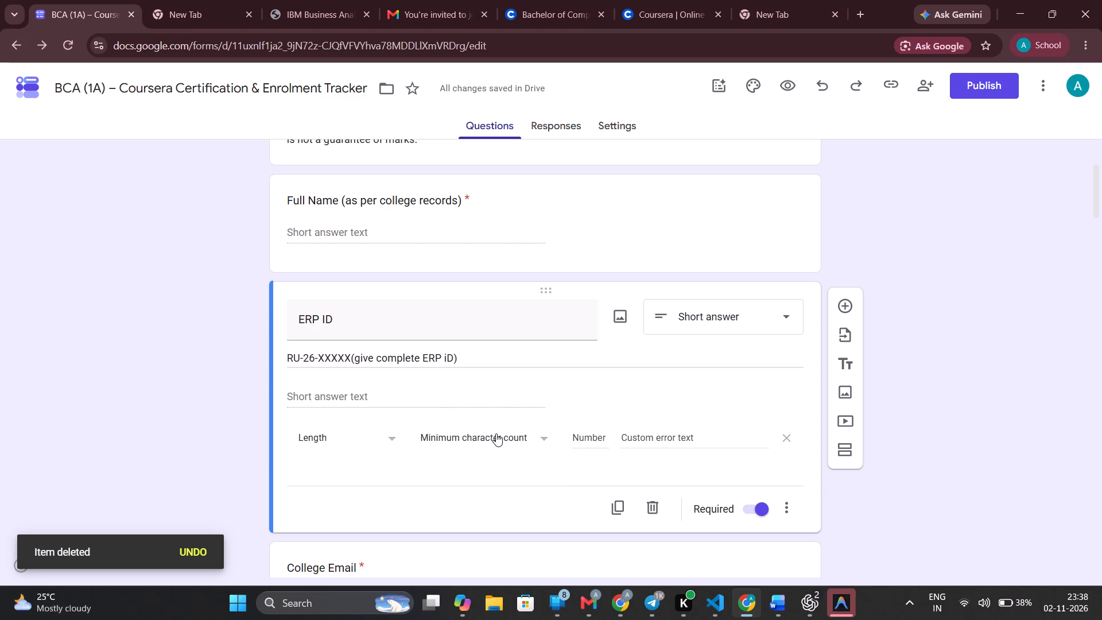
left_click(581, 435)
key("1")
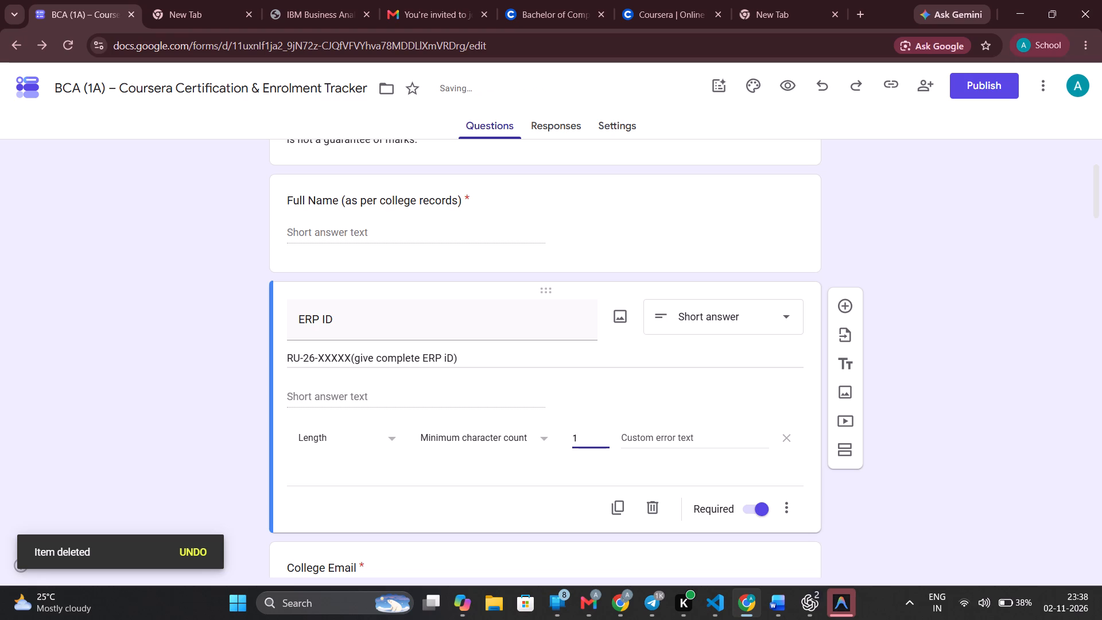
key("1")
Enter "ERP" as the custom error text of the ERP ID question's length validation.
left_click(672, 440)
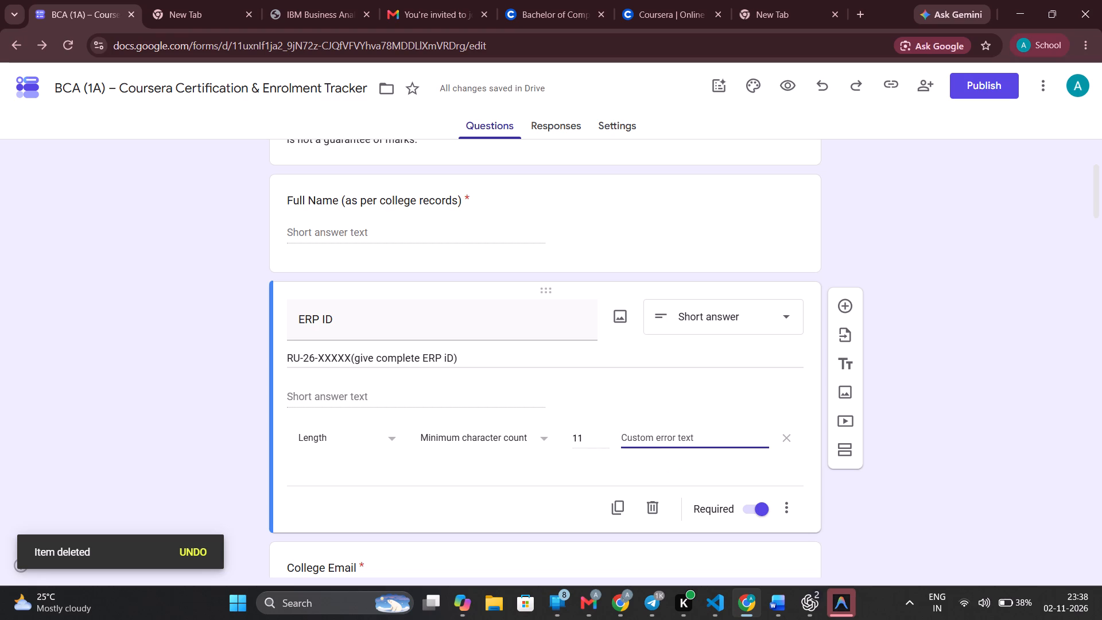
key("1")
key("BackSpace")
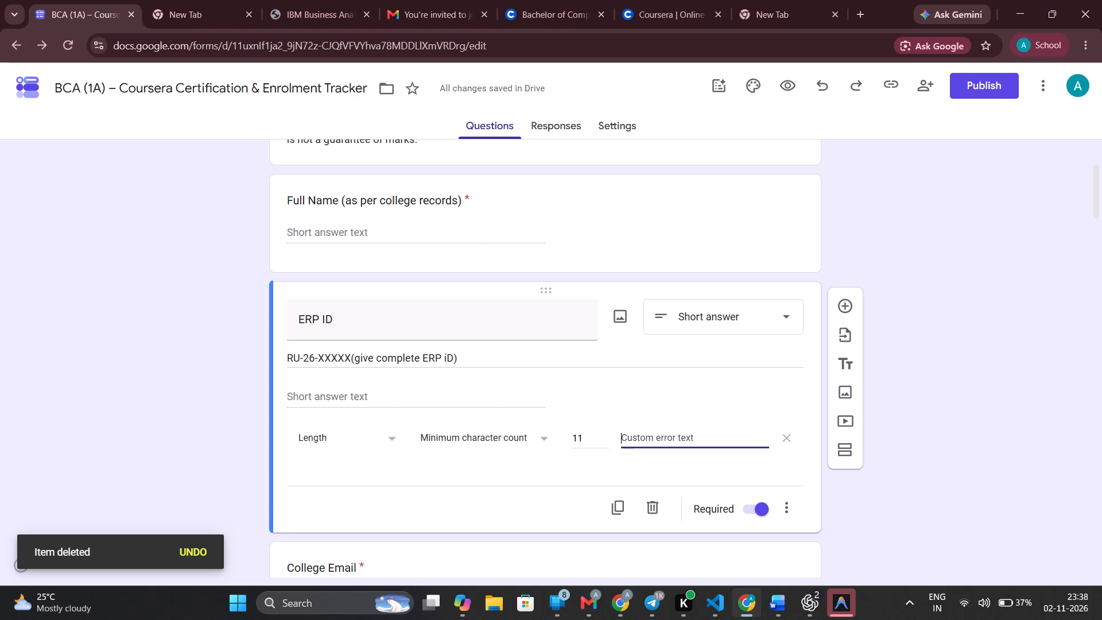
type("ER")
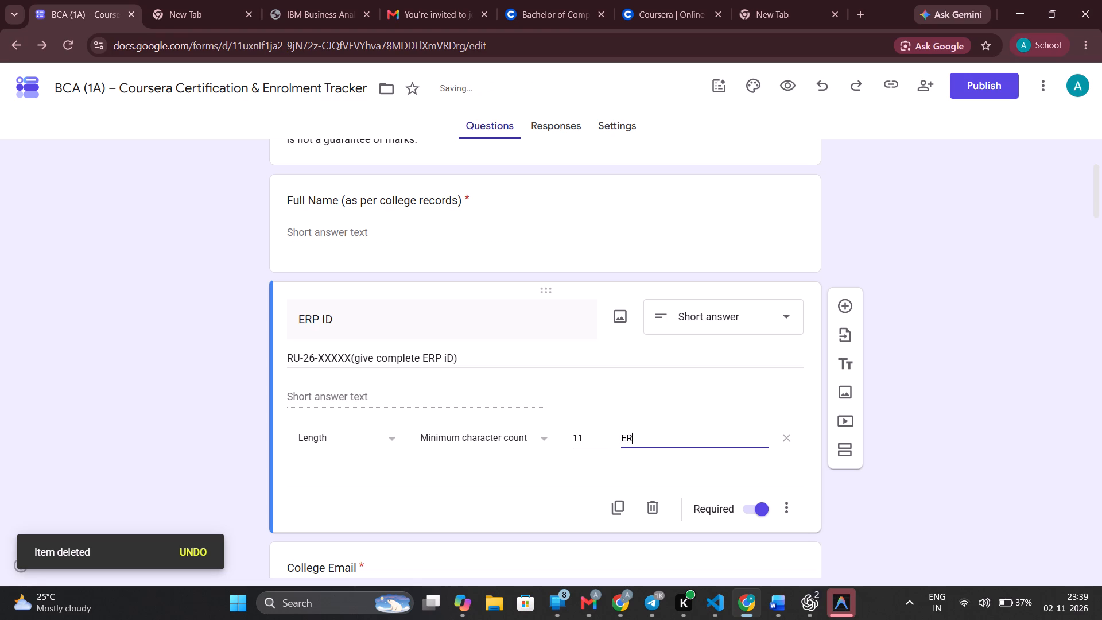
key("shift+p")
key("space")
Review the questions following ERP ID, from College Email through the Microsoft – Python Foundation invitation and enrolment status questions.
scroll(642, 463, "down", 1)
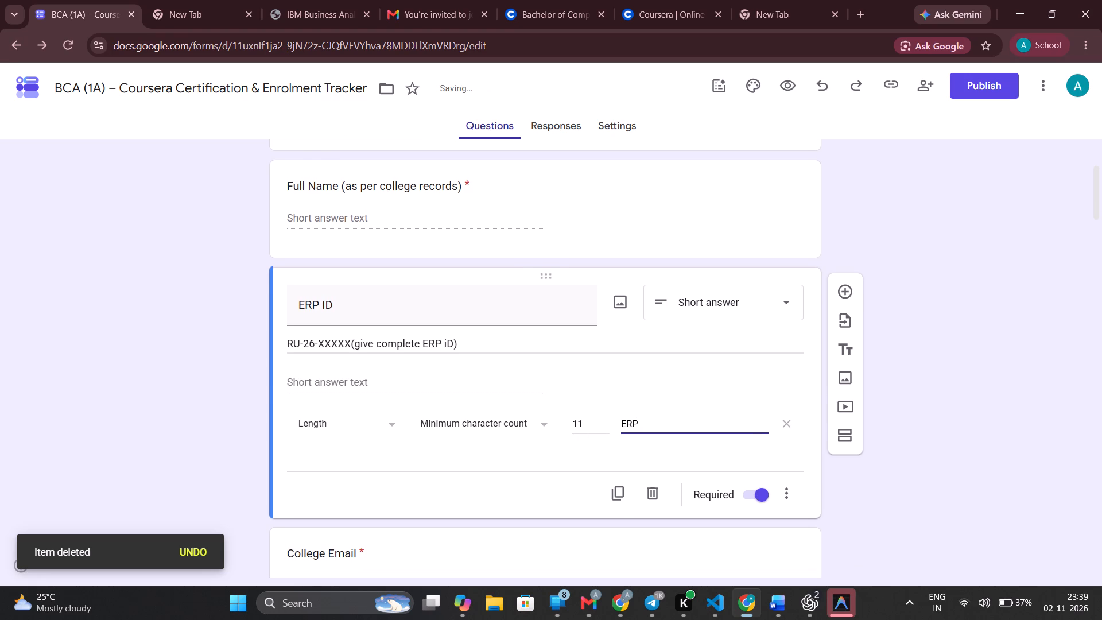
scroll(633, 425, "up", 1)
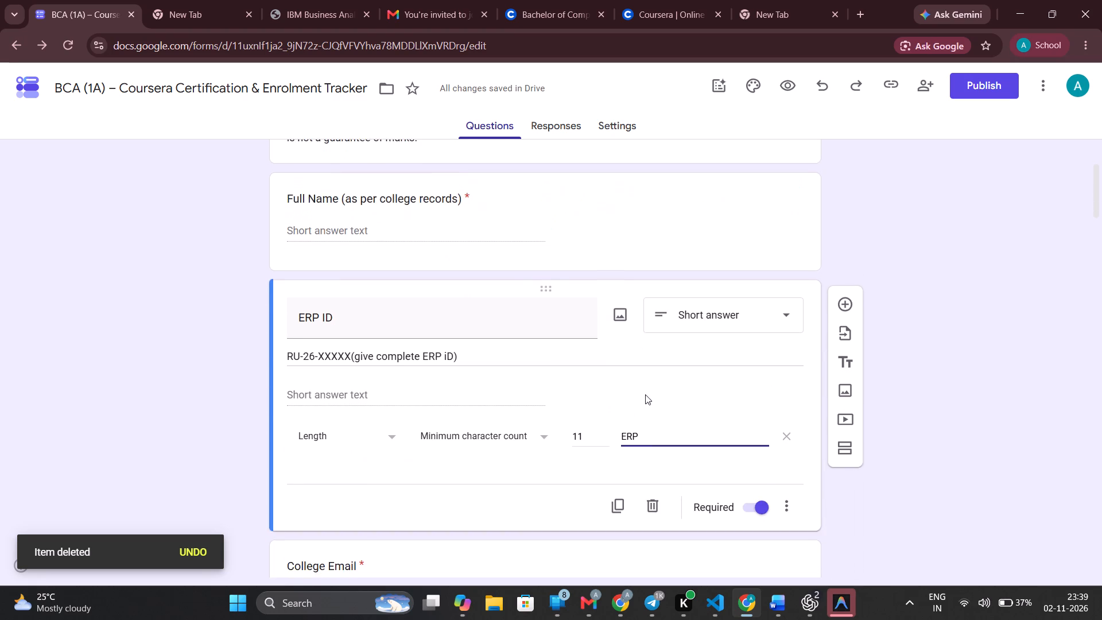
scroll(645, 394, "down", 3)
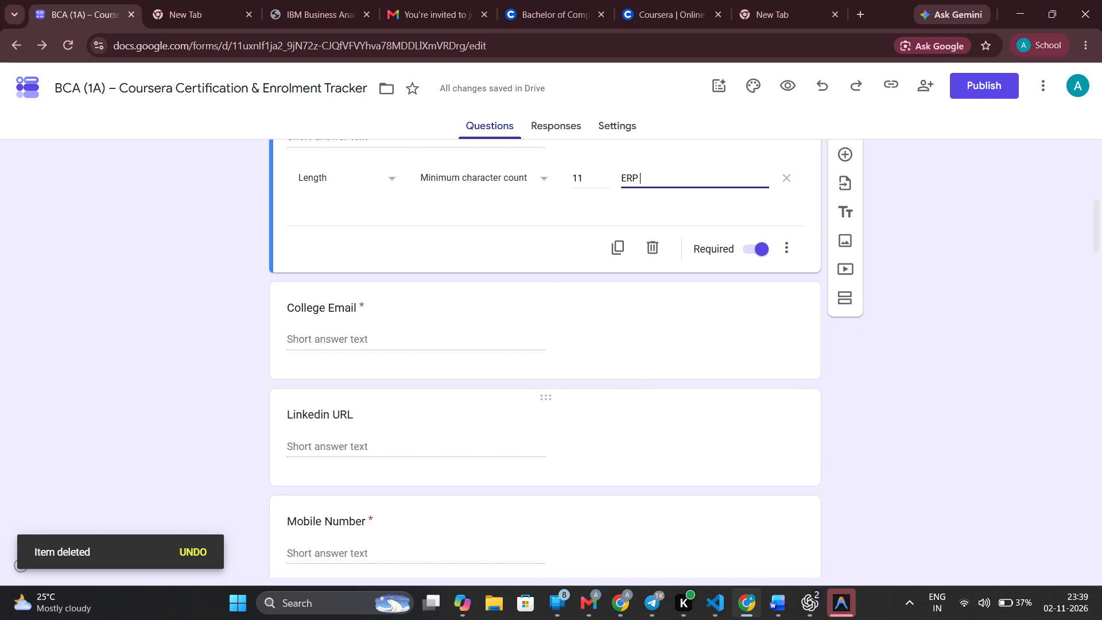
scroll(645, 394, "down", 1)
left_click(667, 321)
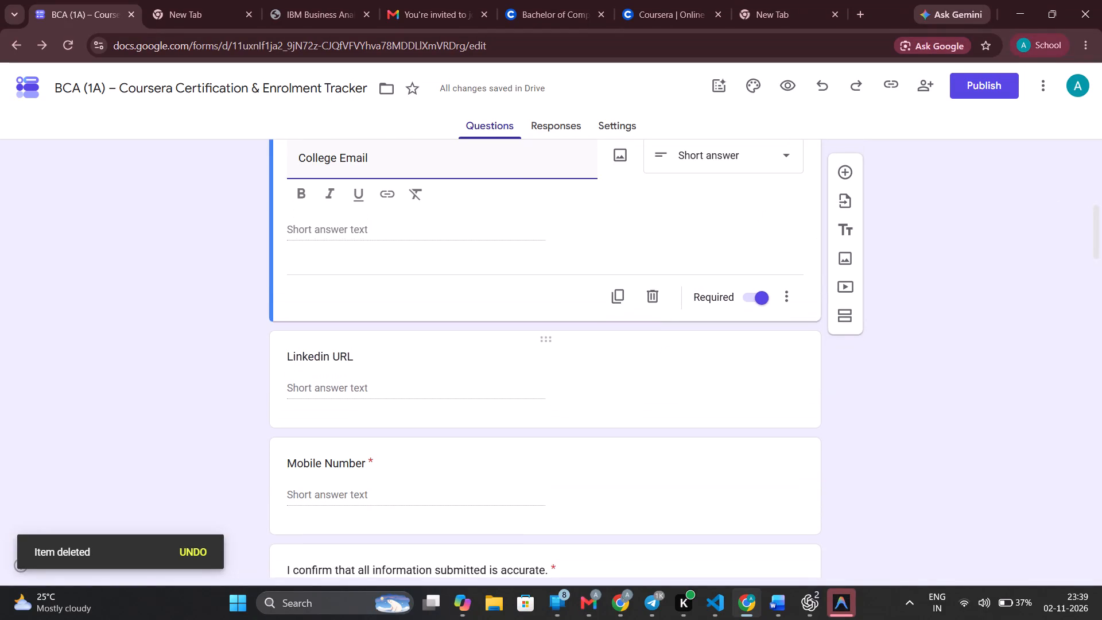
scroll(662, 374, "down", 2)
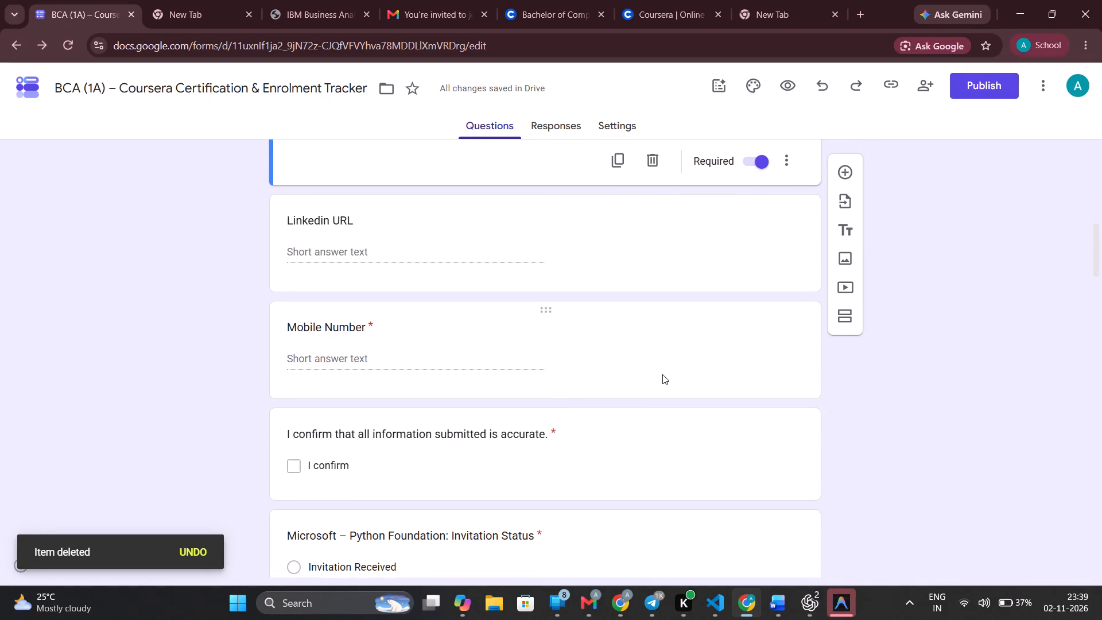
scroll(662, 374, "down", 2)
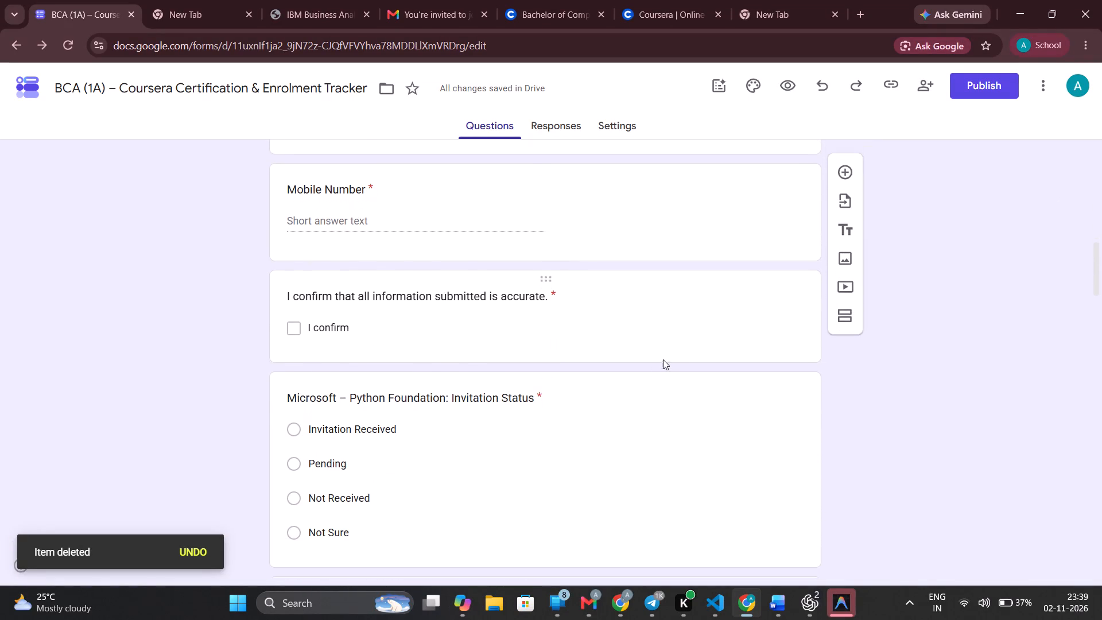
scroll(663, 356, "down", 1)
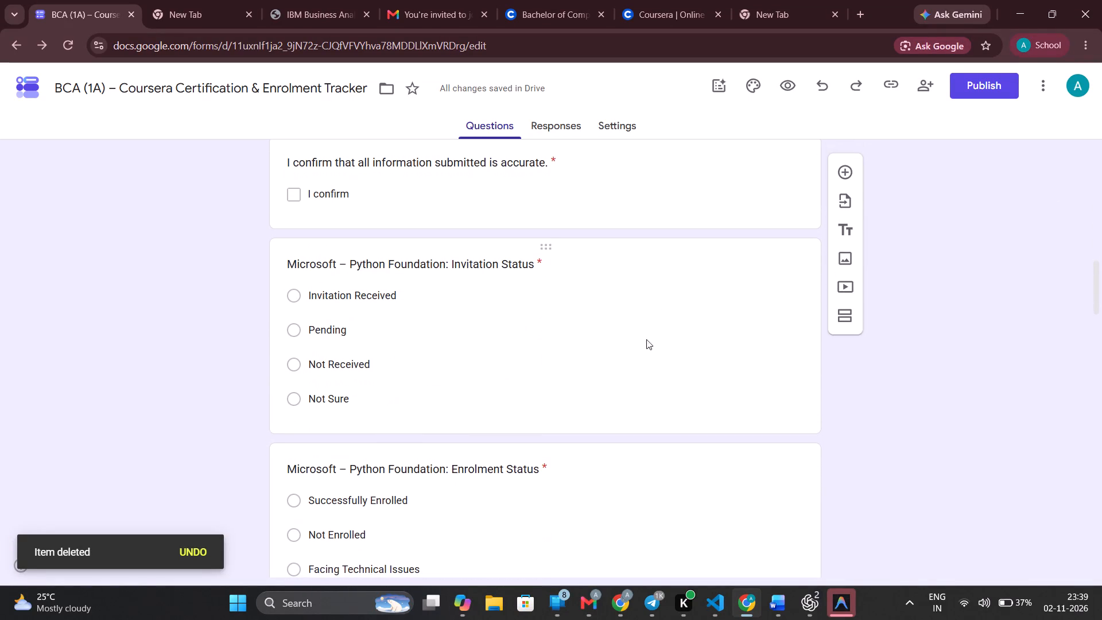
left_click(623, 319)
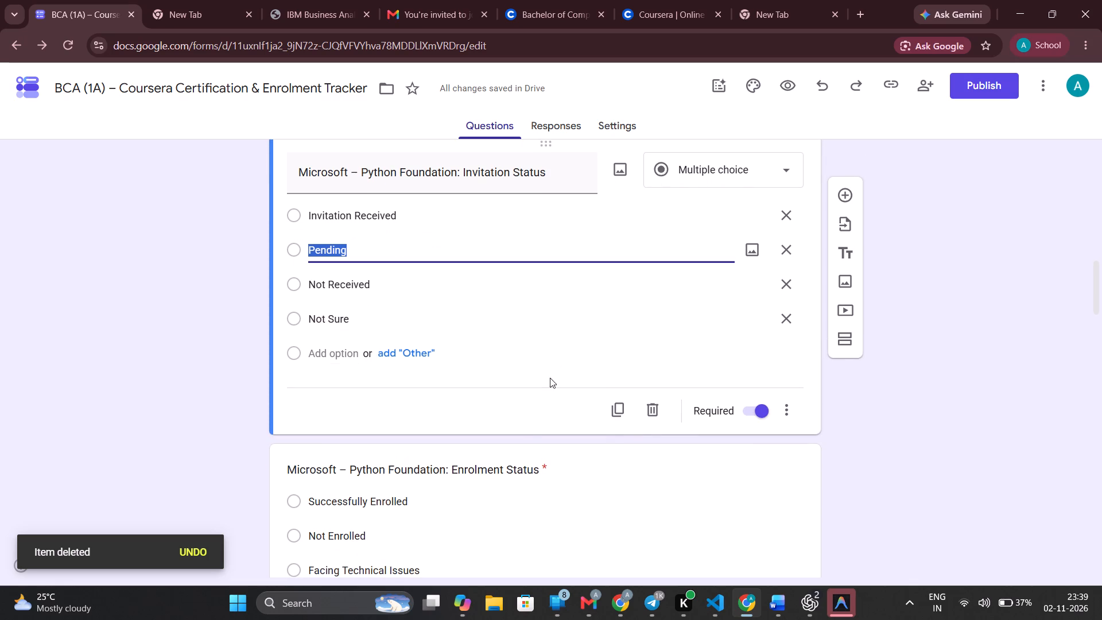
scroll(532, 417, "down", 2)
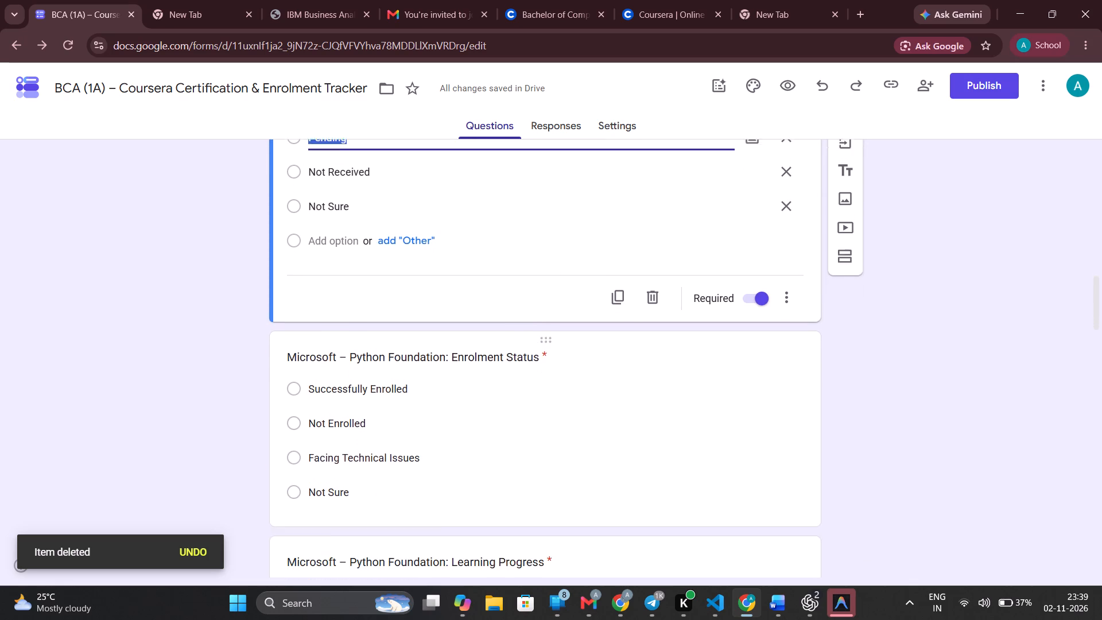
scroll(532, 417, "down", 1)
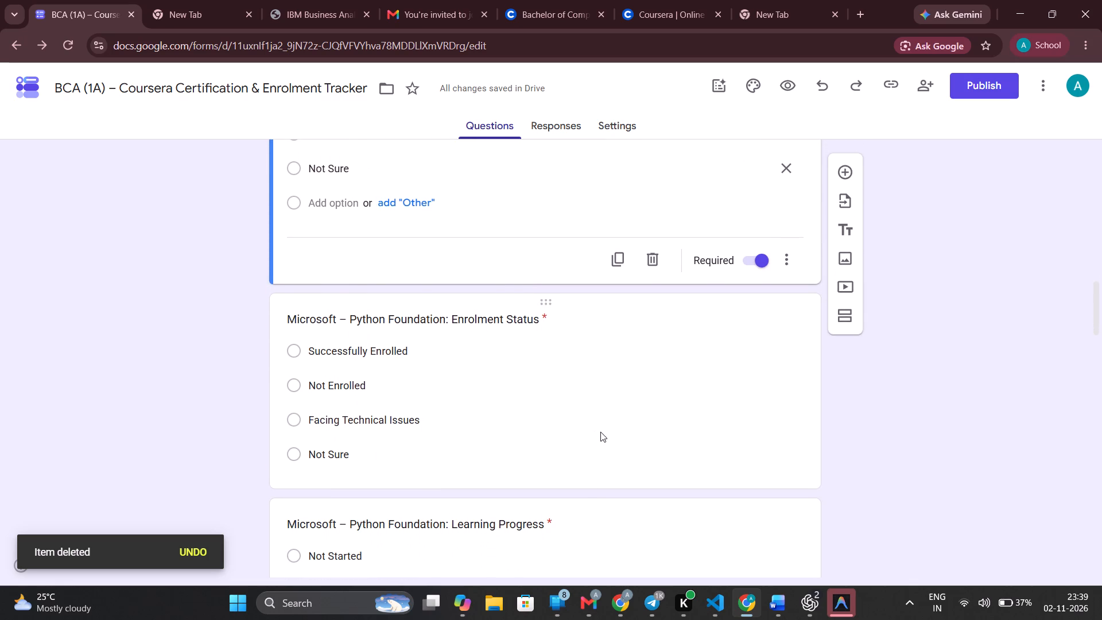
Add a fifth option with blank text to the "Microsoft – Python Foundation: Enrolment Status" question.
left_click(600, 432)
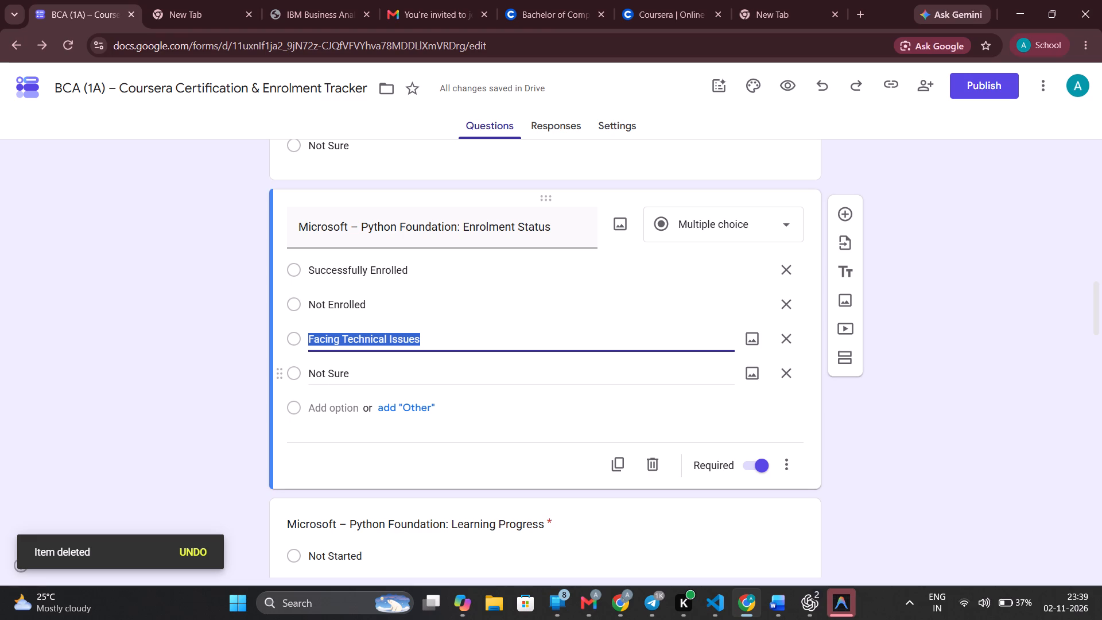
left_click(346, 408)
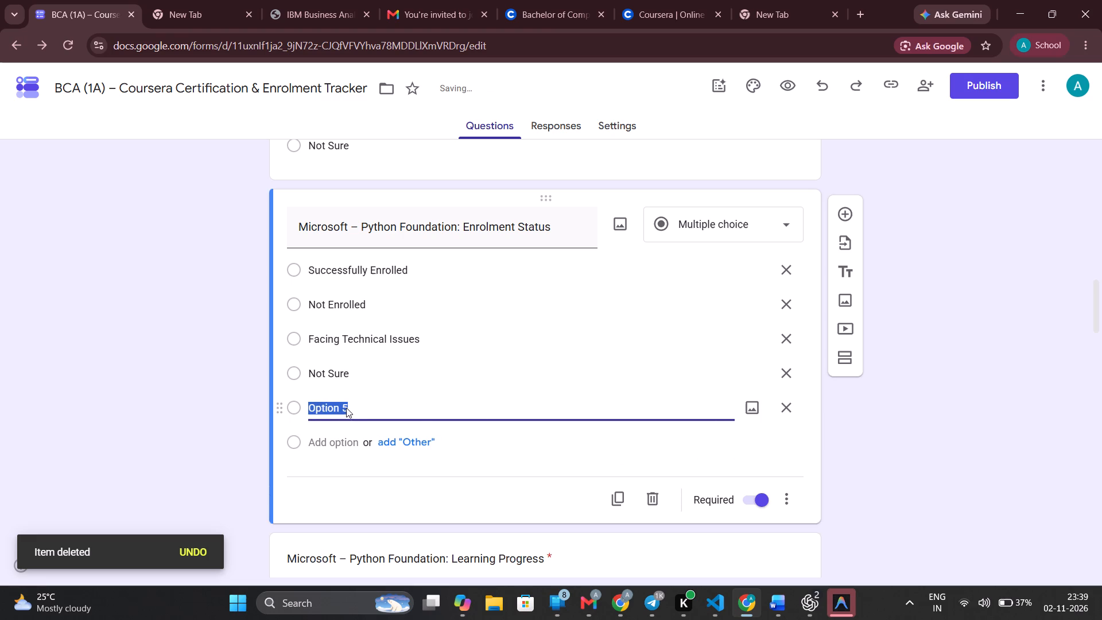
key("s")
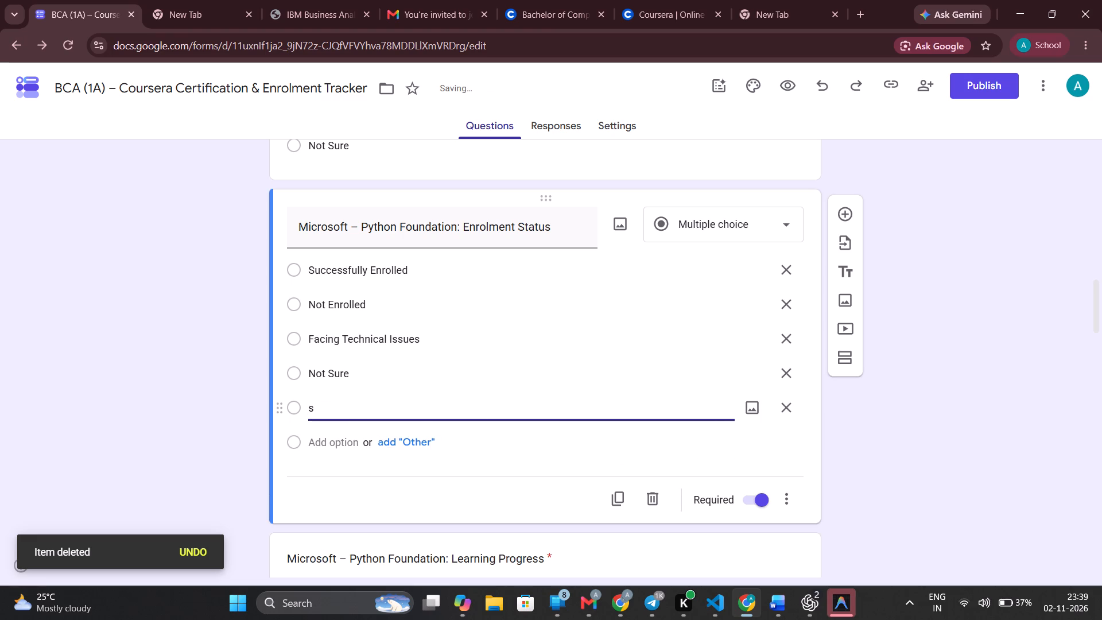
key("BackSpace")
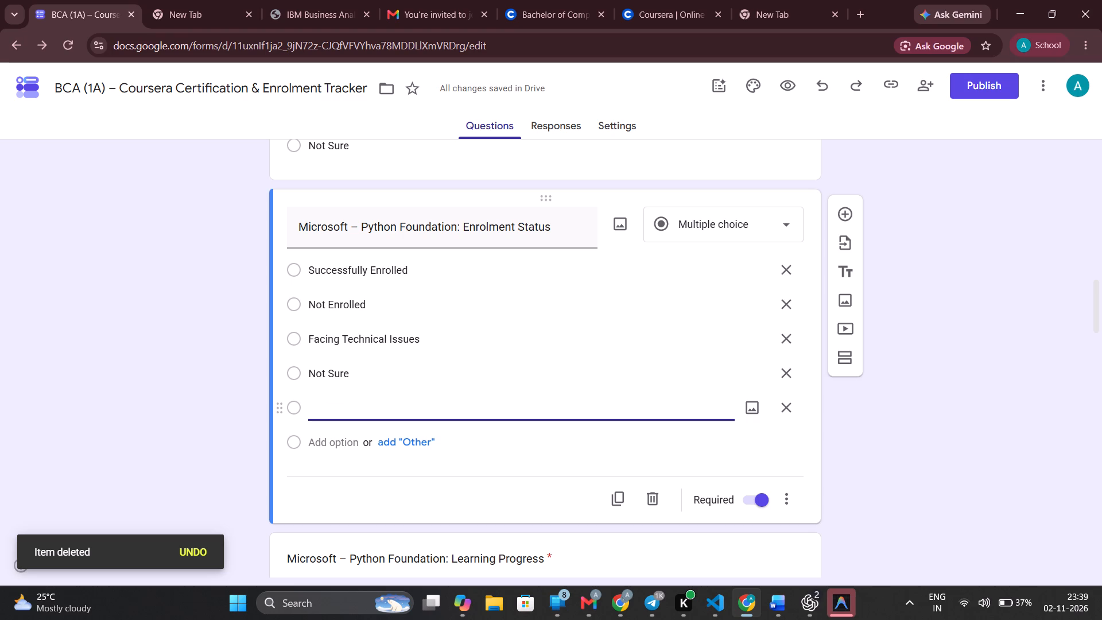
Copy the words "Invitation Status" from the title of the "Microsoft – Python Foundation: Invitation Status" question.
scroll(346, 408, "up", 1)
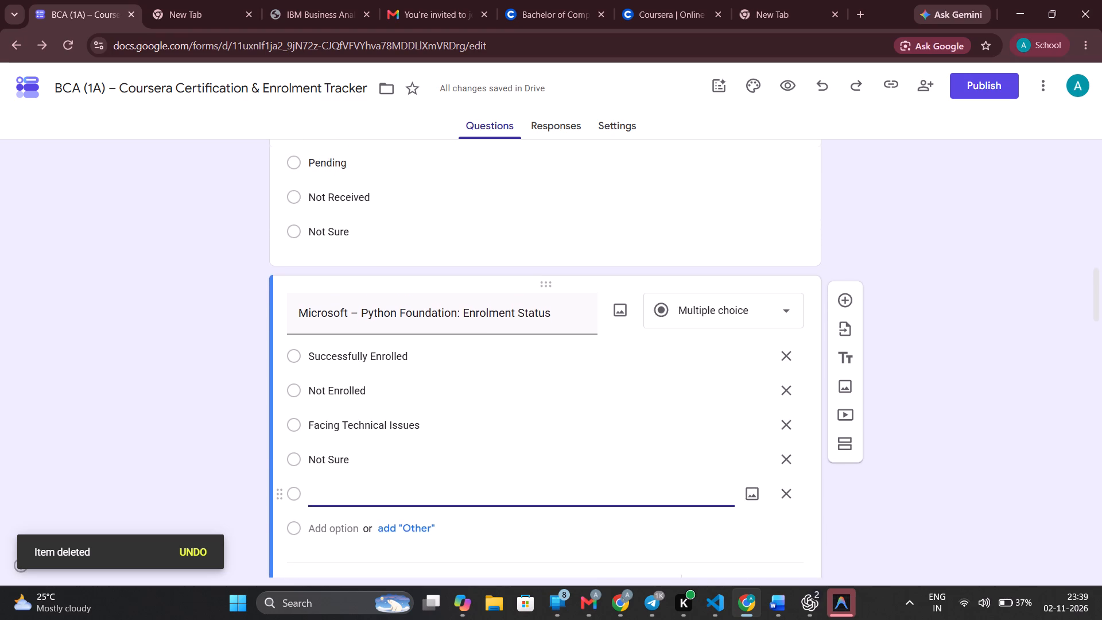
scroll(346, 408, "up", 2)
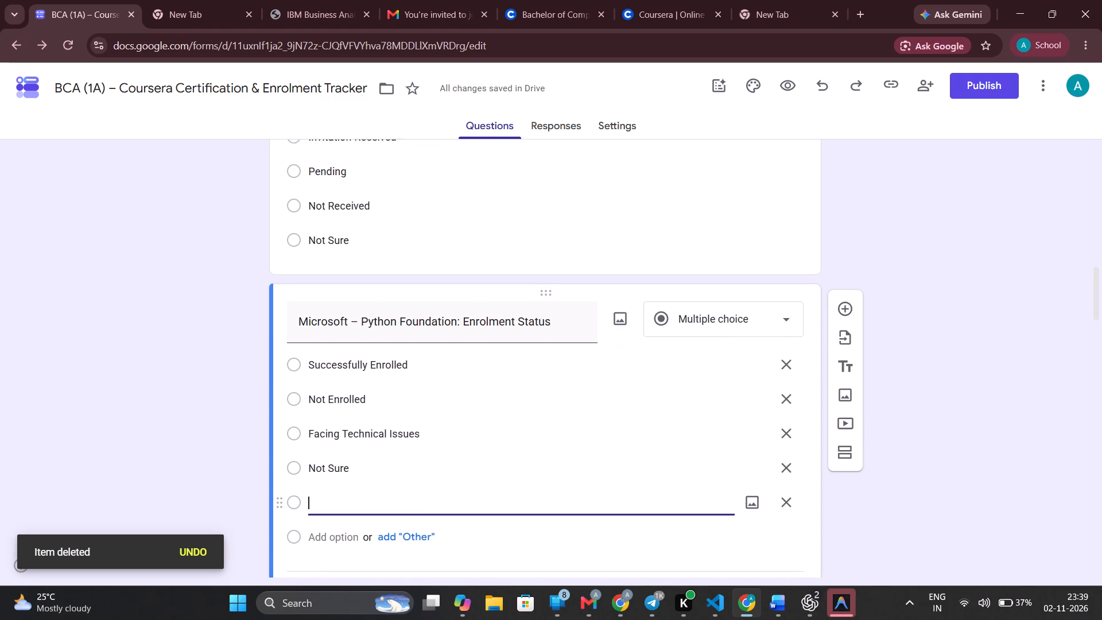
scroll(346, 408, "up", 1)
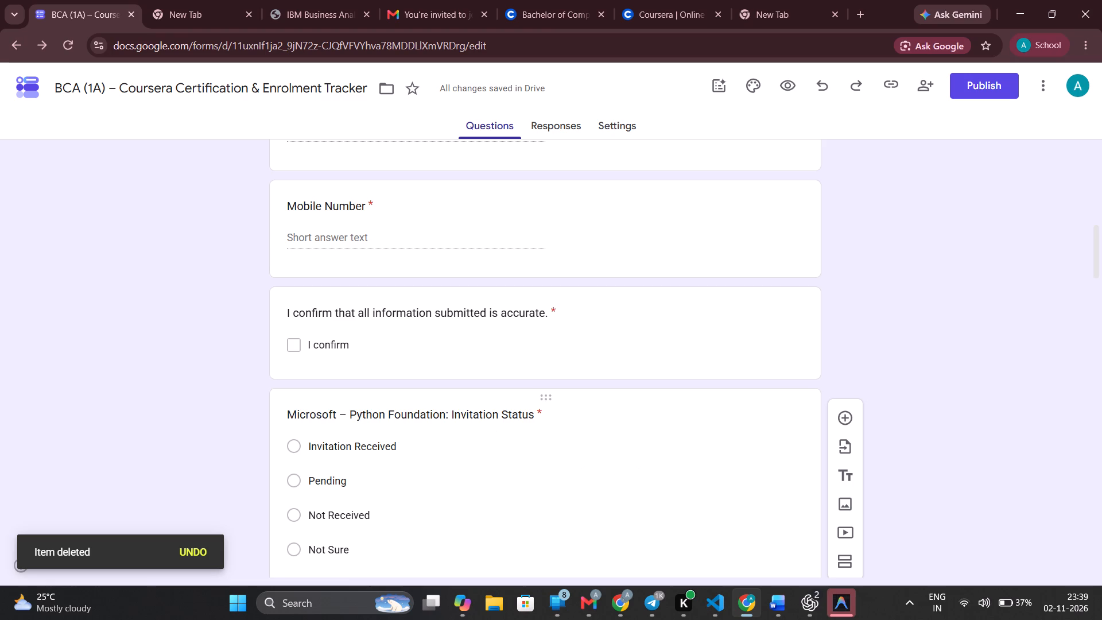
left_click_drag(451, 412, 483, 418)
left_click(468, 427)
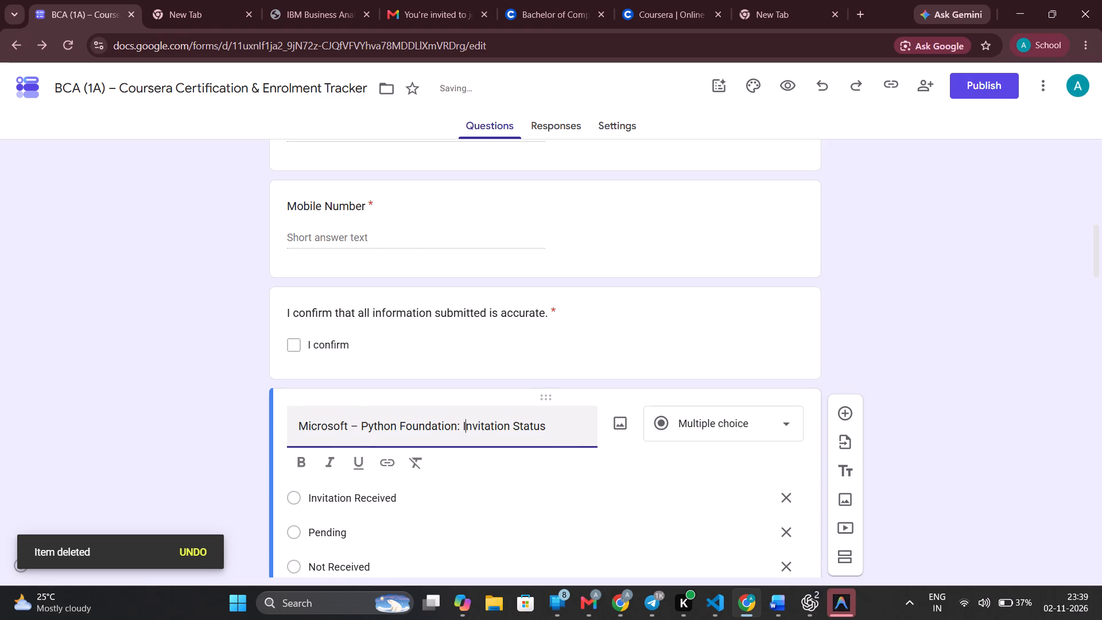
left_click_drag(461, 424, 544, 432)
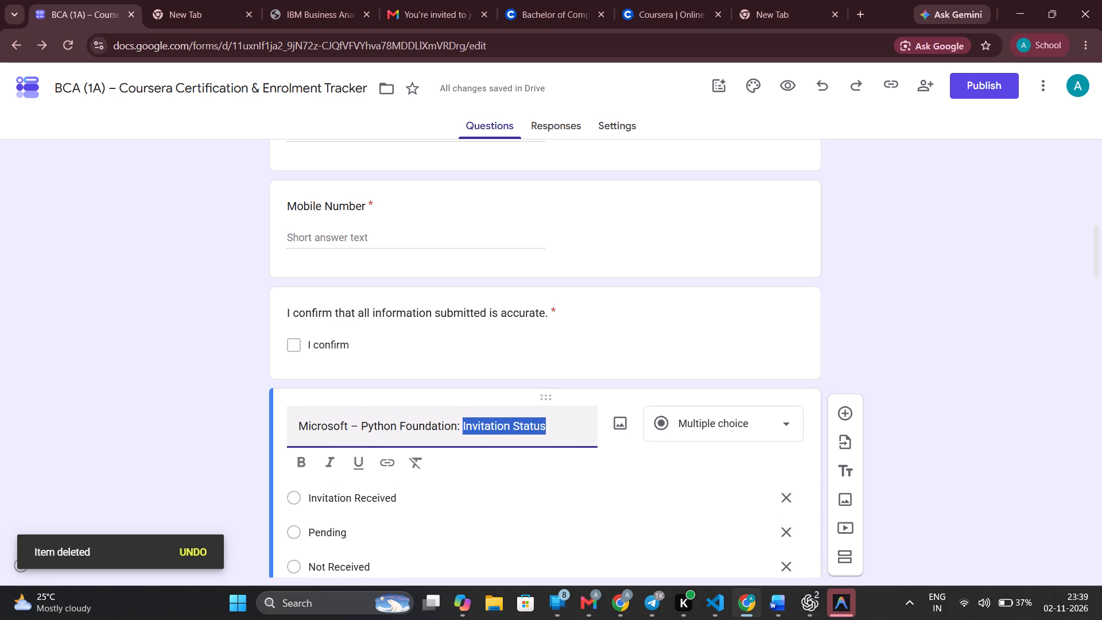
left_click_drag(544, 432, 545, 433)
key("ctrl+c")
Paste "Invitation Status" as the fifth option of the "Microsoft – Python Foundation: Enrolment Status" question.
scroll(545, 433, "down", 1)
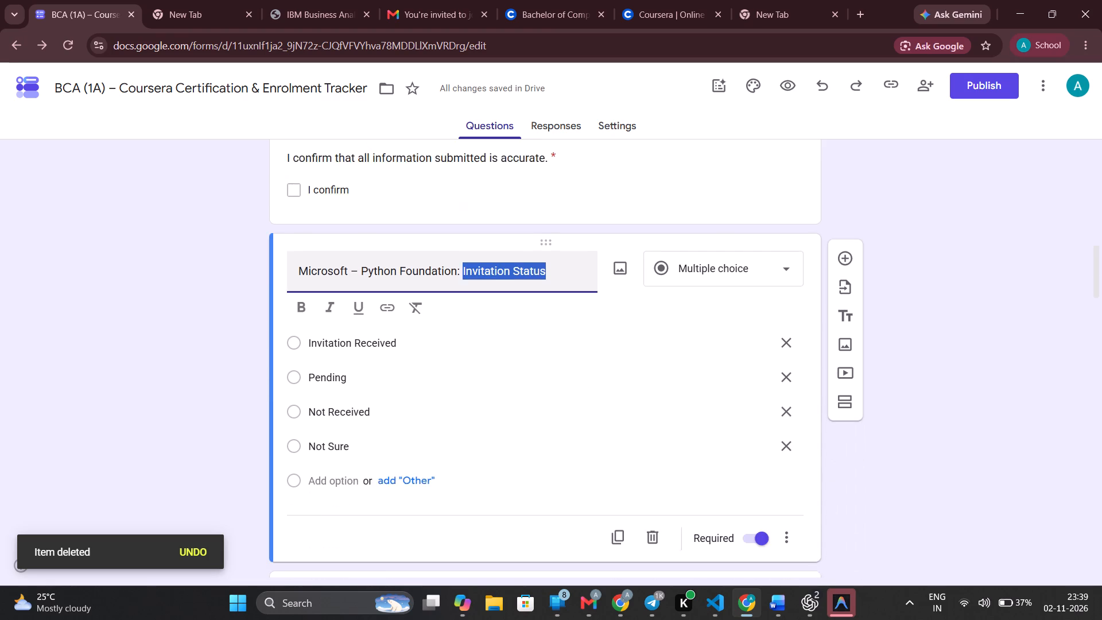
scroll(545, 433, "down", 3)
left_click(494, 446)
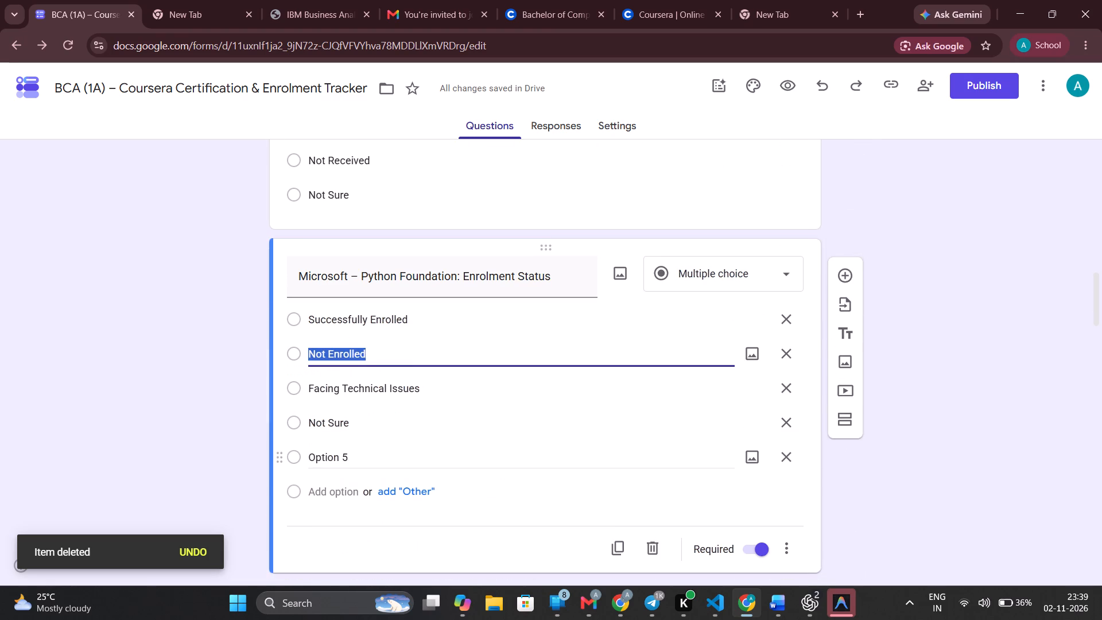
left_click(350, 454)
key("BackSpace")
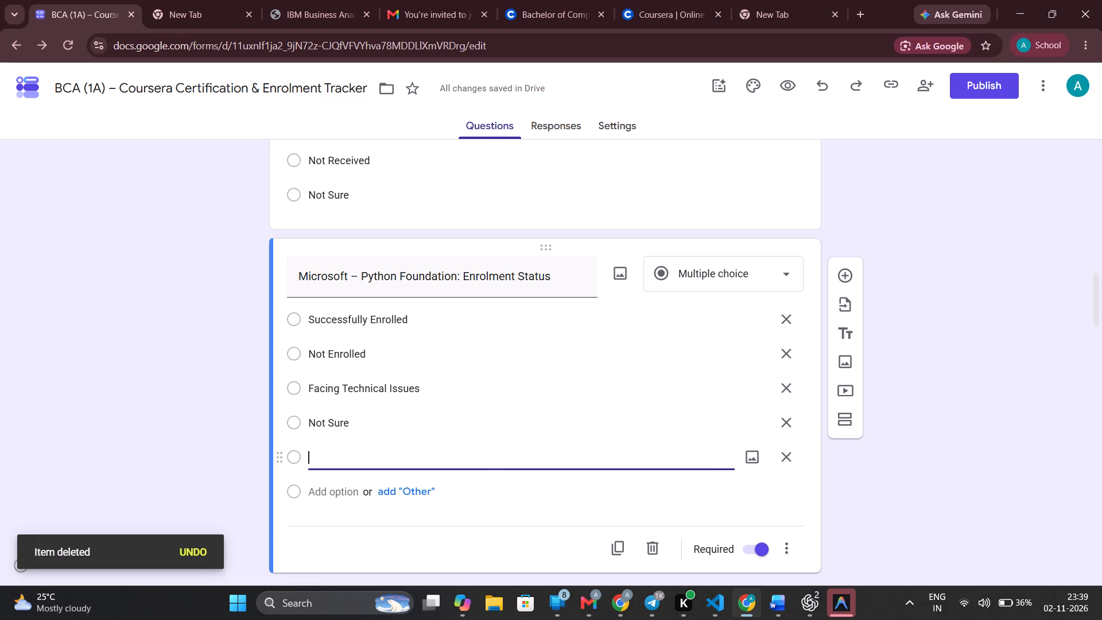
key("shift+v")
key("BackSpace")
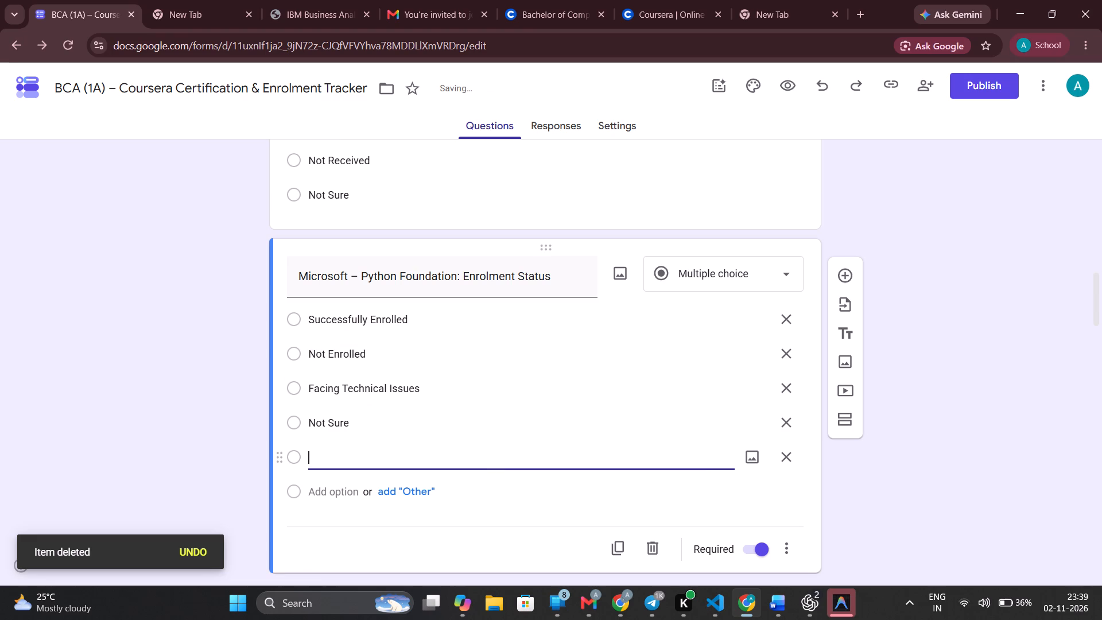
key("shift+v")
key("BackSpace")
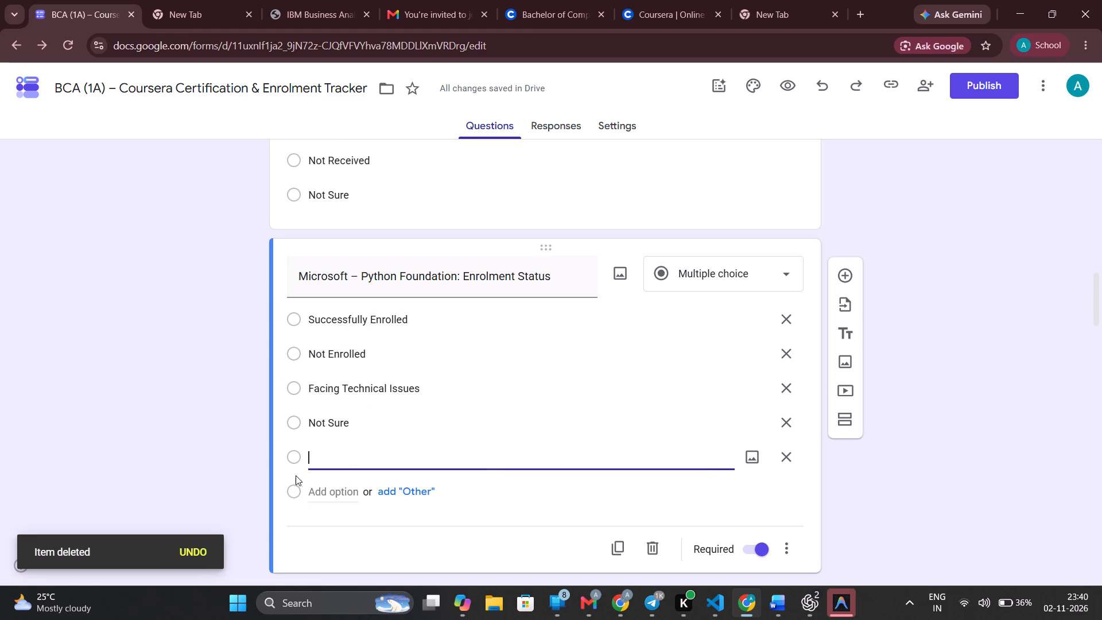
left_click(329, 464)
key("ctrl+v")
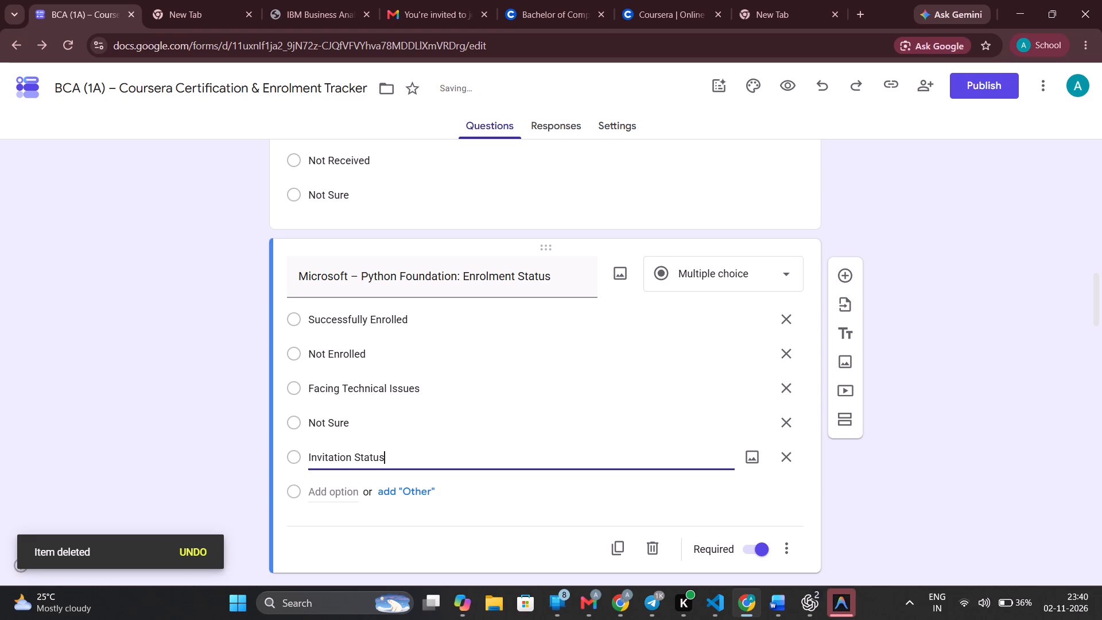
Append "(Stuck here)" to the "Invitation Status" option of the Enrolment Status question.
key("shift+parenleft")
key("shift+s")
type("tu")
type("ck h")
type("erw")
key("BackSpace")
key("e")
key("shift+parenright")
Add a fourth option to the "Microsoft – Python Foundation: Learning Progress" question and clear its default text.
scroll(356, 487, "down", 1)
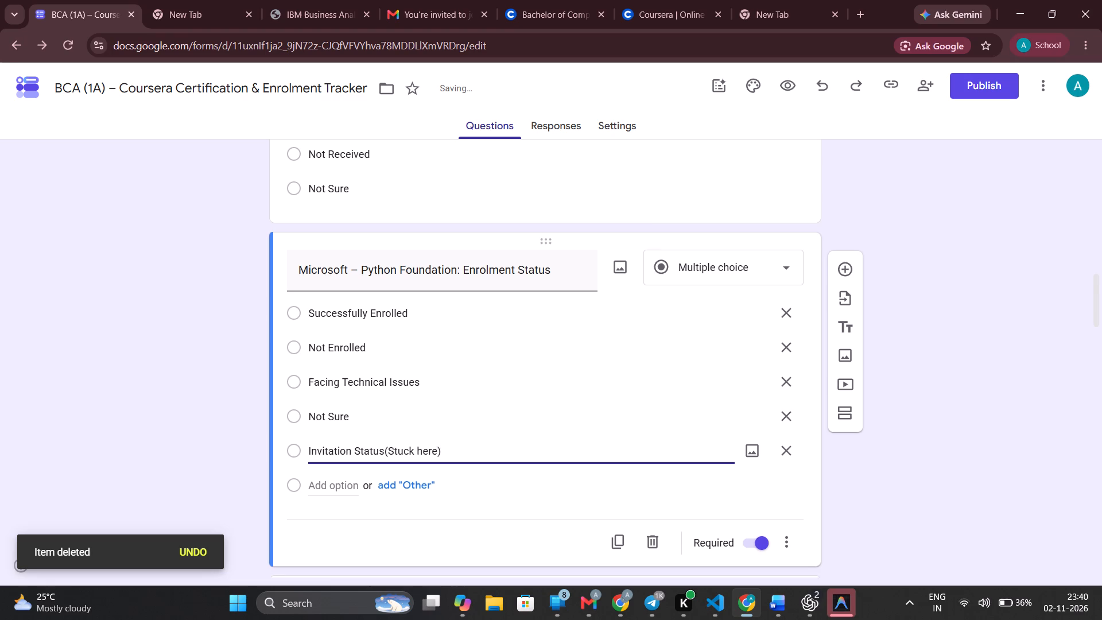
scroll(356, 487, "down", 1)
scroll(426, 526, "down", 1)
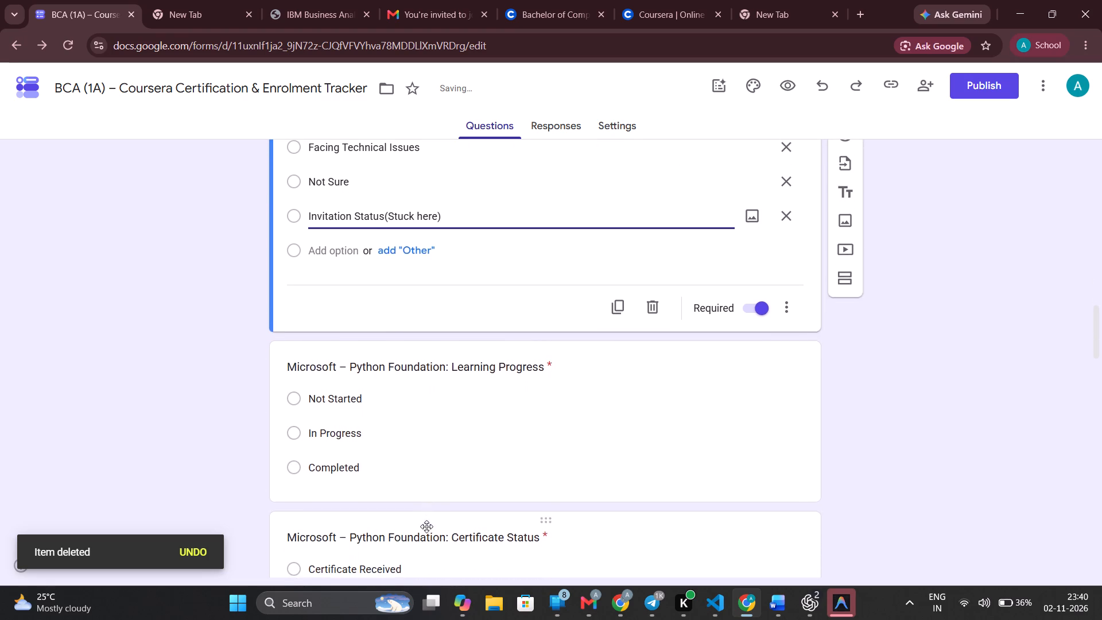
scroll(426, 526, "down", 2)
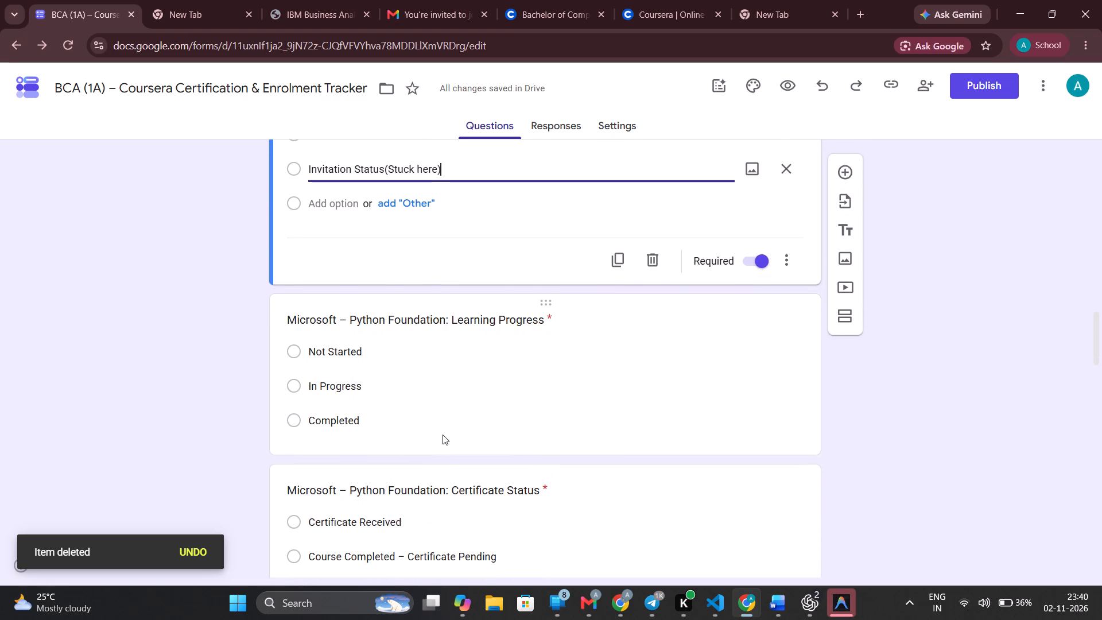
left_click(443, 435)
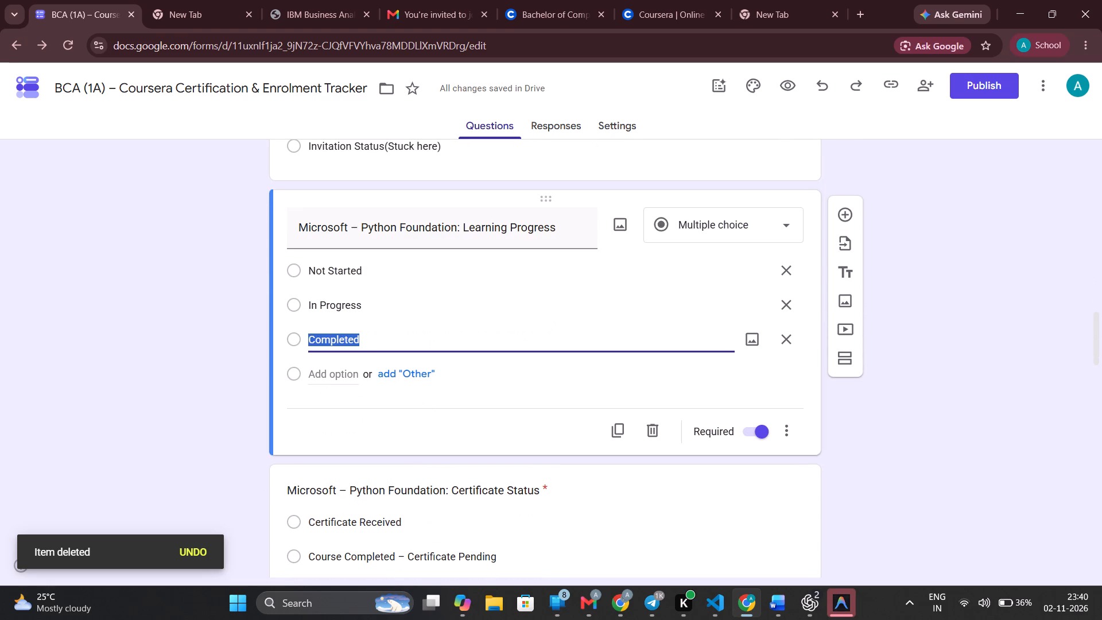
left_click(349, 370)
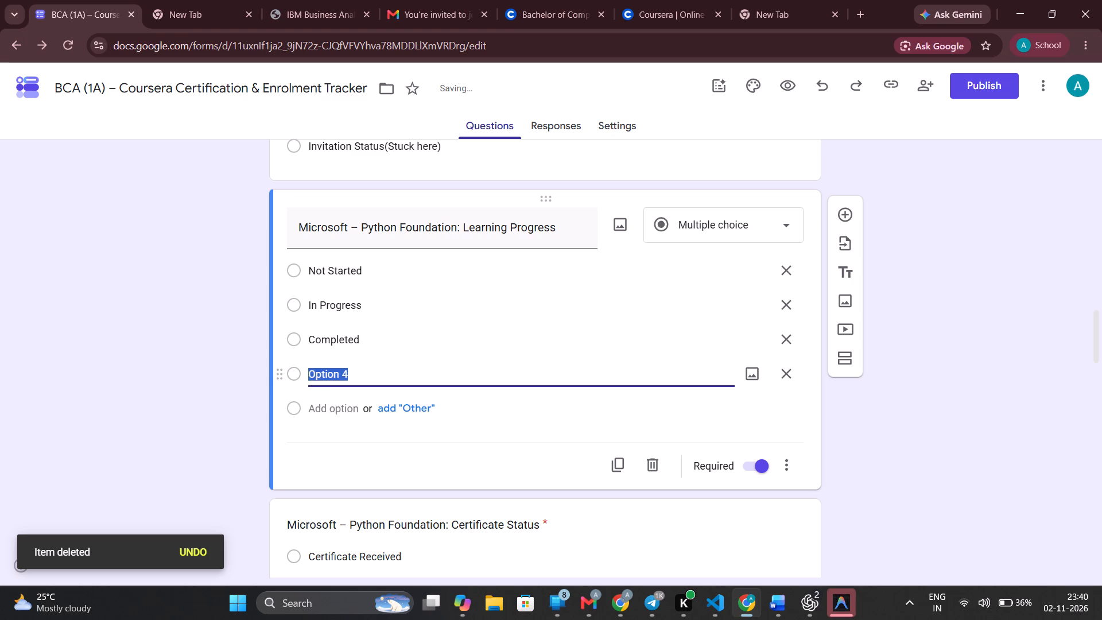
key("BackSpace")
Copy the words "Enrolment Status" from the title of the "Microsoft – Python Foundation: Enrolment Status" question.
scroll(369, 378, "up", 2)
scroll(399, 269, "up", 1)
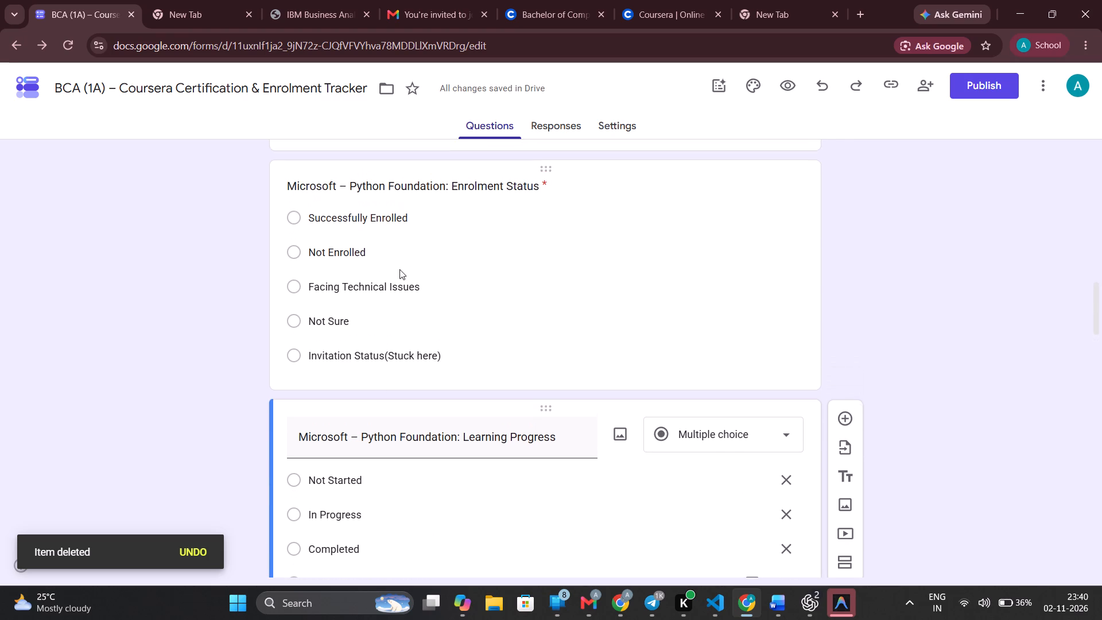
left_click(499, 185)
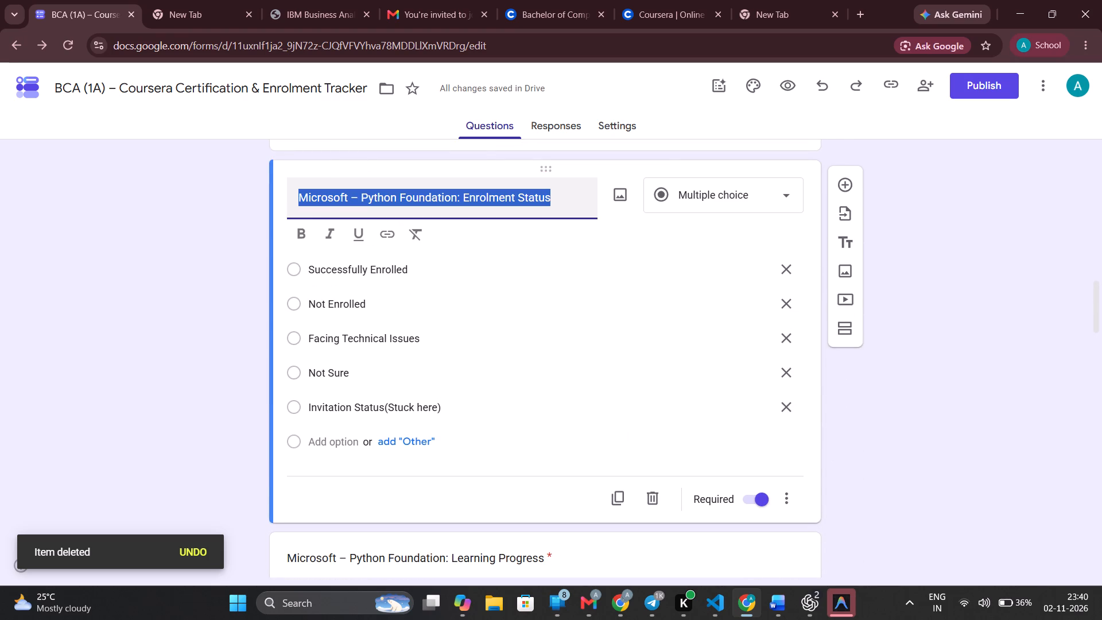
left_click(462, 198)
left_click_drag(462, 198, 558, 215)
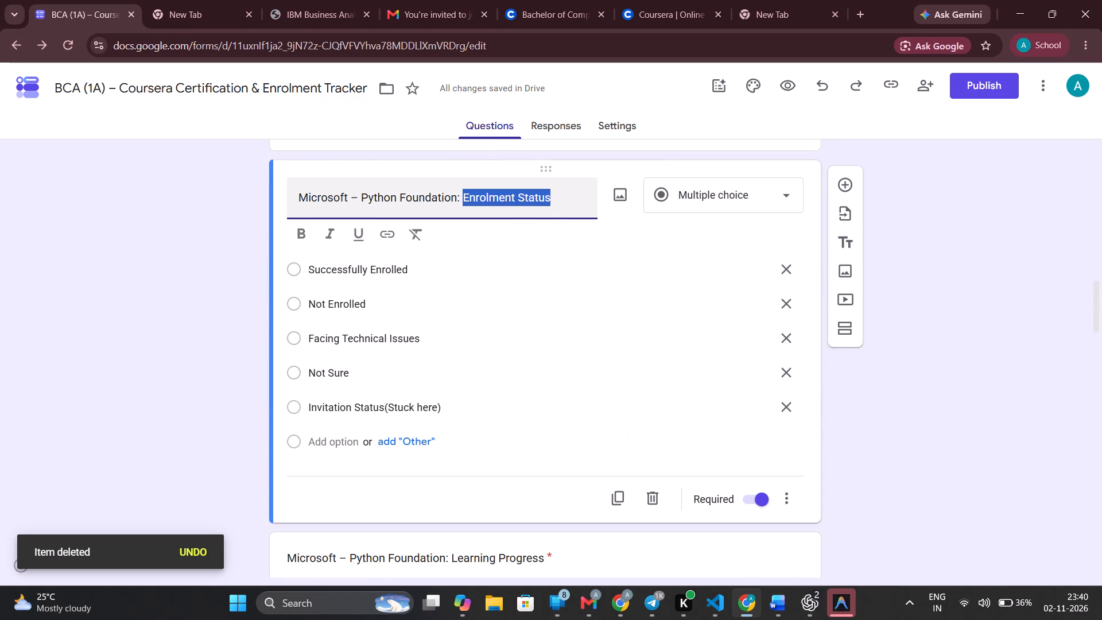
key("ctrl+c")
Replace the fourth Learning Progress option's text with the copied words followed by "(Stuck here)", giving "Enrolment Status(Stuck here)".
scroll(549, 199, "down", 2)
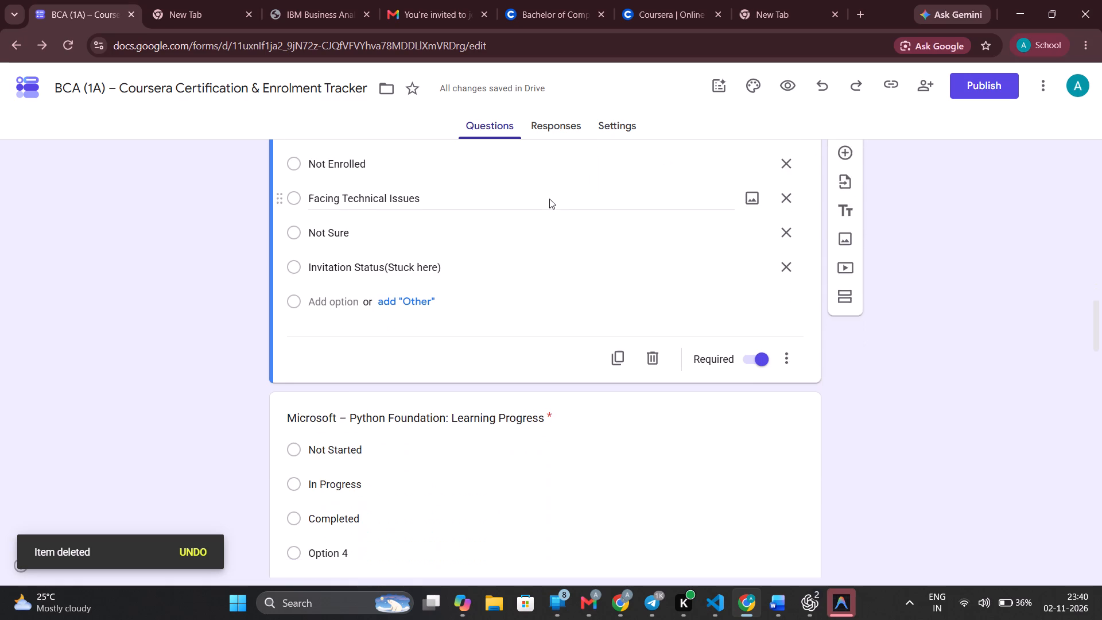
scroll(549, 199, "down", 1)
left_click(340, 466)
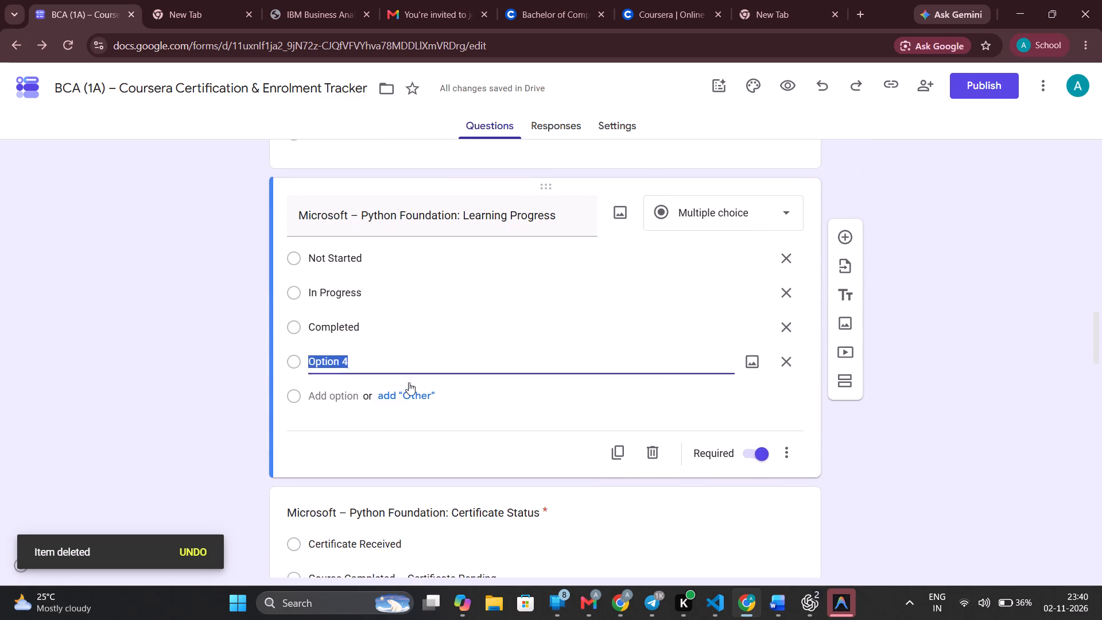
key("BackSpace")
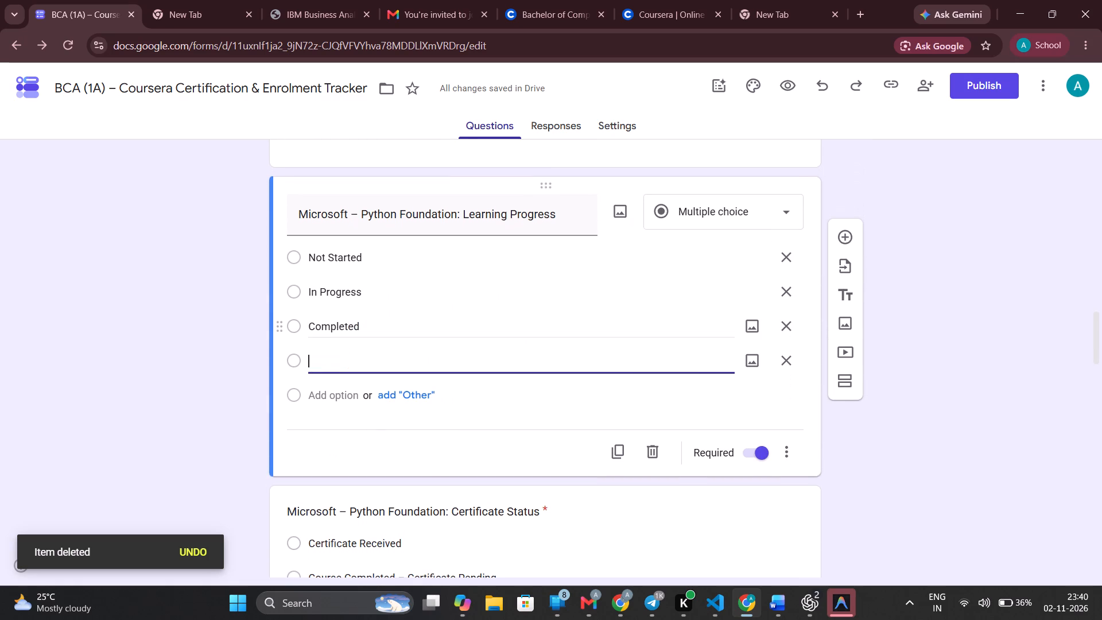
key("ctrl+v")
key("shift+parenleft")
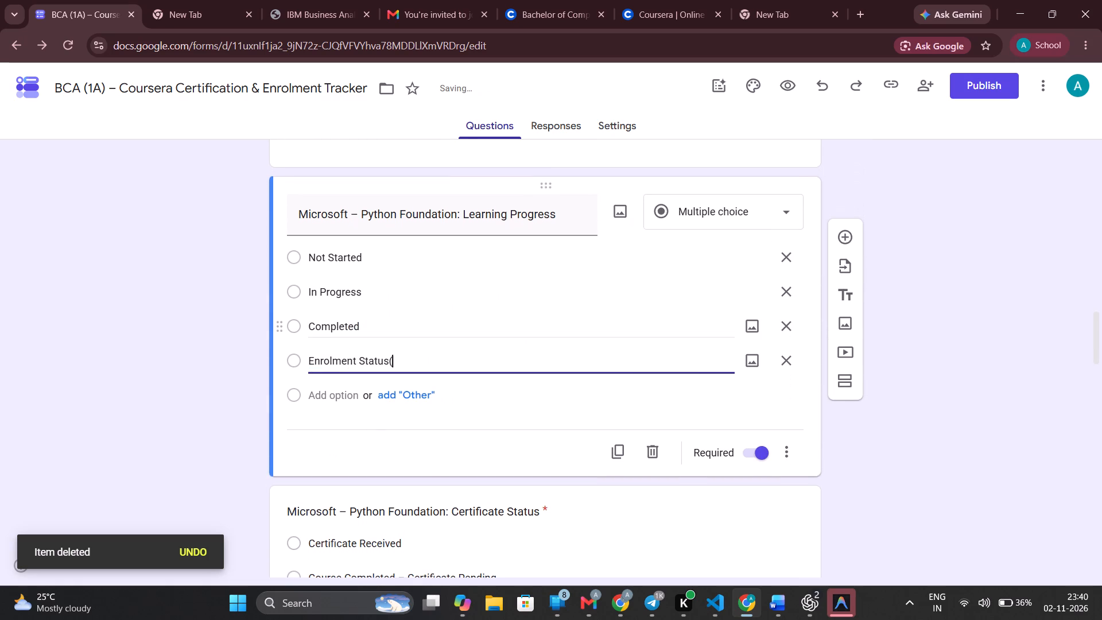
type("Stuck here")
key("shift+parenright")
Add a fourth option to the "Microsoft – Python Foundation: Certificate Status" question.
scroll(504, 398, "down", 1)
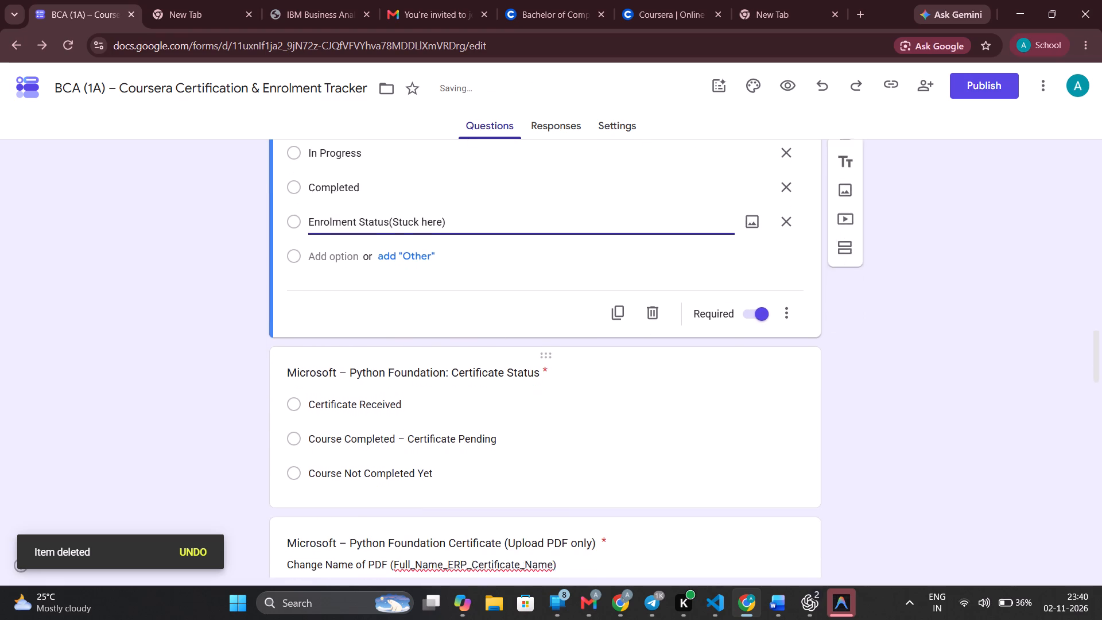
scroll(504, 398, "down", 1)
left_click(504, 398)
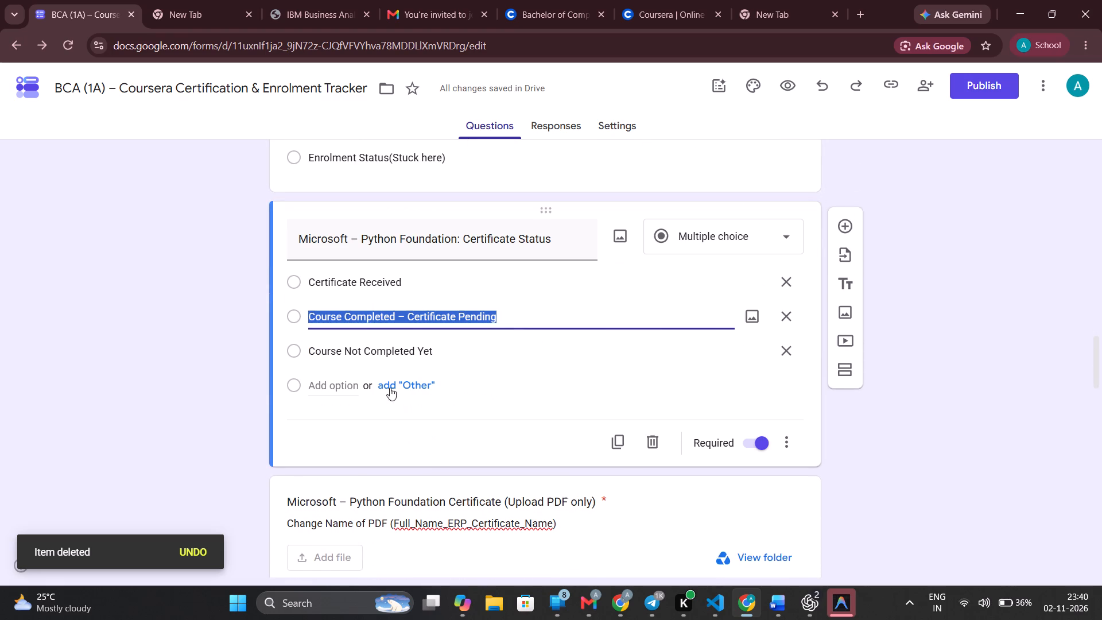
left_click(347, 385)
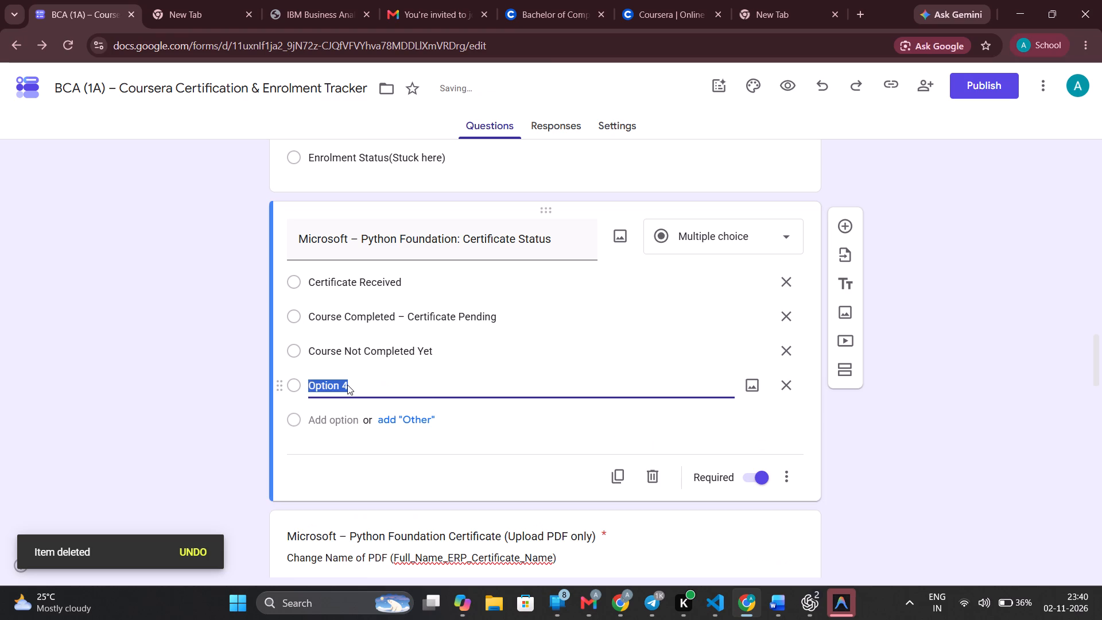
Copy the words "Learning Progress" from the title of the "Microsoft – Python Foundation: Learning Progress" question.
scroll(474, 274, "up", 2)
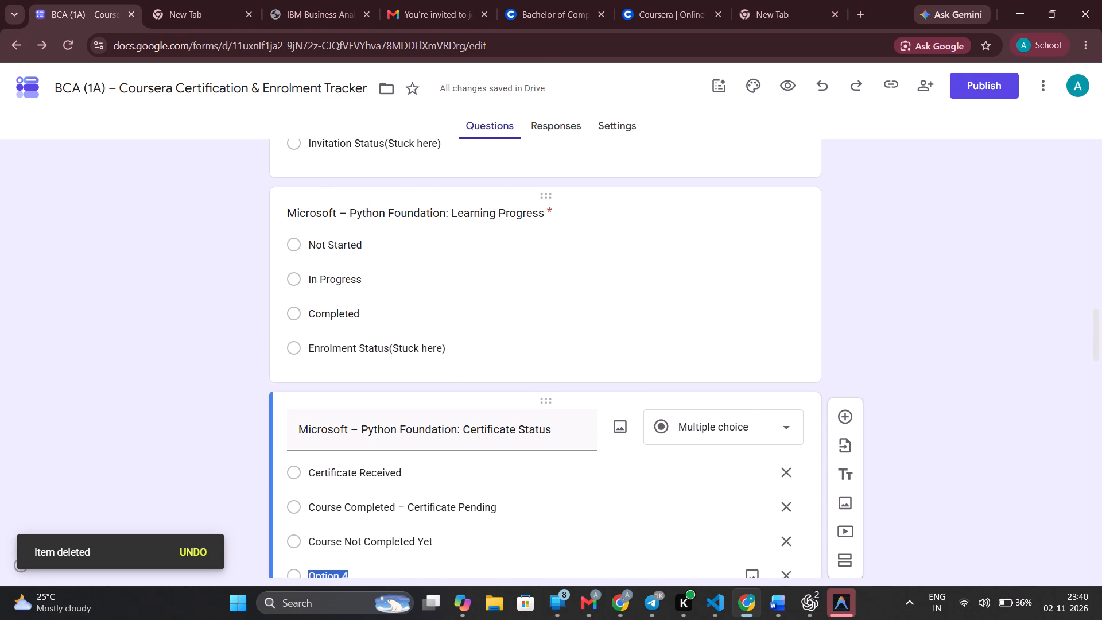
scroll(504, 237, "down", 1)
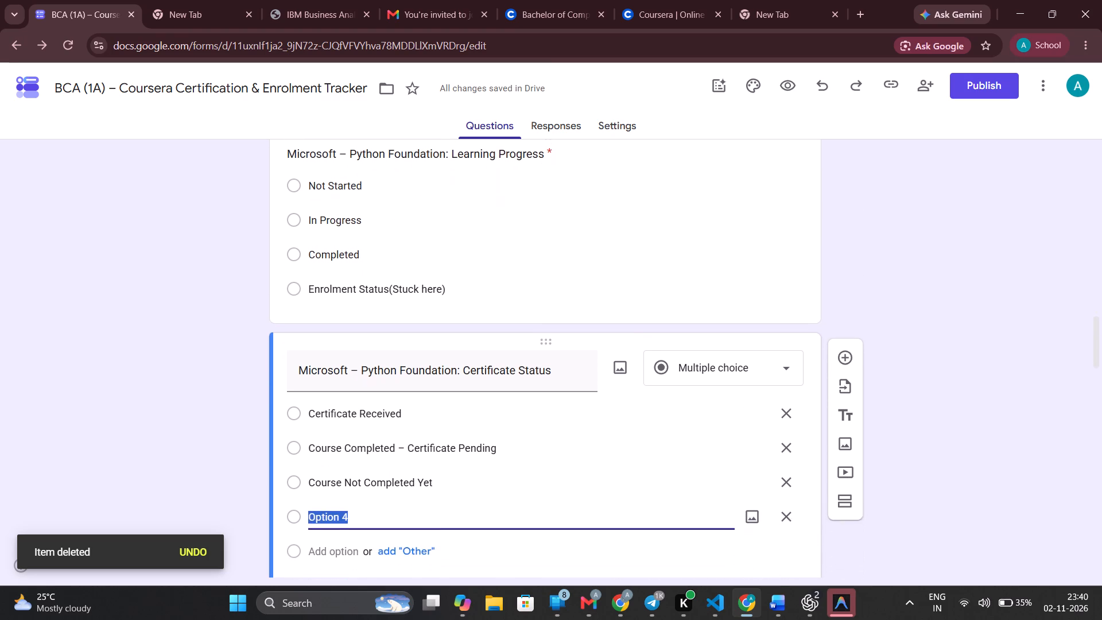
scroll(504, 237, "down", 1)
scroll(504, 237, "up", 1)
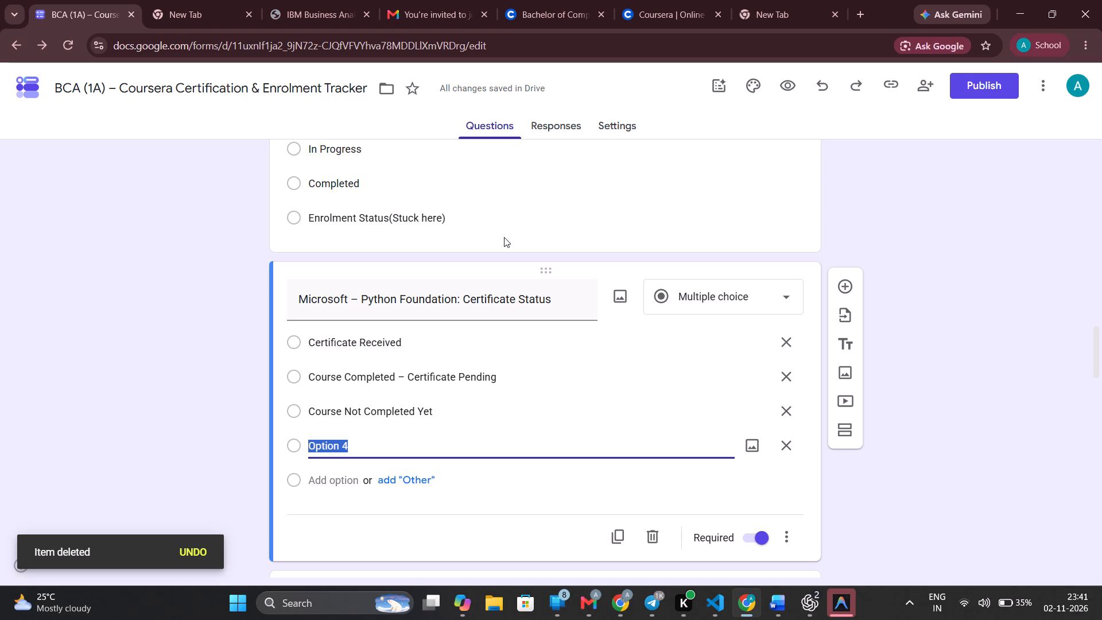
scroll(504, 237, "up", 1)
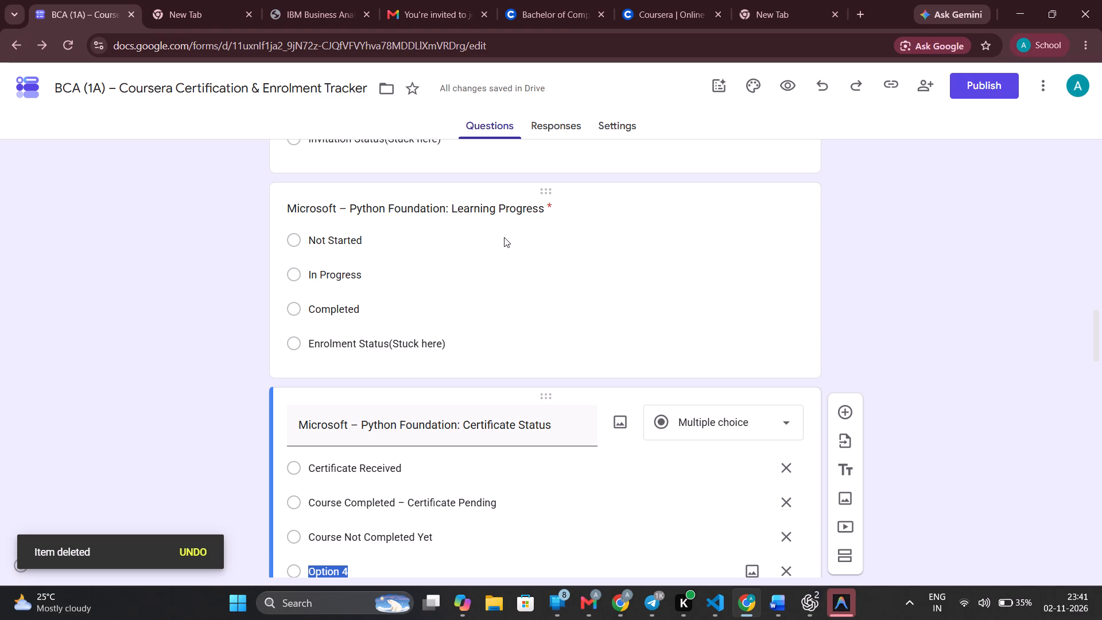
scroll(504, 237, "up", 1)
left_click(504, 237)
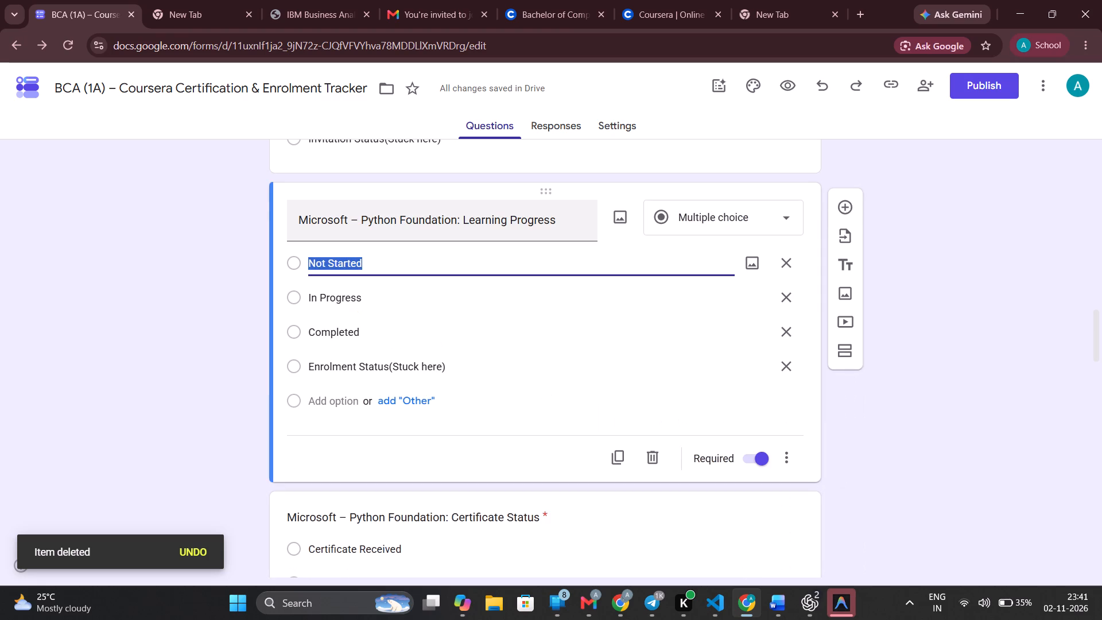
left_click_drag(461, 215, 484, 218)
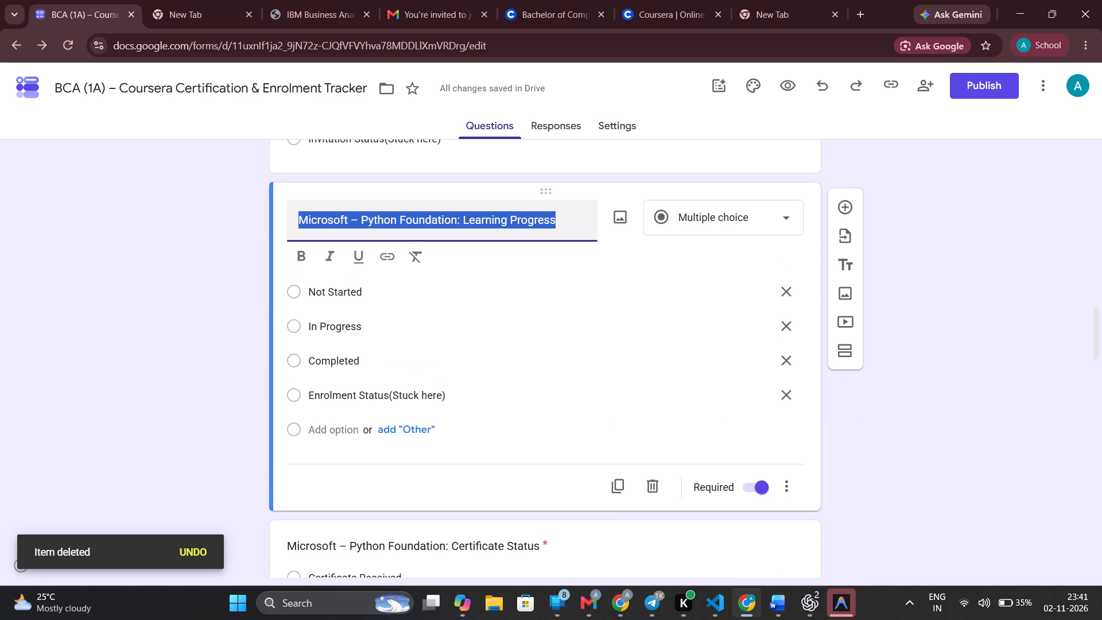
left_click_drag(484, 218, 514, 221)
left_click(471, 224)
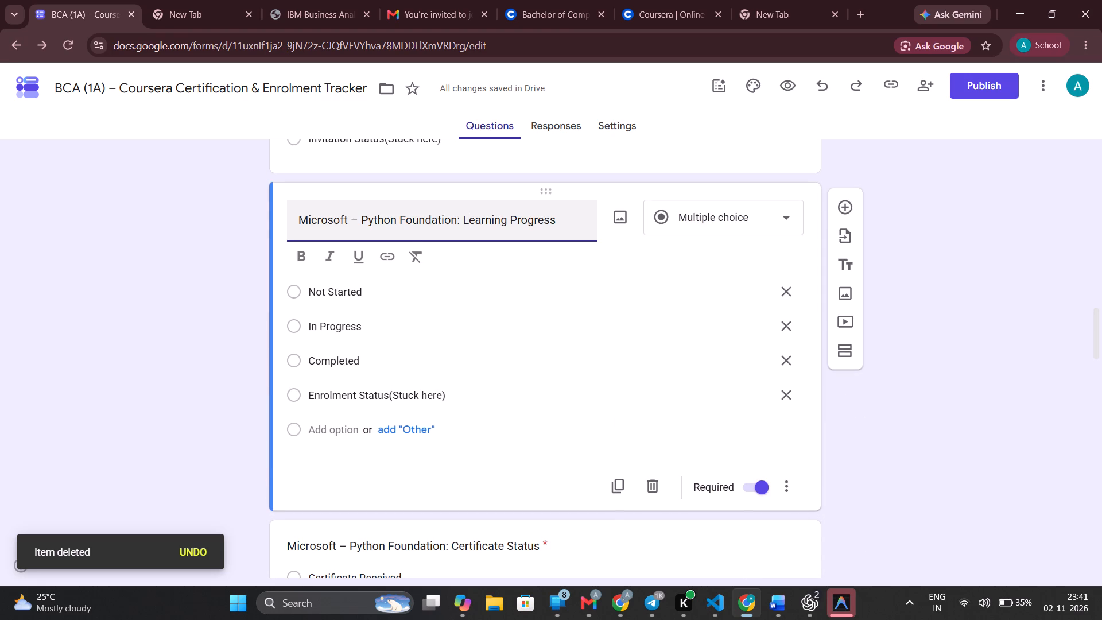
left_click_drag(465, 219, 562, 231)
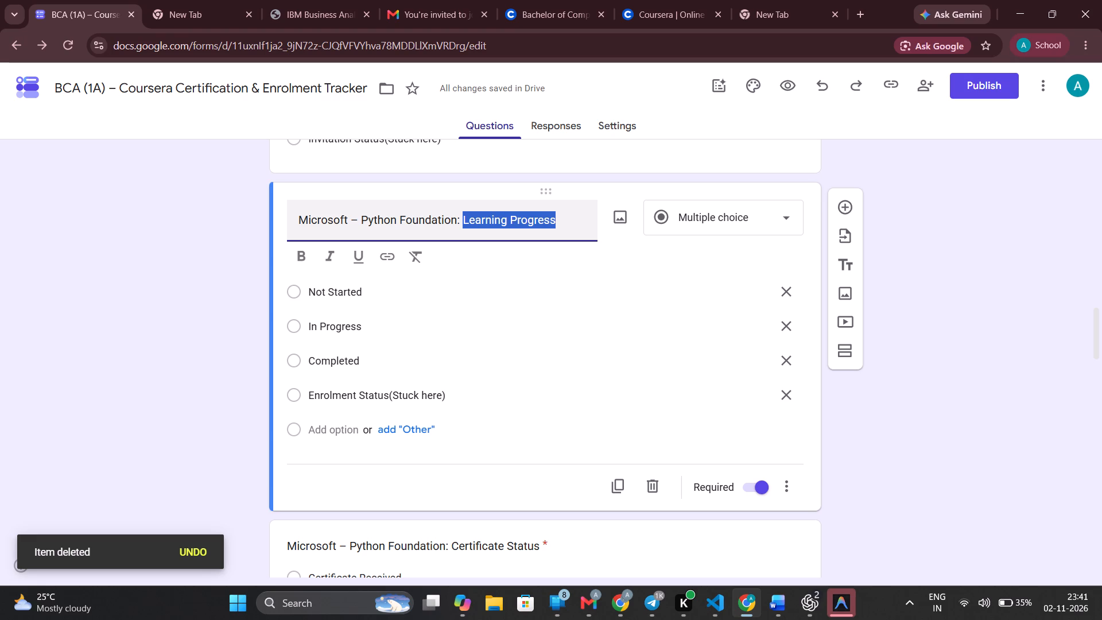
key("ctrl+c")
Replace the fourth Certificate Status option's text with the copied words followed by "(Stuck Here)", giving "Learning Progress(Stuck Here)".
scroll(558, 223, "down", 2)
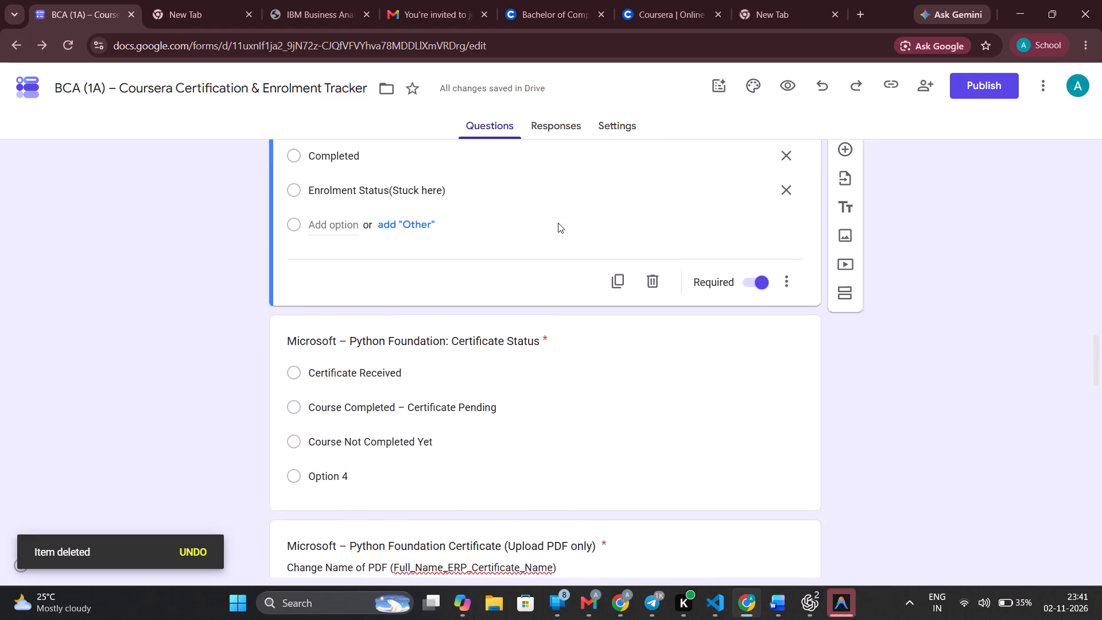
scroll(558, 223, "down", 1)
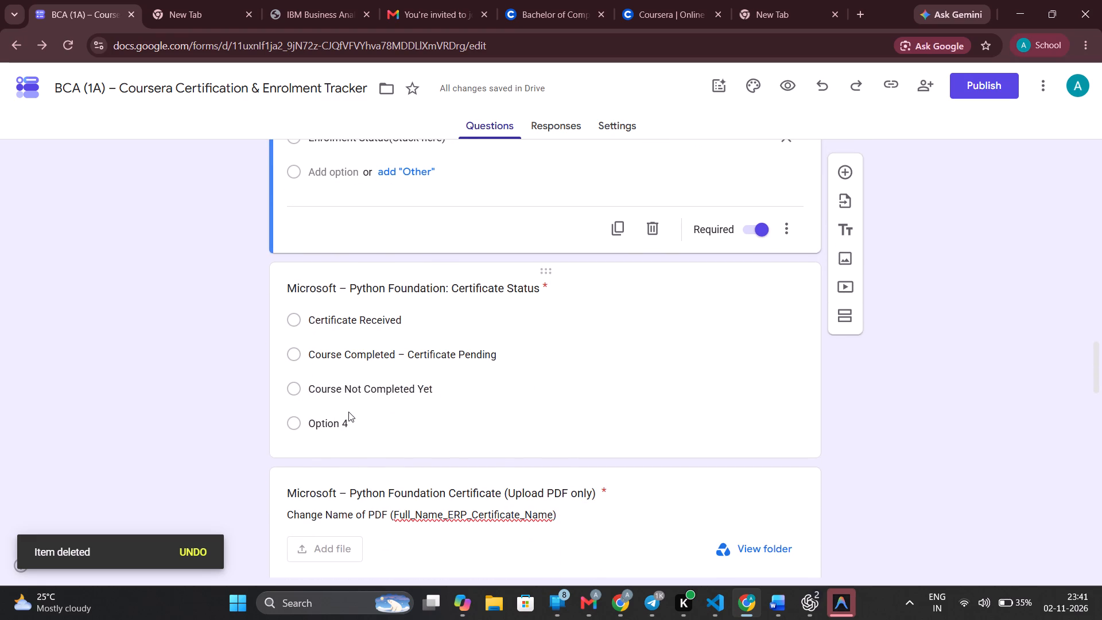
left_click(348, 412)
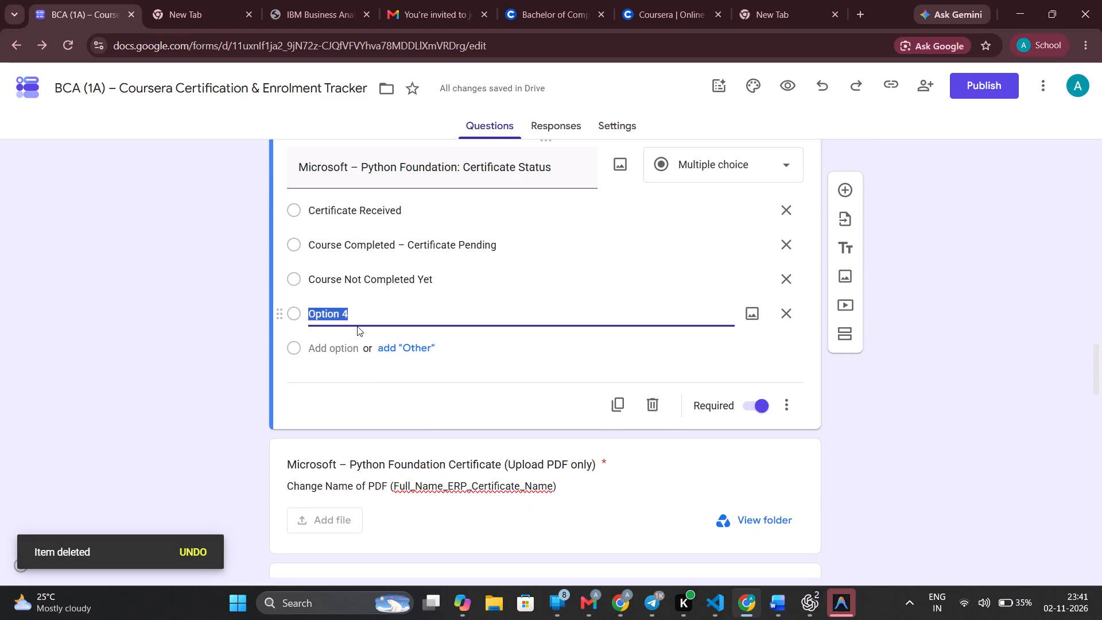
key("BackSpace")
key("ctrl+v")
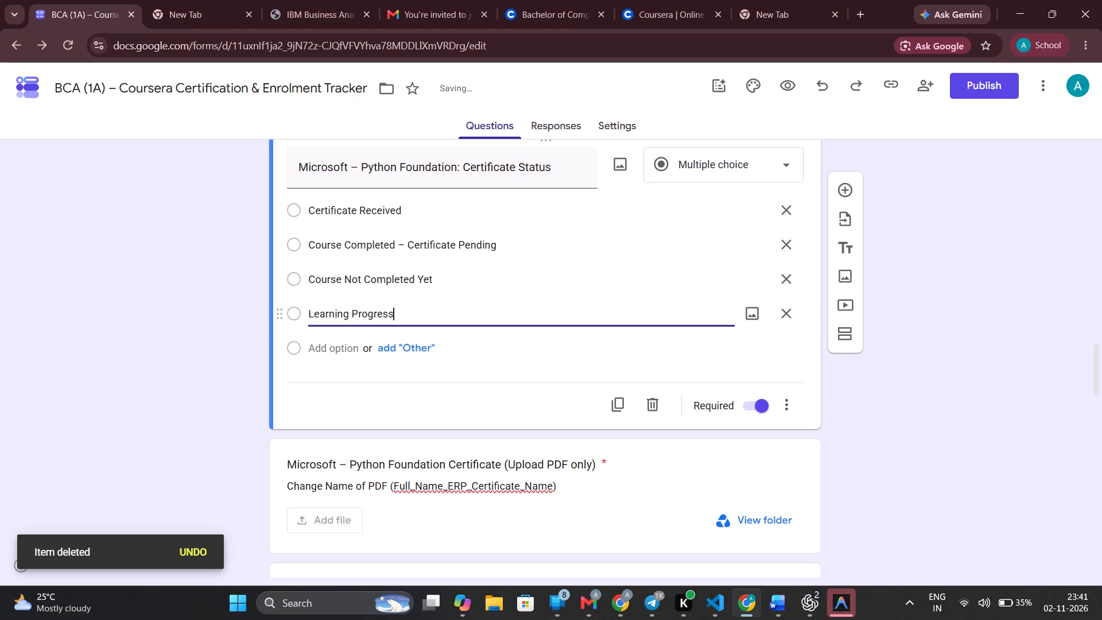
key("shift+parenleft")
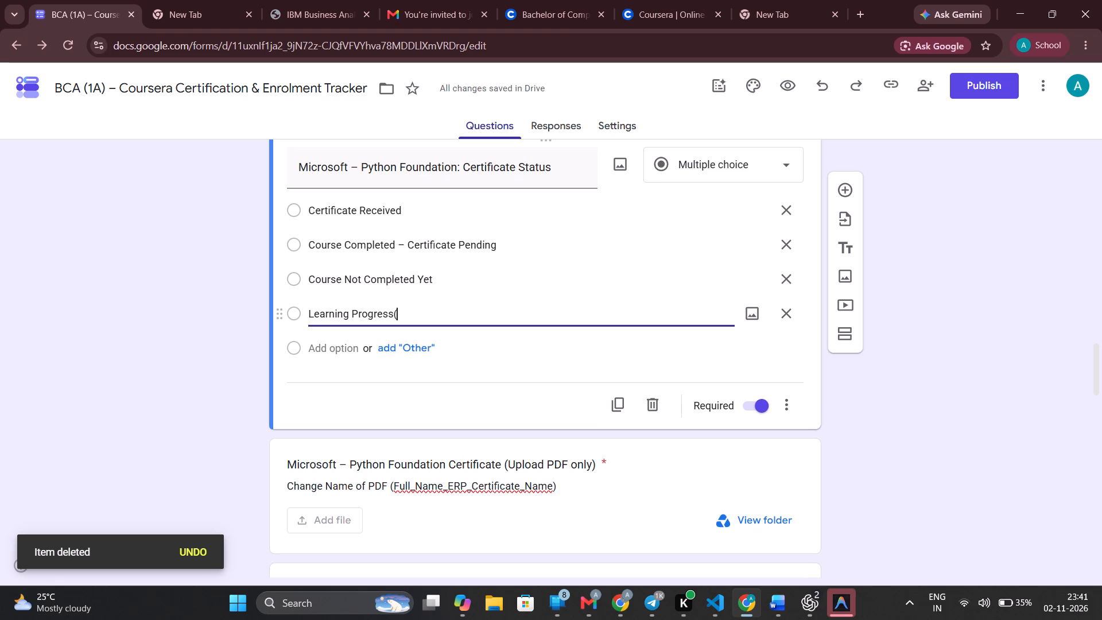
type("Stu")
type("ck")
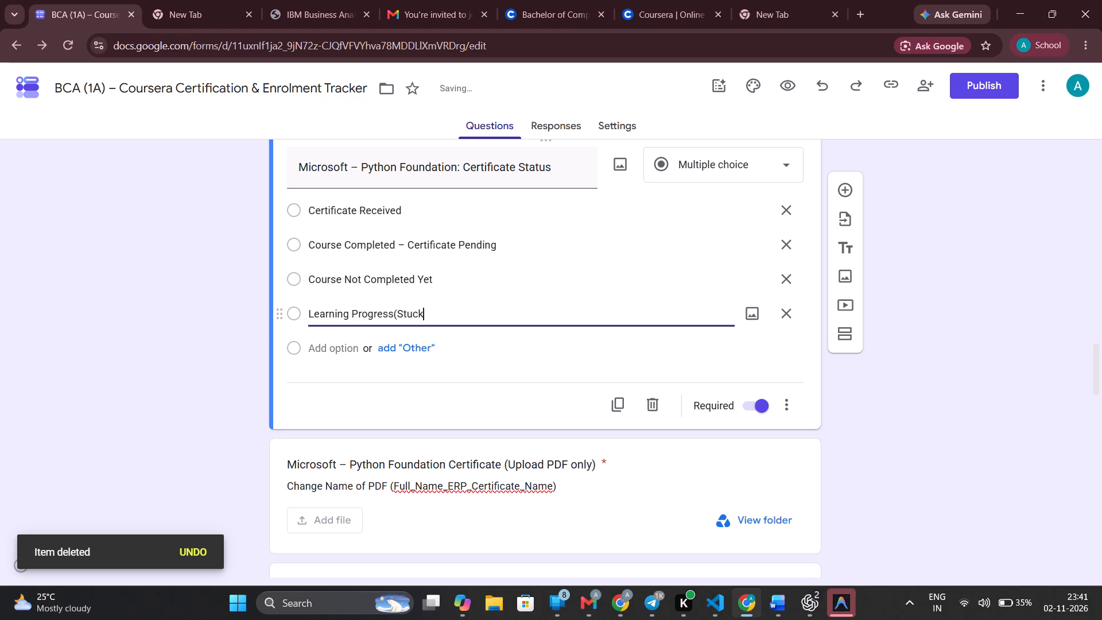
key("space")
type("Here")
key("shift+parenright")
Make the "Microsoft – Python Foundation Certificate (Upload PDF only)" file upload question optional instead of required.
scroll(357, 326, "down", 1)
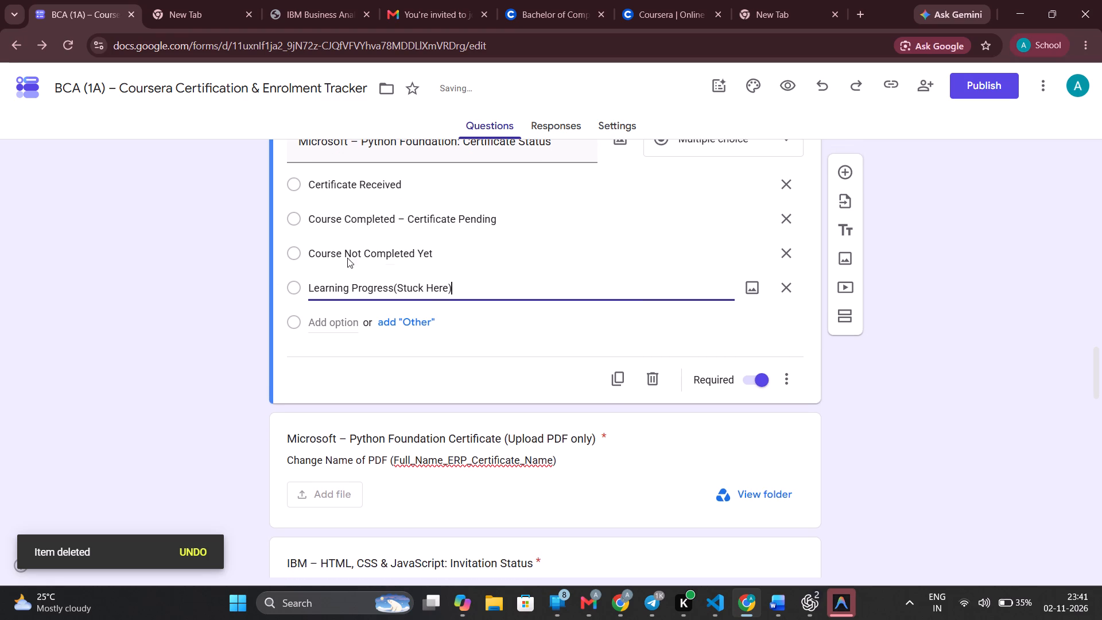
scroll(375, 294, "down", 1)
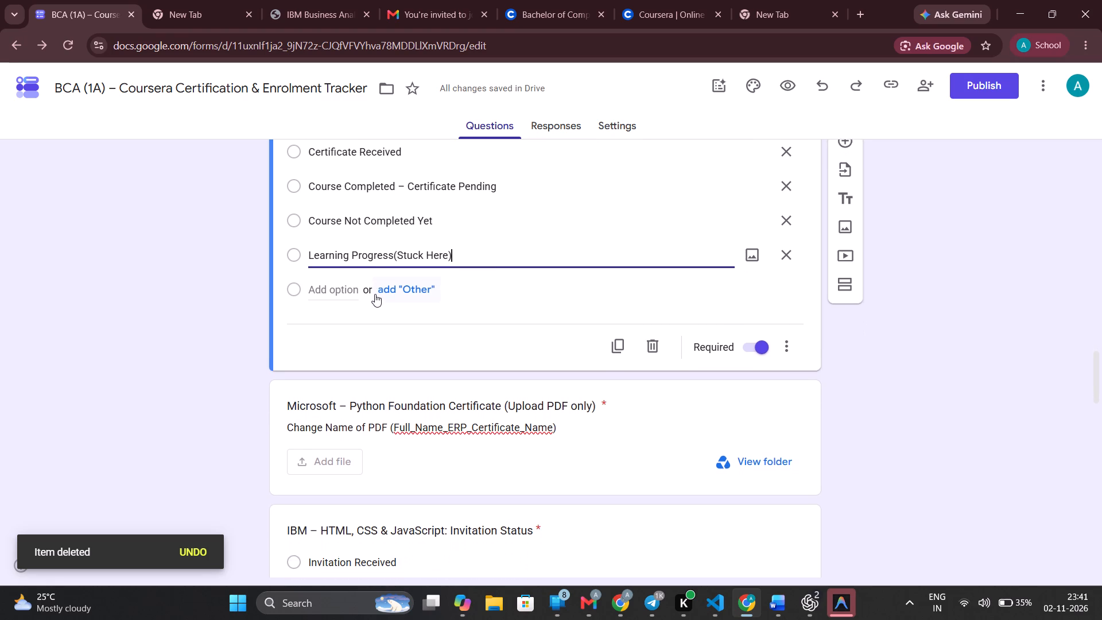
scroll(375, 294, "down", 1)
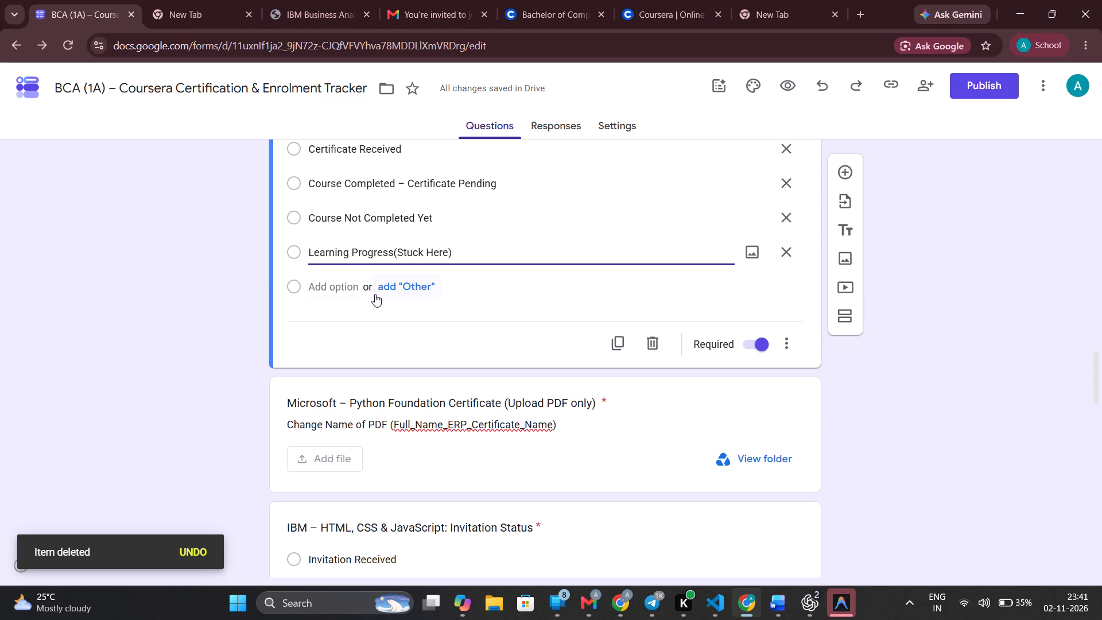
scroll(375, 294, "down", 1)
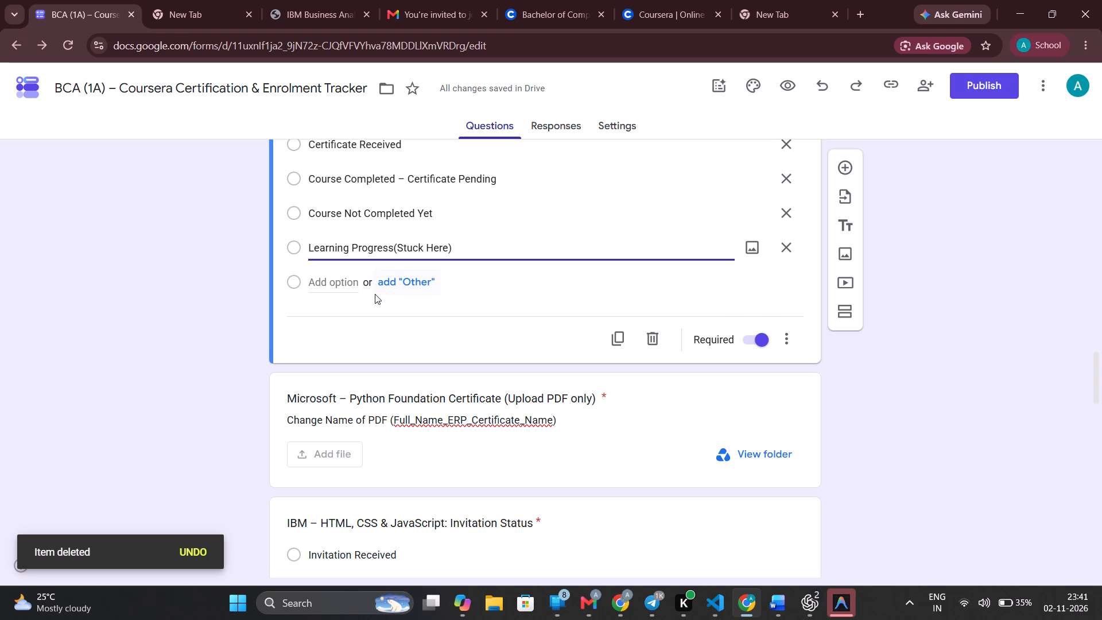
scroll(375, 294, "down", 2)
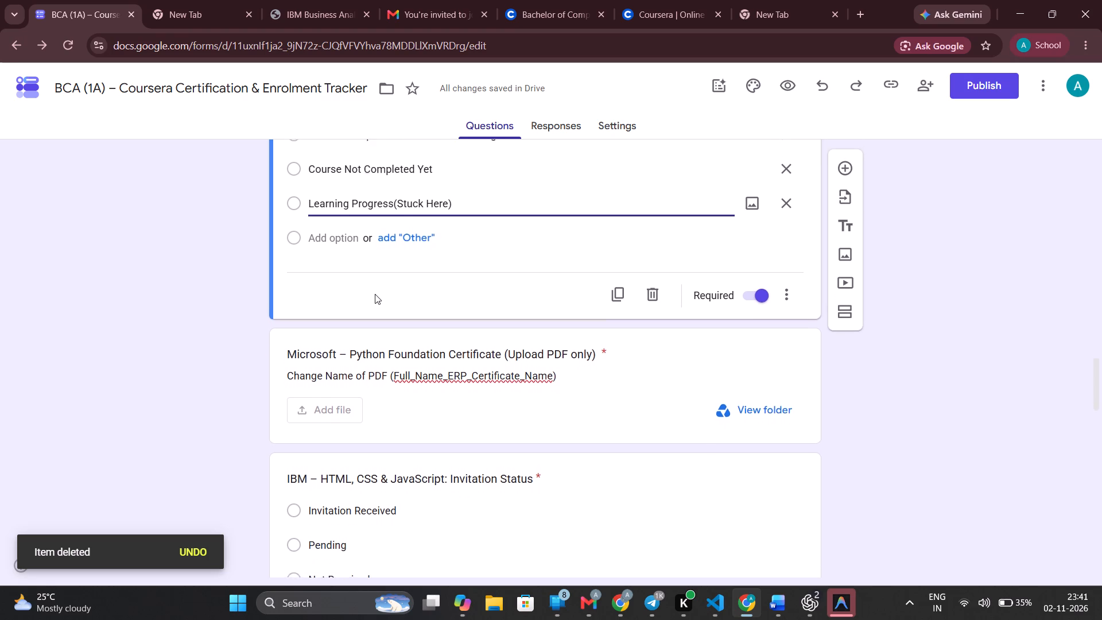
scroll(375, 294, "down", 2)
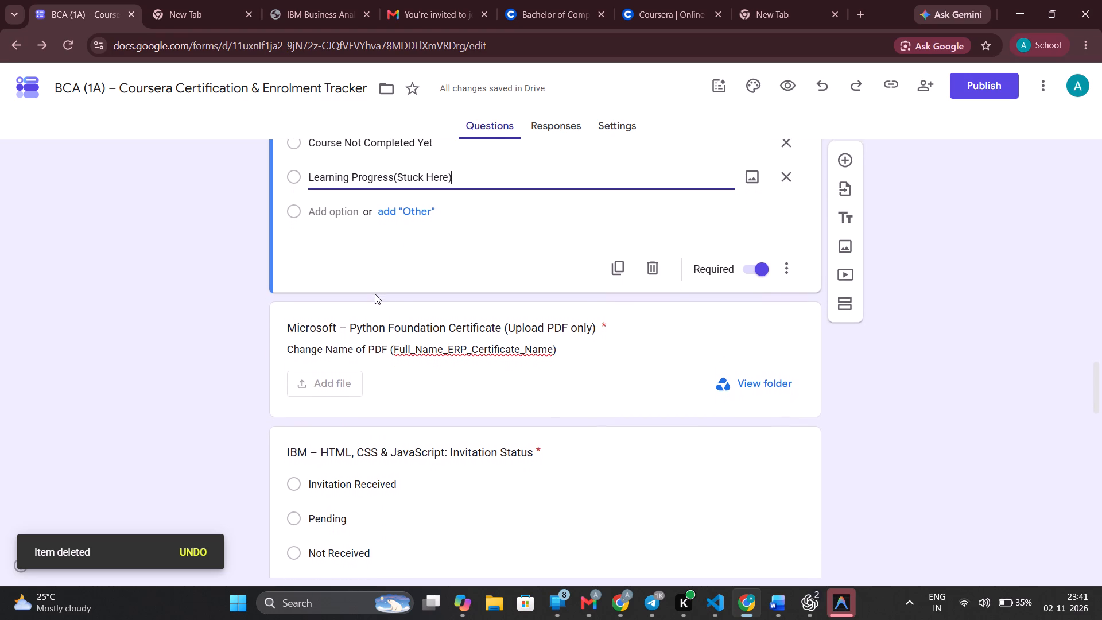
scroll(375, 294, "down", 1)
left_click(618, 373)
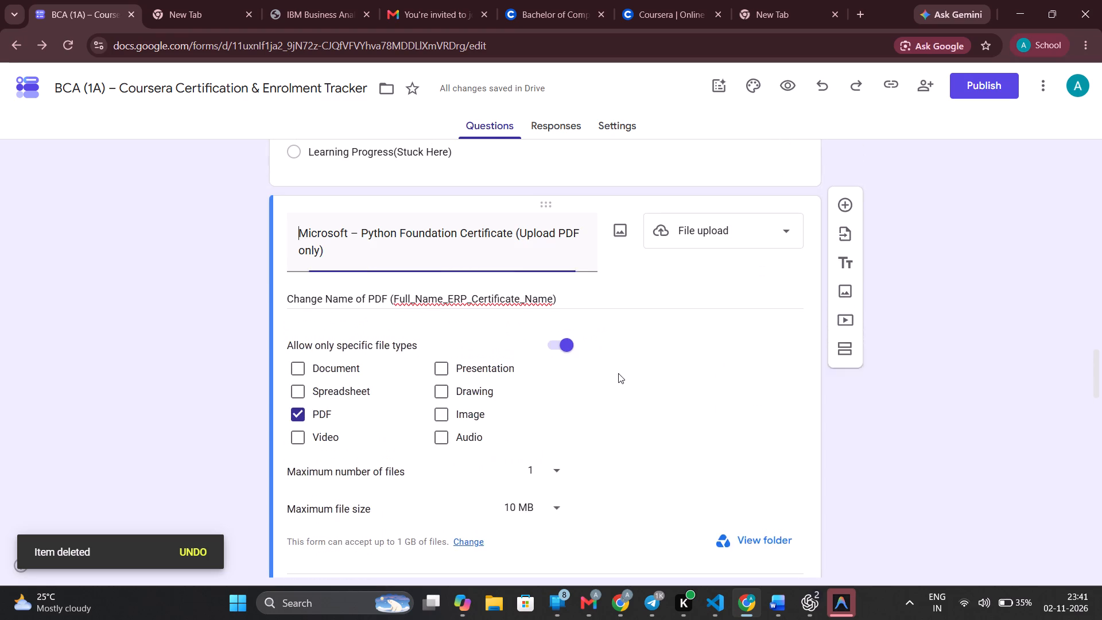
scroll(691, 427, "down", 1)
left_click(756, 471)
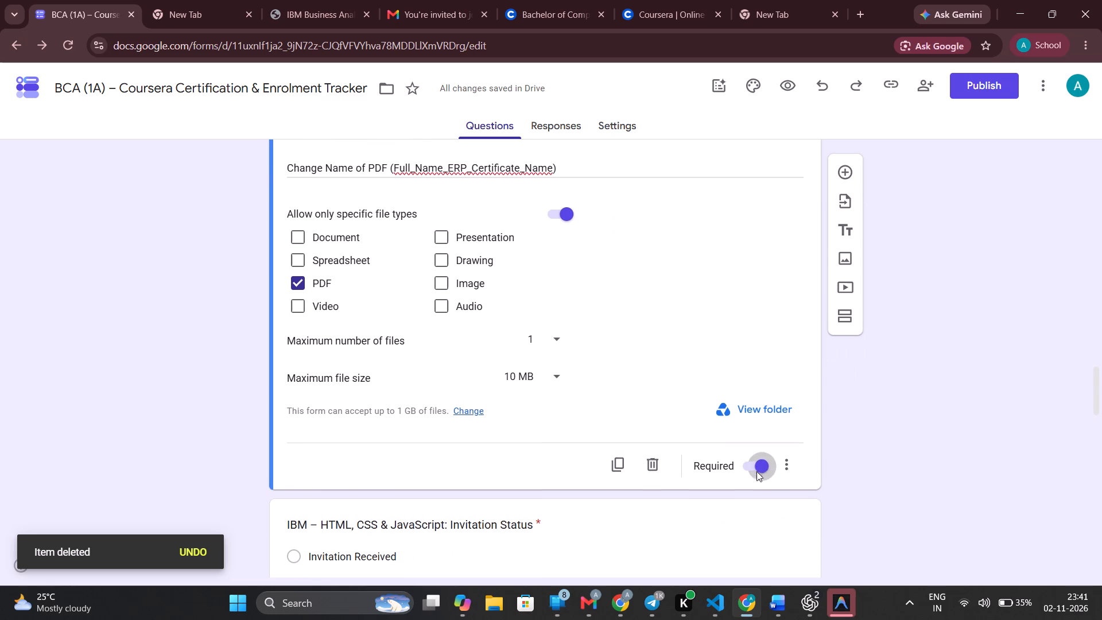
left_click(743, 440)
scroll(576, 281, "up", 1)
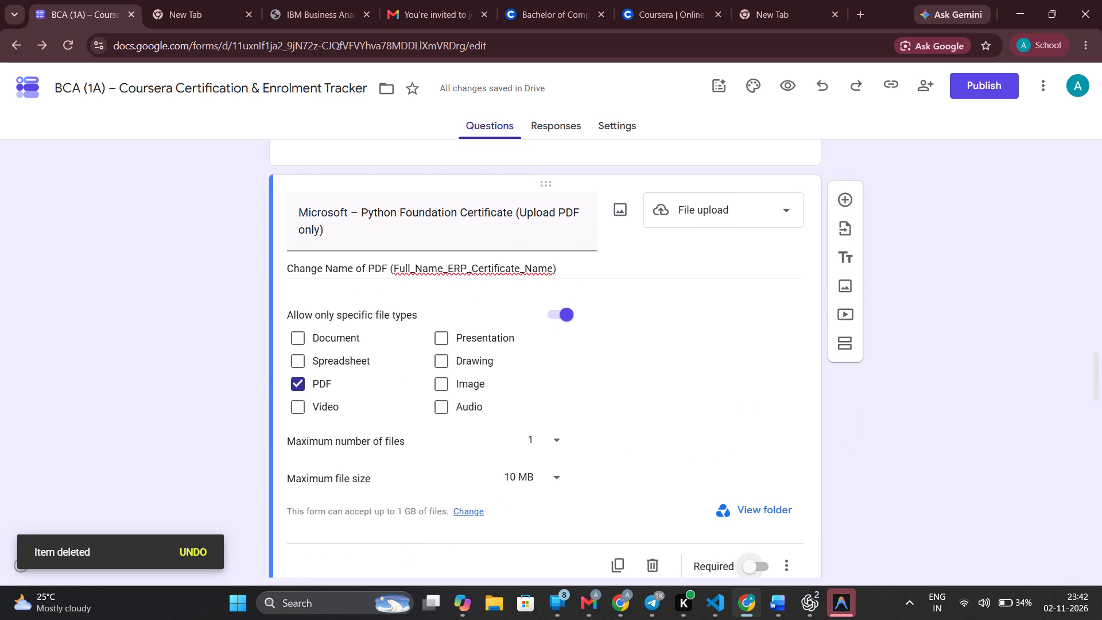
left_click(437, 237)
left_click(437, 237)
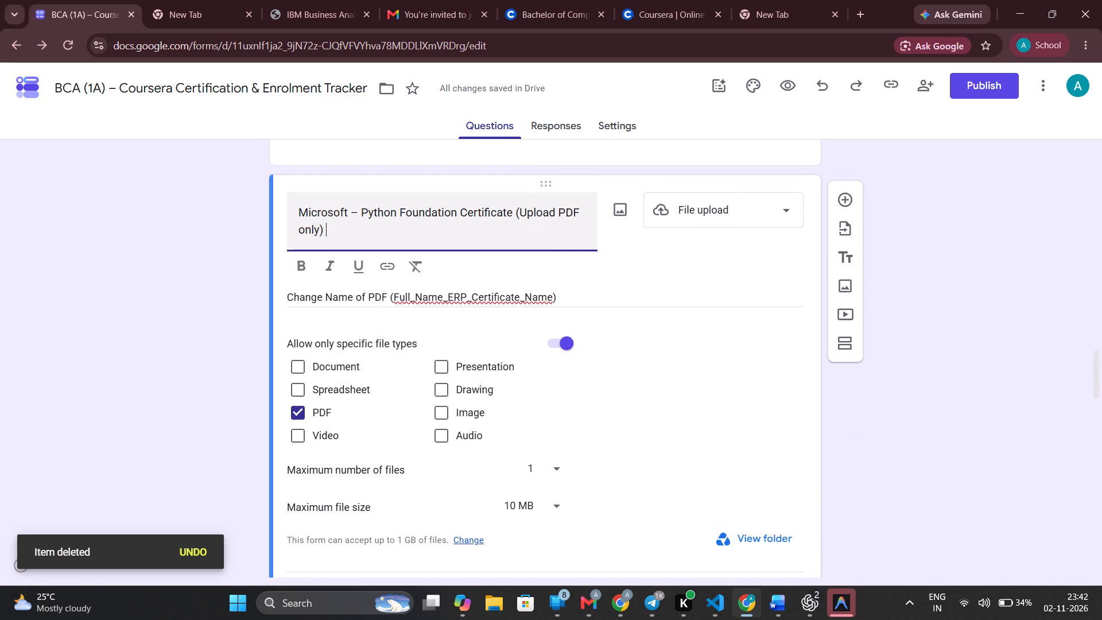
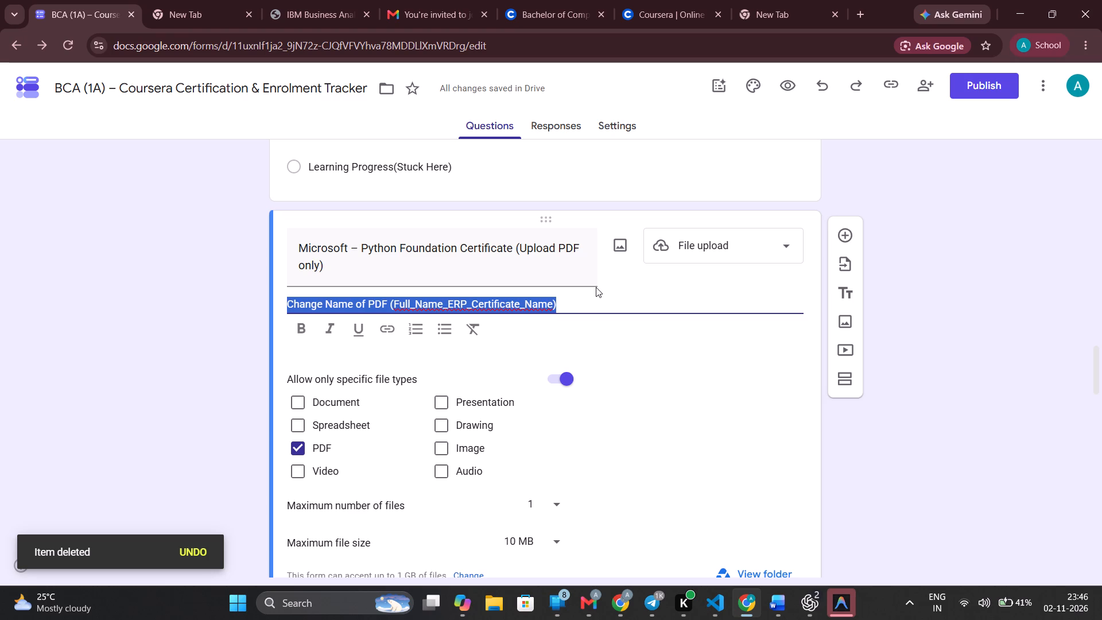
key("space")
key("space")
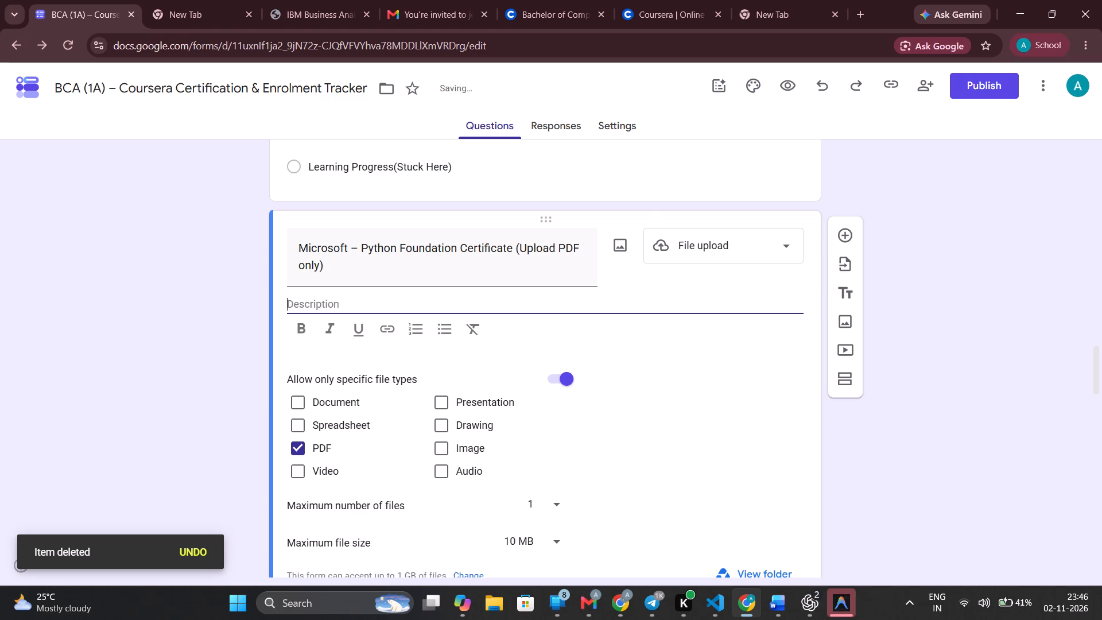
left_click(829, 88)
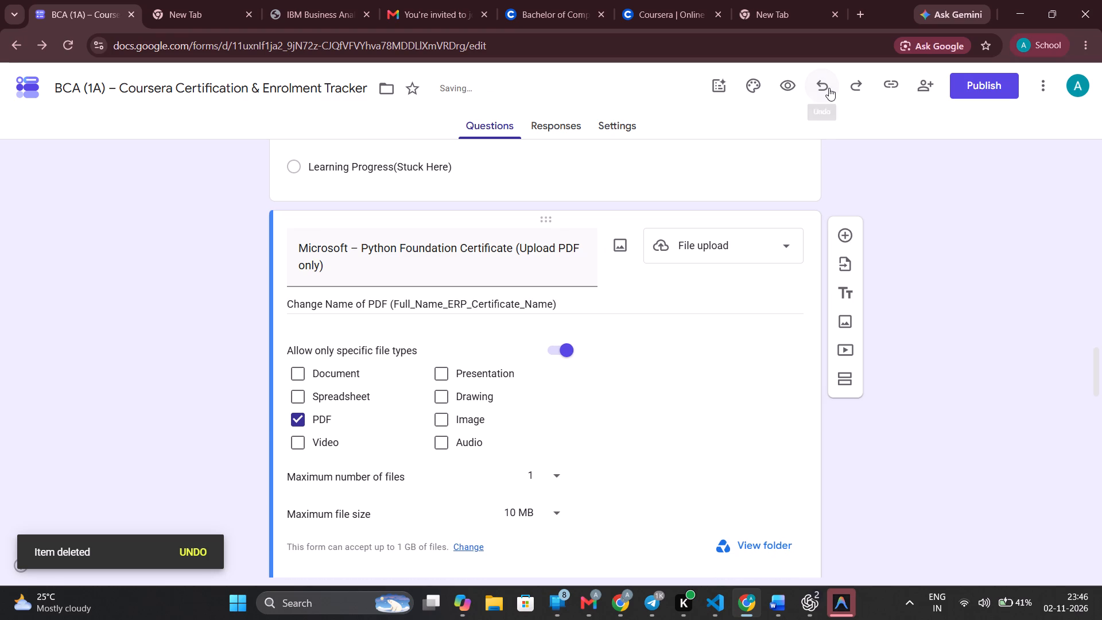
Add a second line to the Microsoft certificate upload question's description: "IF you are not campletd certificate dont worry we able to edit this form".
left_click(602, 292)
left_click(587, 314)
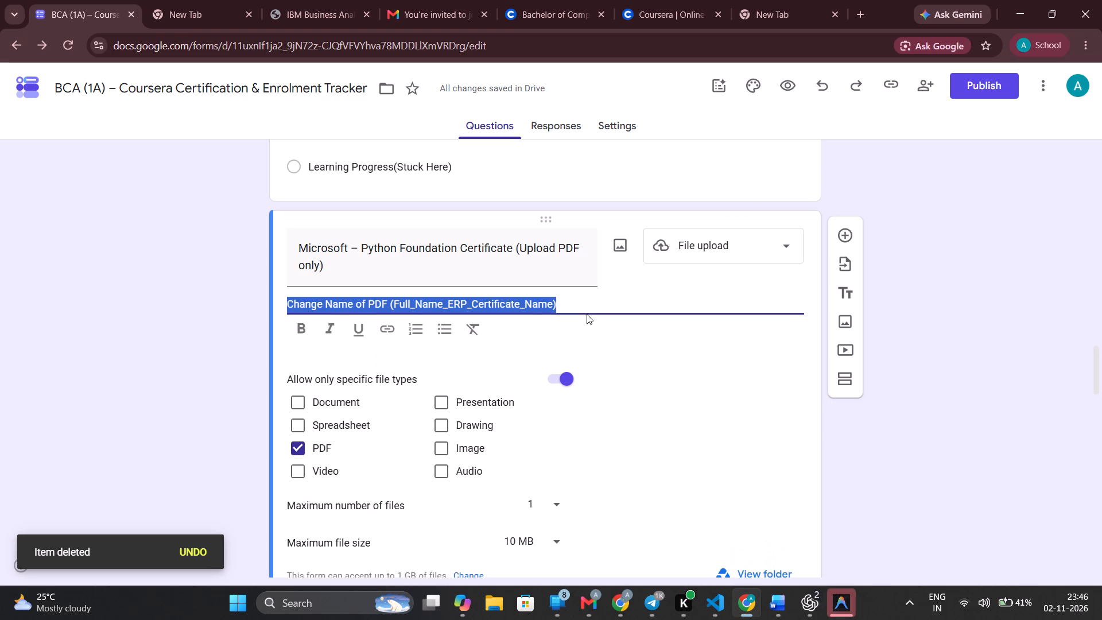
key("Right")
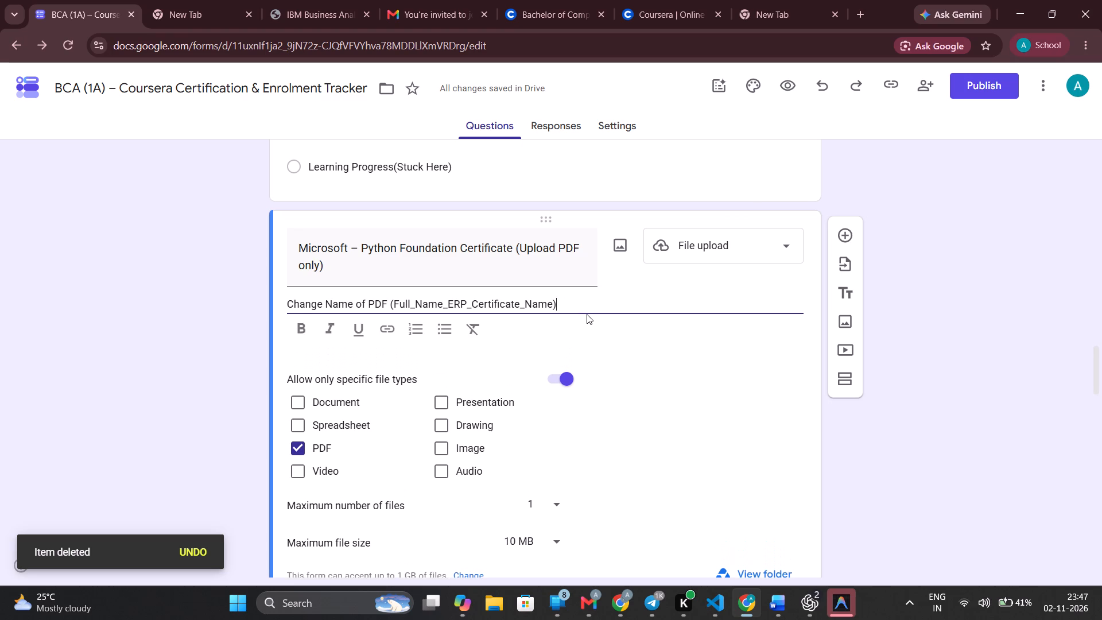
key("Return")
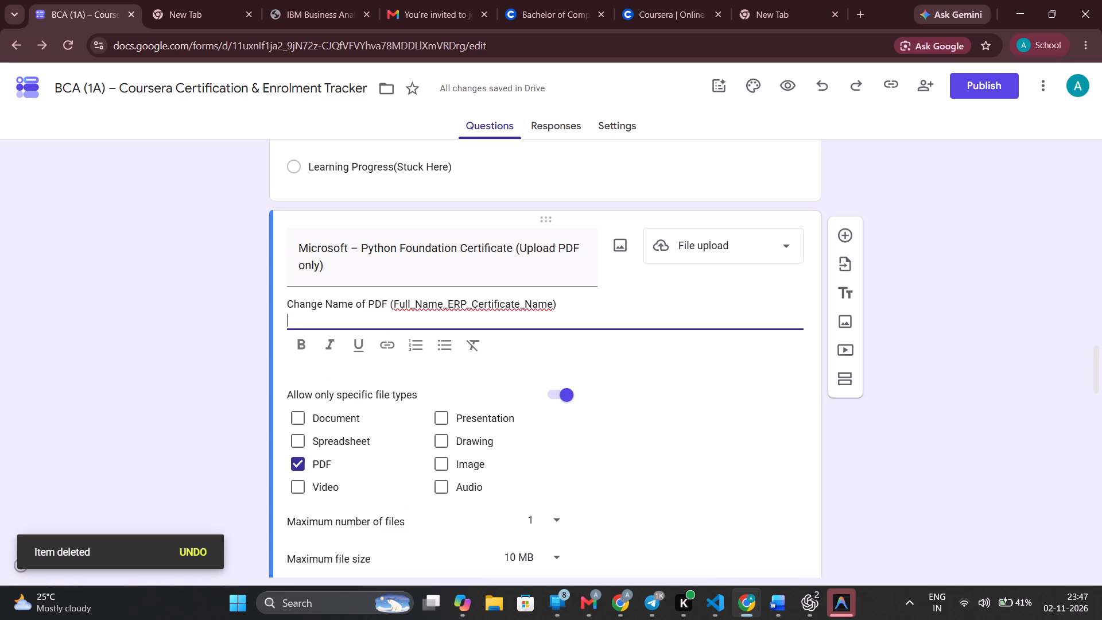
key("shift+i")
key("shift+f")
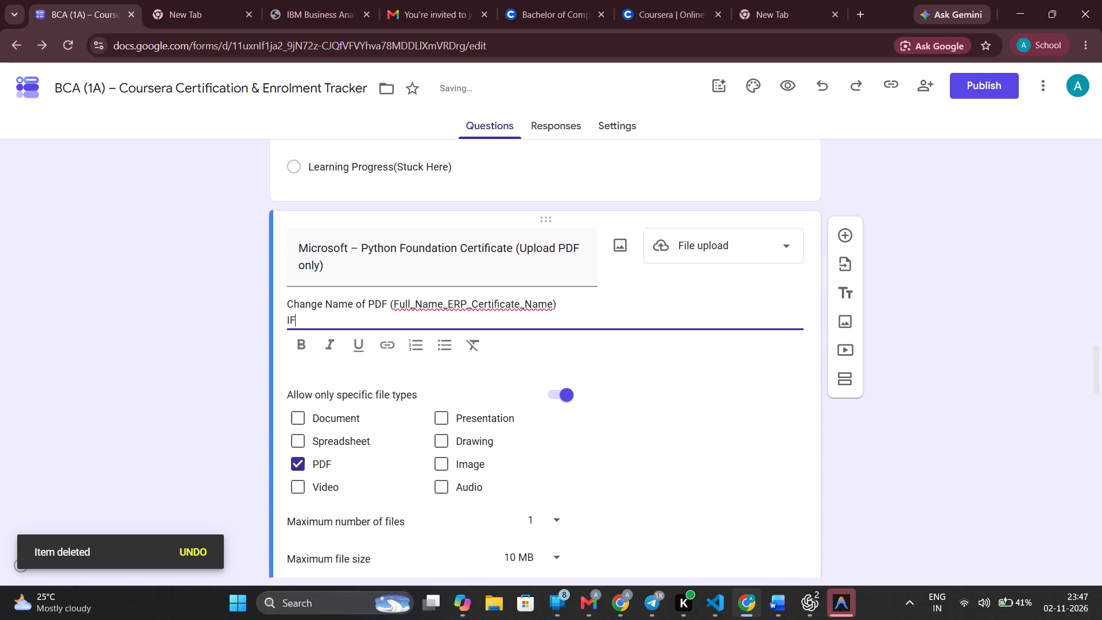
key("space")
type("you are not")
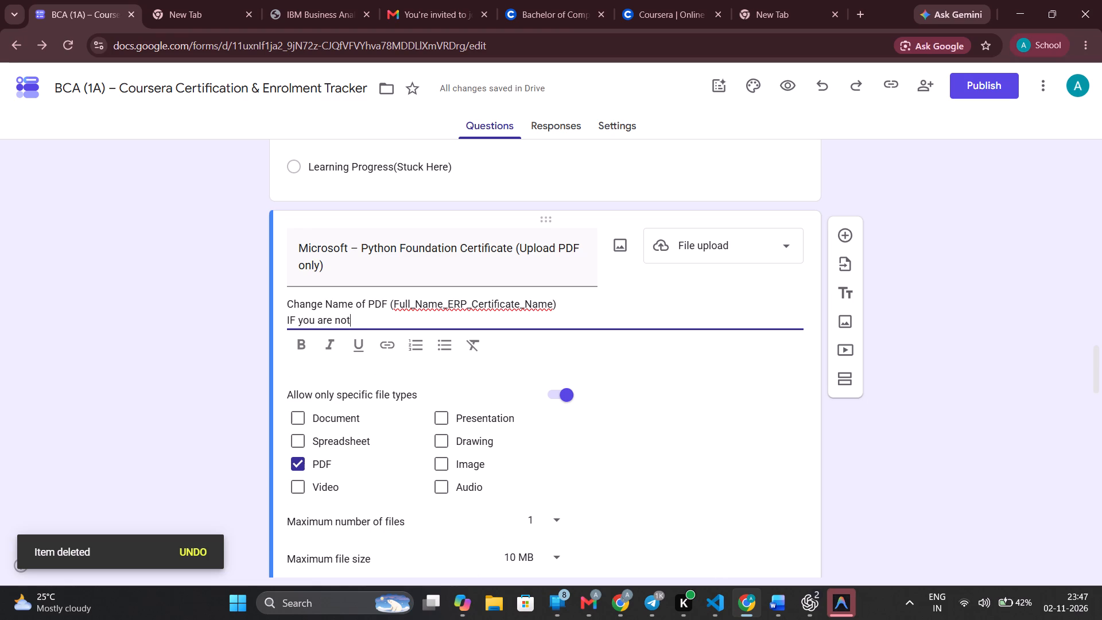
key("space")
type("campletted")
key("BackSpace")
key("BackSpace")
key("BackSpace")
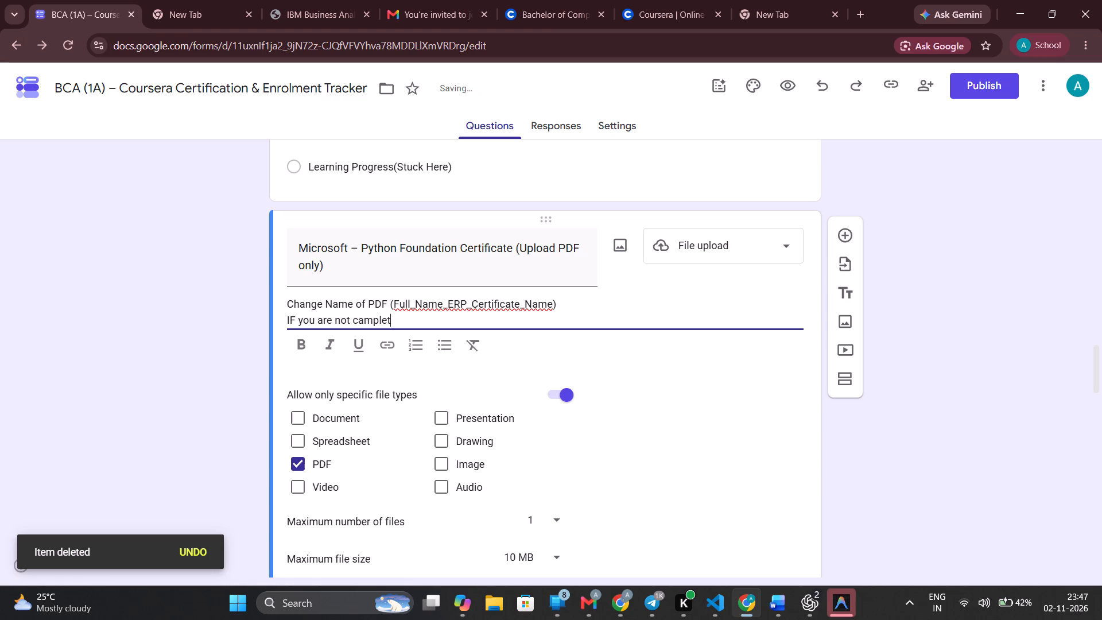
key("d")
key("space")
type("certificate")
key("space")
type("dont worry we able to edit this f")
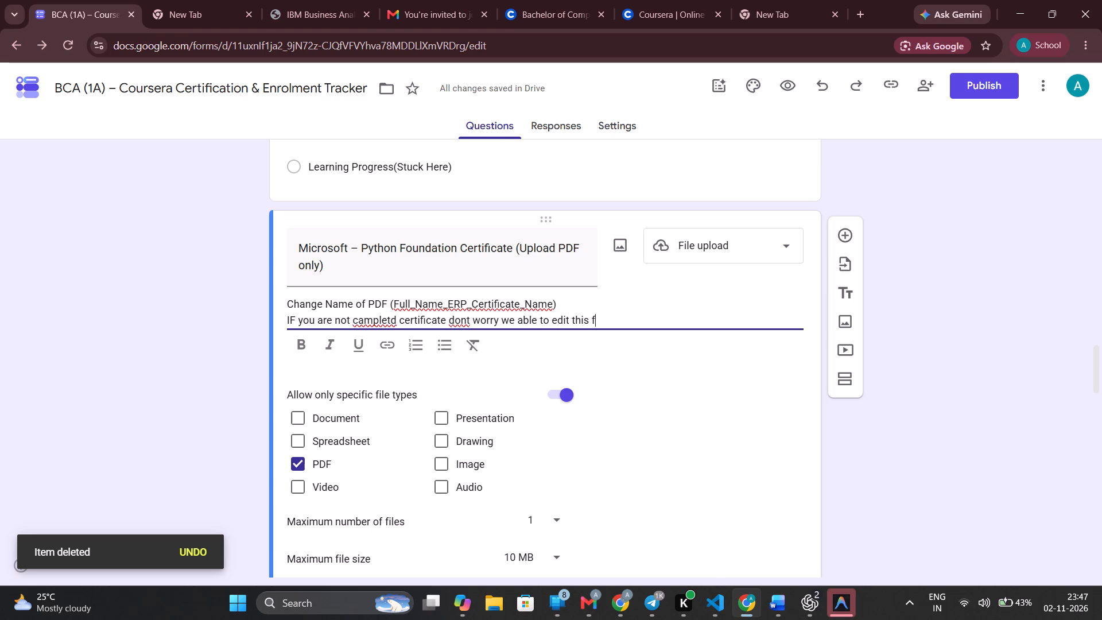
type("orm")
key("space")
Copy both description lines of the Microsoft – Python Foundation Certificate upload question.
left_click_drag(286, 321, 761, 332)
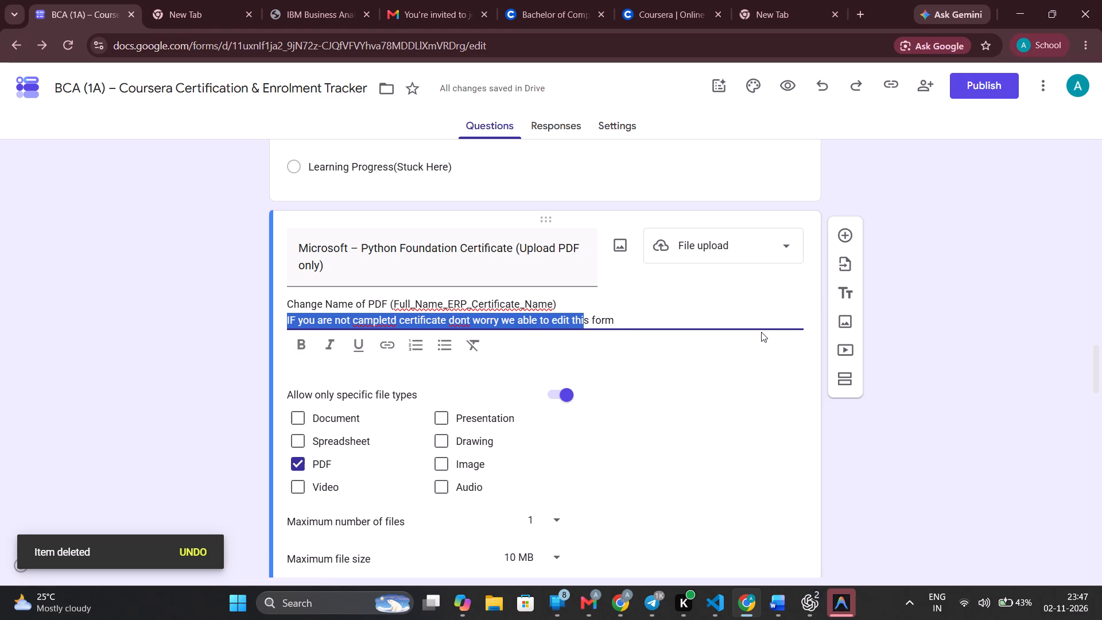
left_click_drag(286, 303, 637, 343)
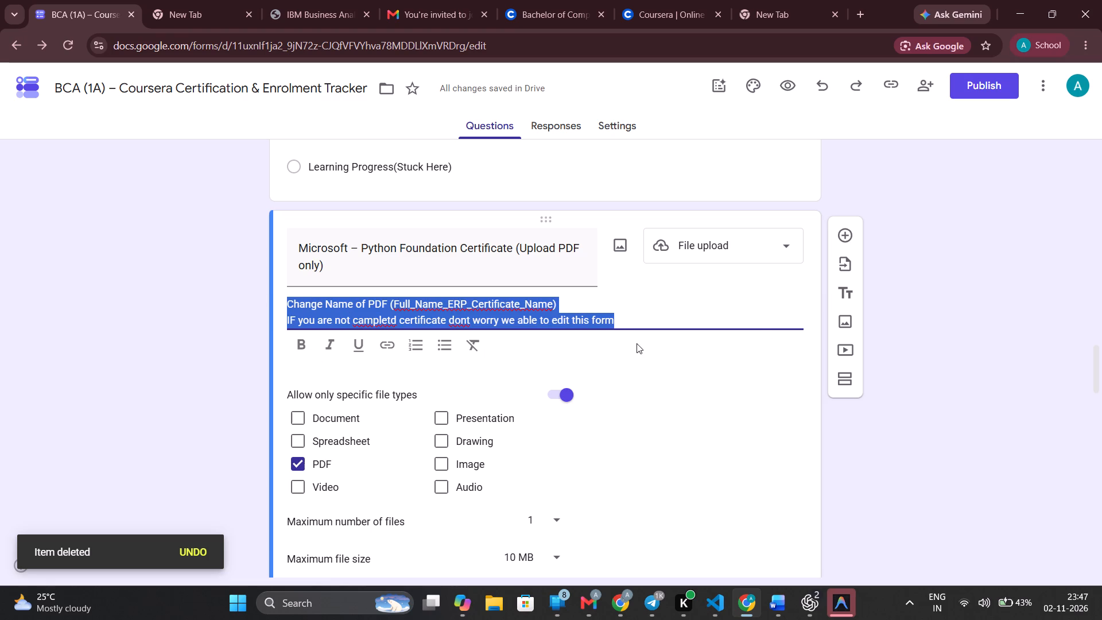
key("ctrl+c")
left_click(803, 615)
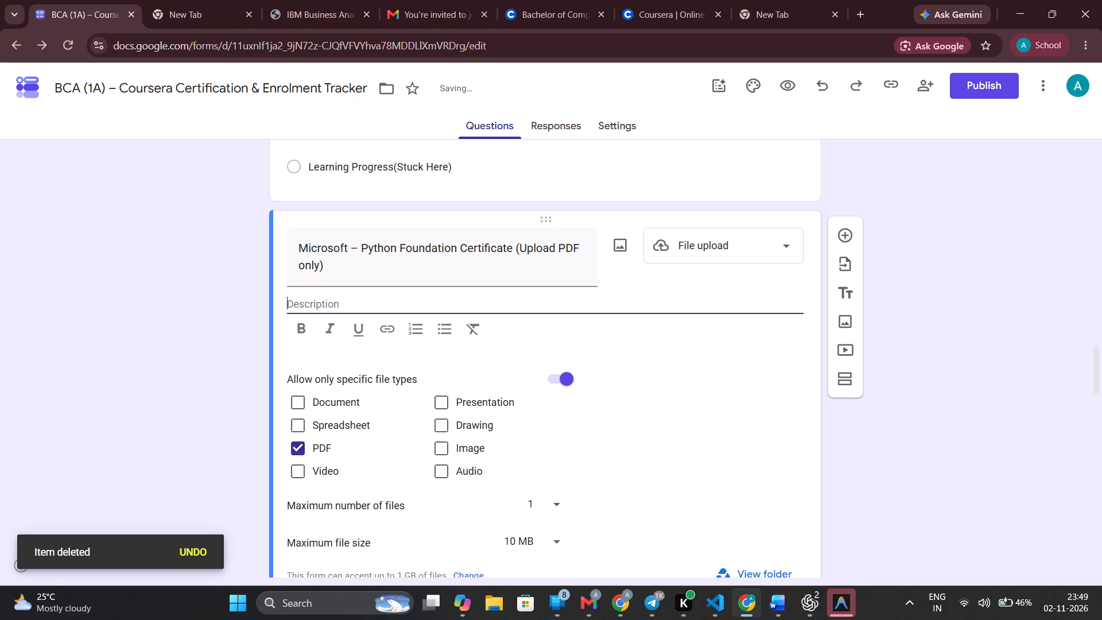
key("ctrl+v")
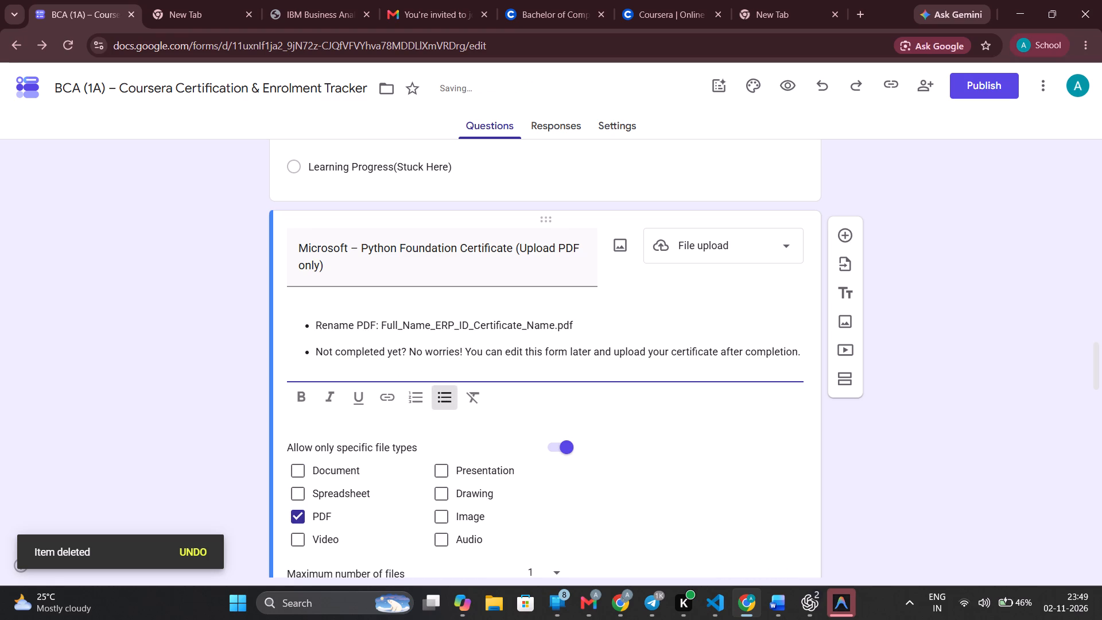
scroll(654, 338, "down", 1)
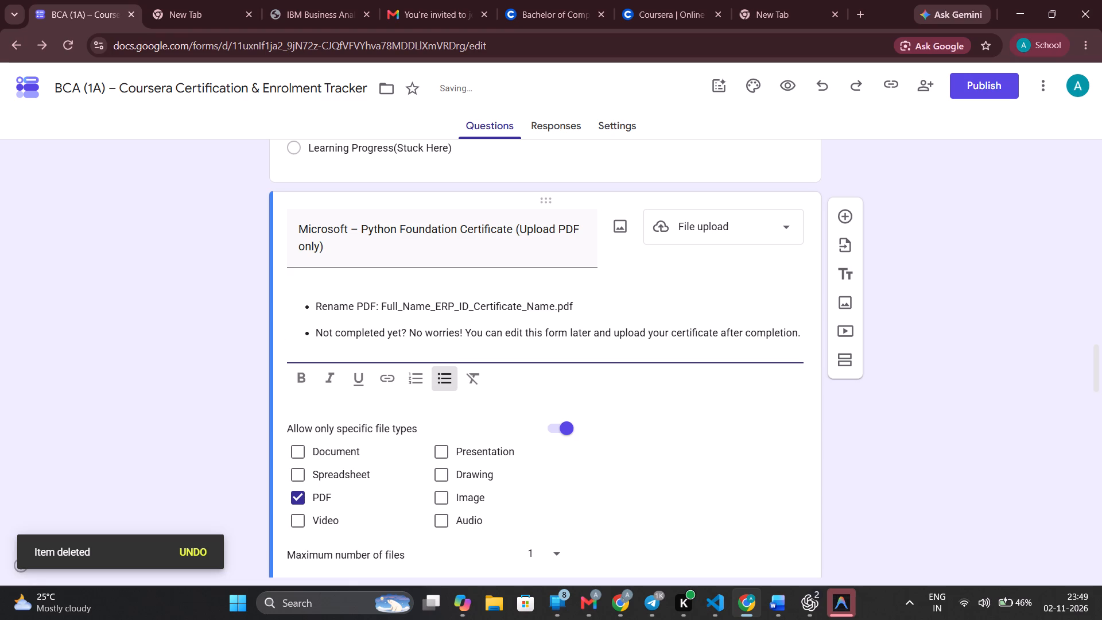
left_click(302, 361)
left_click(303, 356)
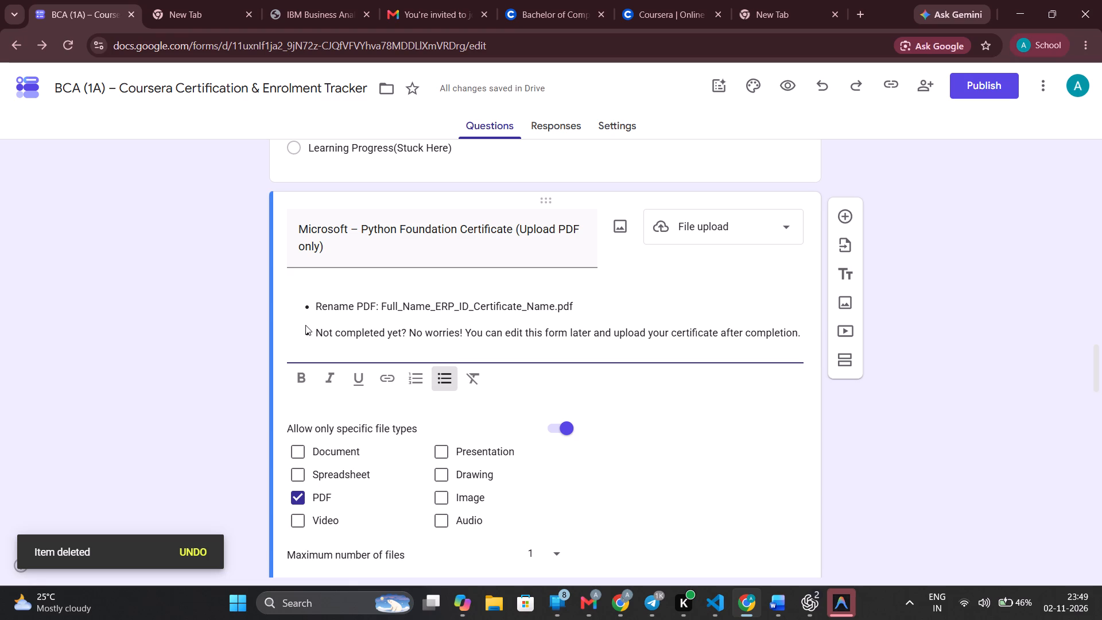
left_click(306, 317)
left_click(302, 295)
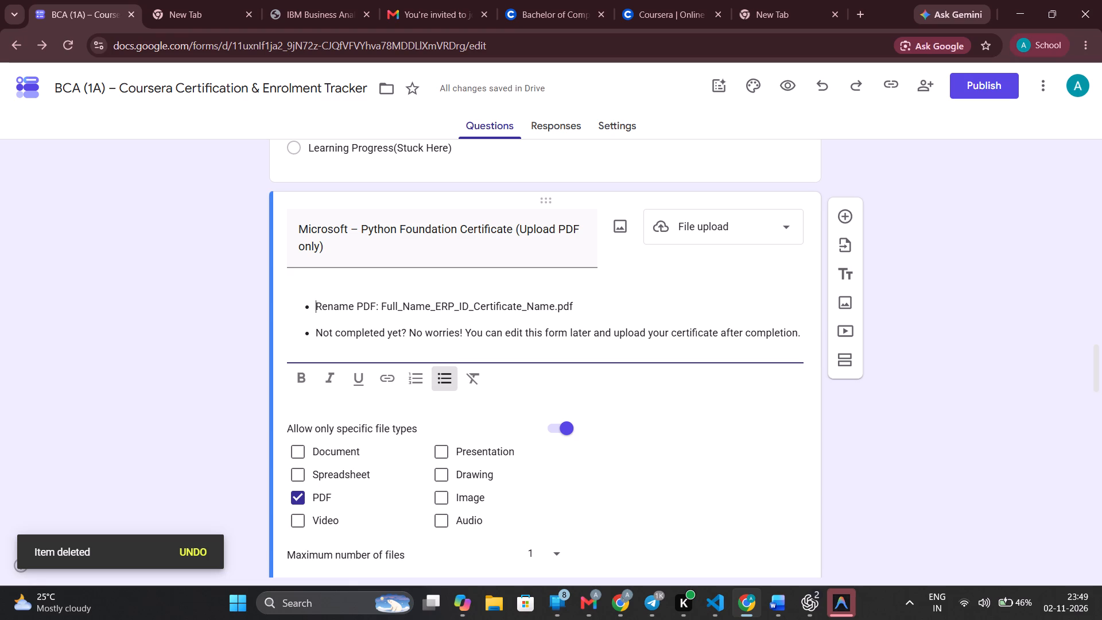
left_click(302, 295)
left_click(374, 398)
Replace the description of the IBM – HTML, CSS & JavaScript Certificate upload question with the same copied two-bullet instructions.
scroll(374, 398, "down", 3)
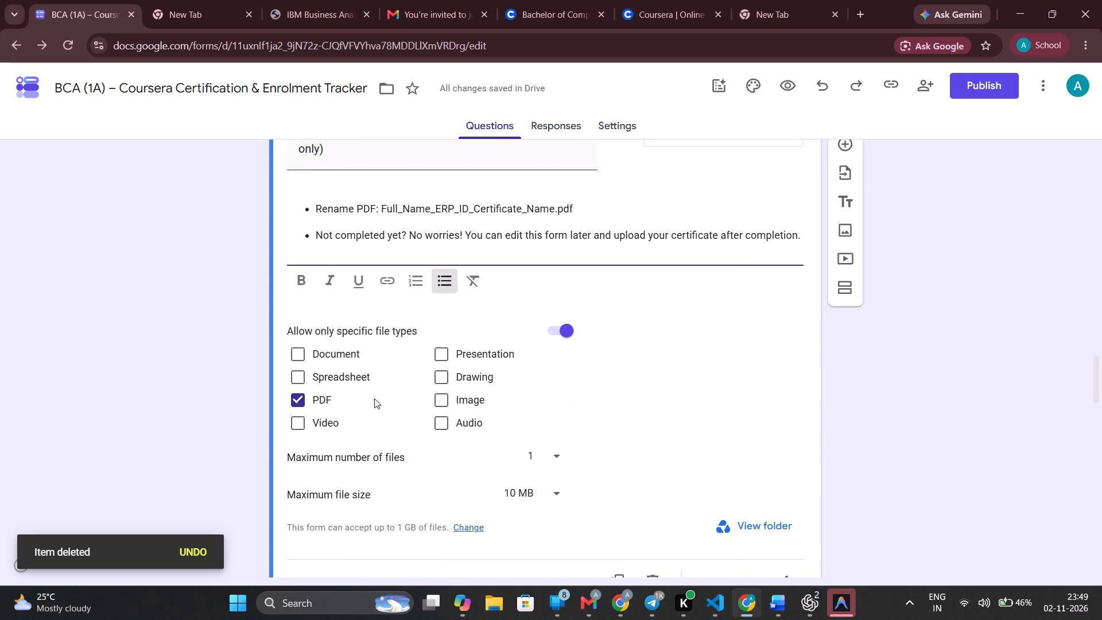
scroll(374, 398, "down", 5)
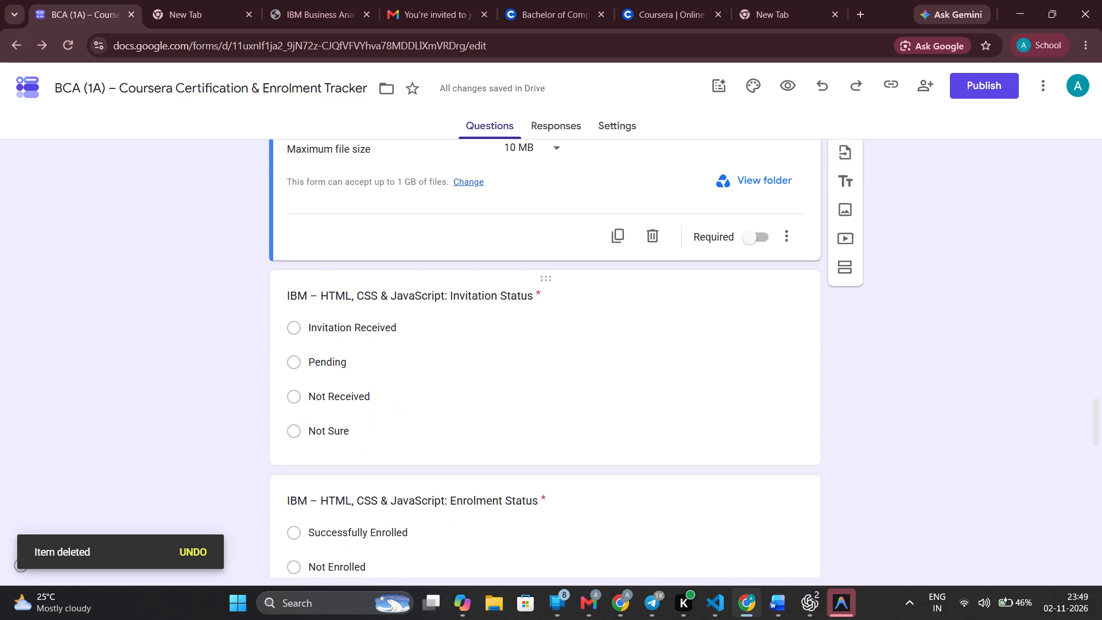
scroll(374, 398, "down", 4)
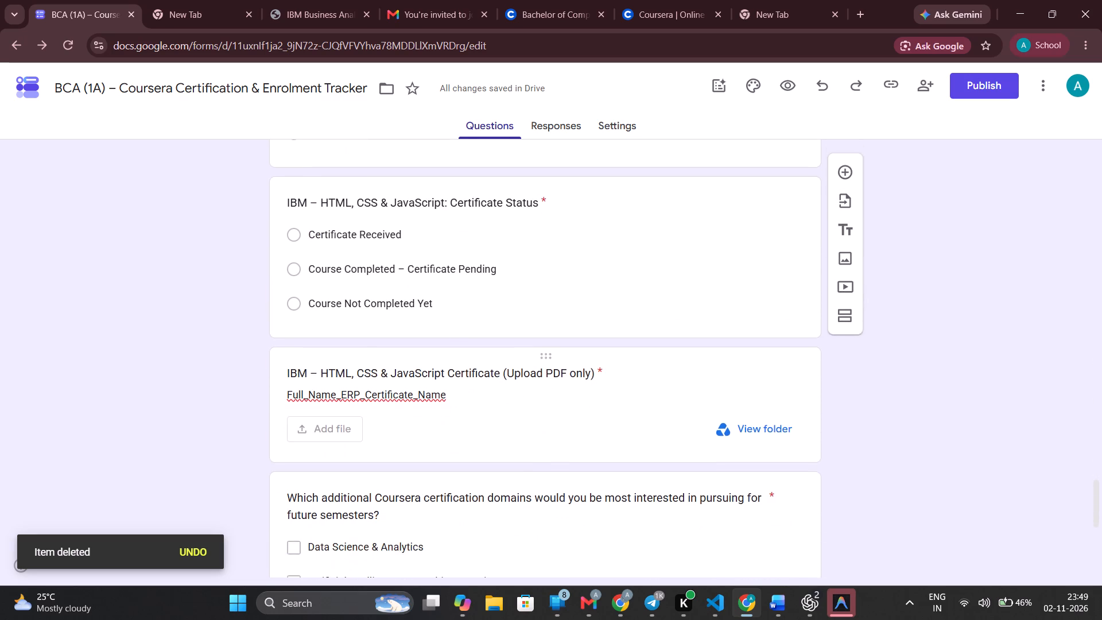
left_click(374, 398)
scroll(321, 220, "up", 1)
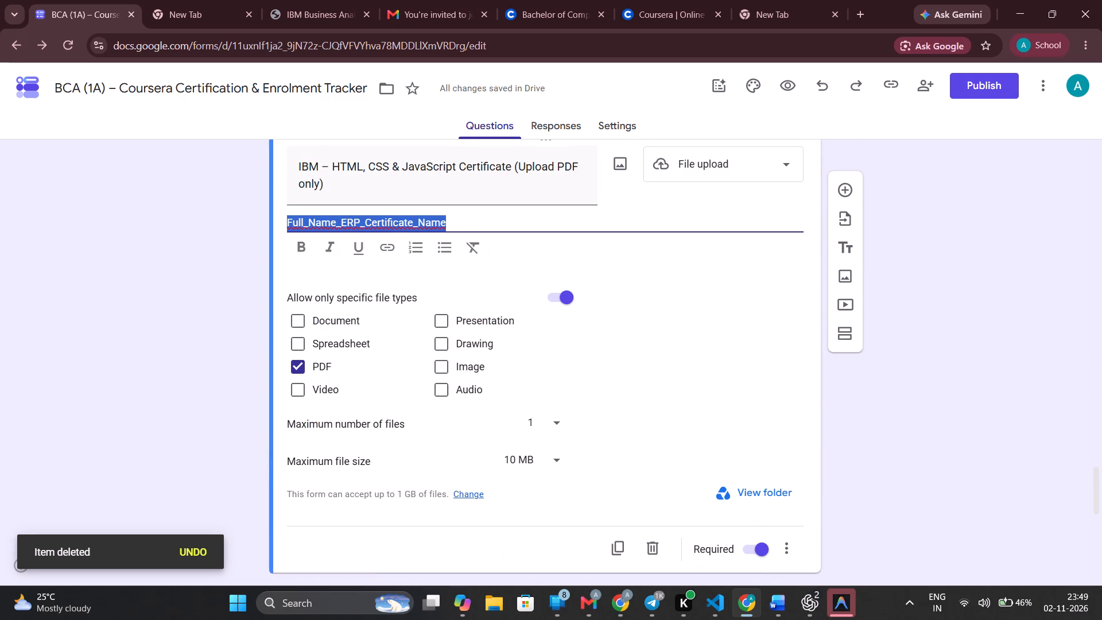
key("BackSpace")
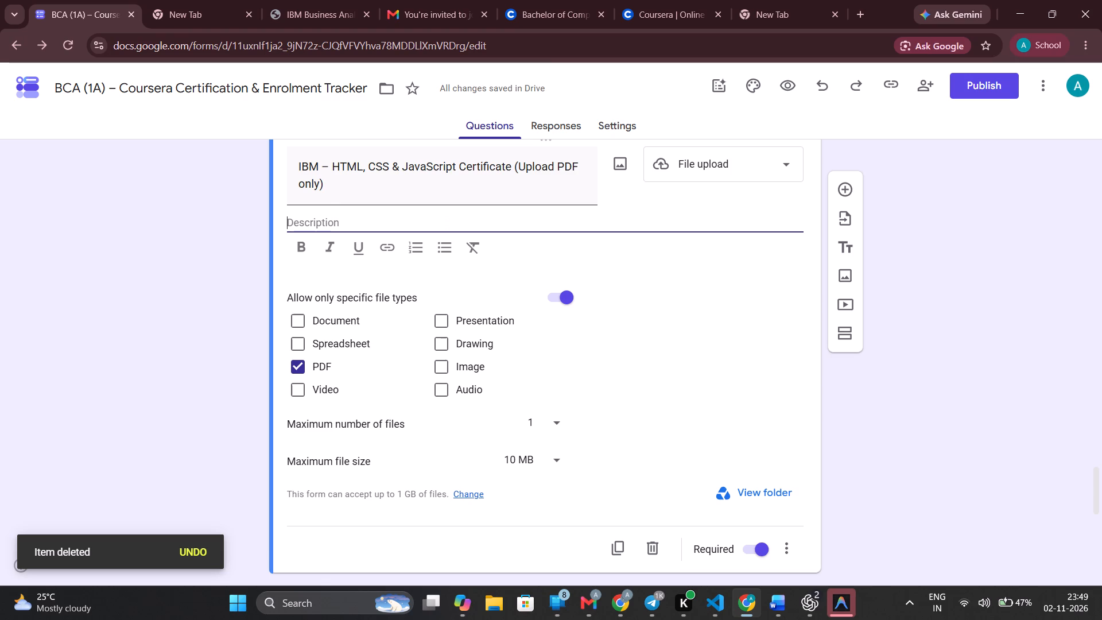
key("ctrl+v")
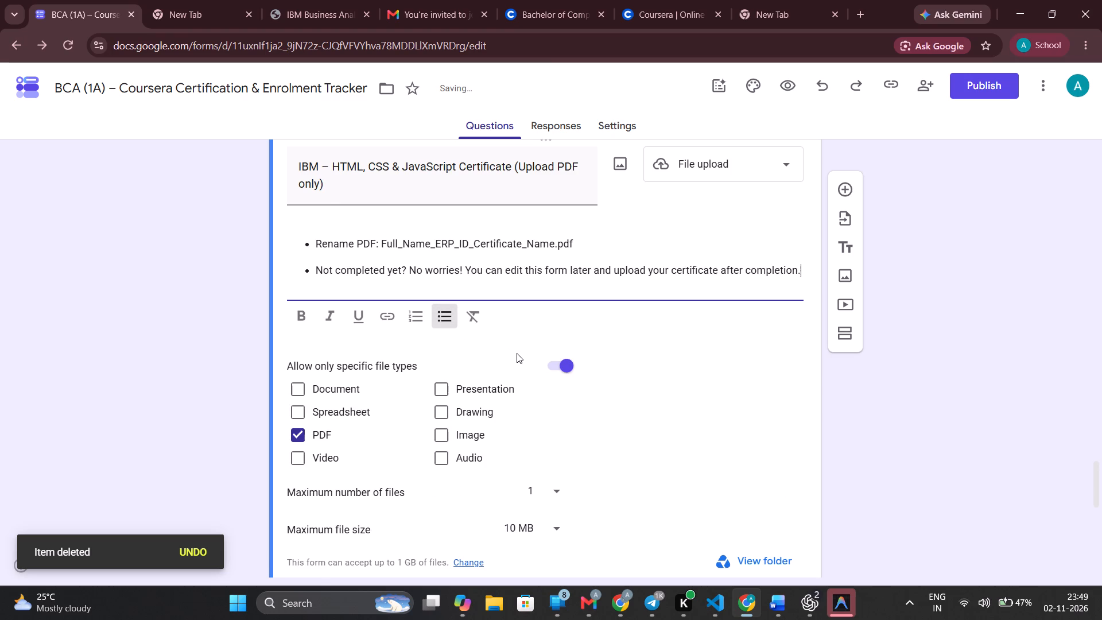
Make the IBM – HTML, CSS & JavaScript Certificate upload question optional.
scroll(517, 353, "down", 4)
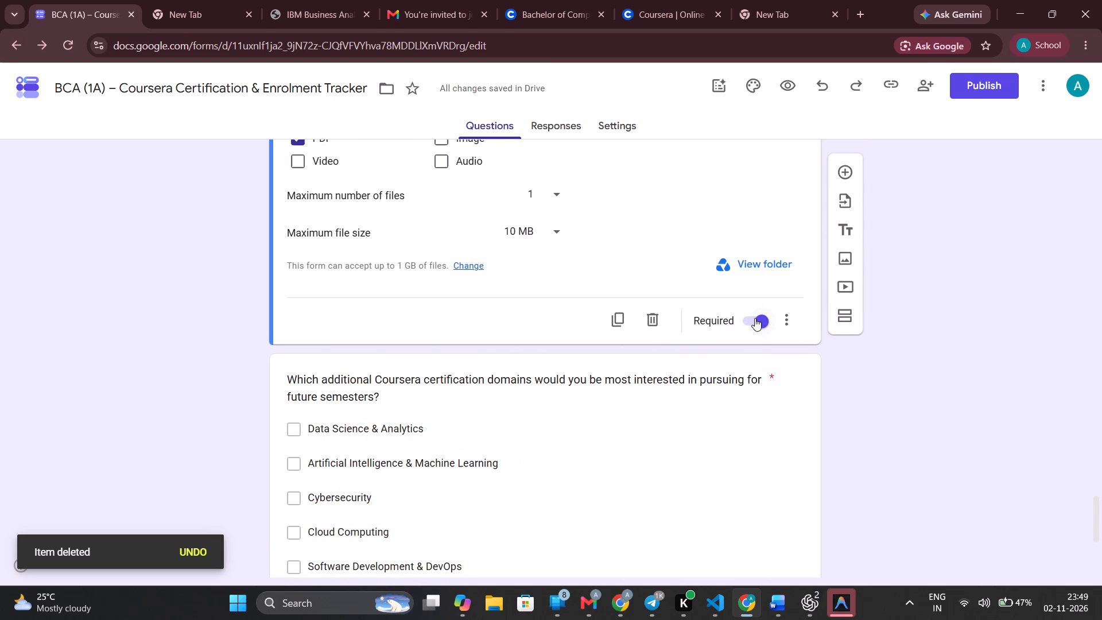
left_click(755, 318)
left_click(751, 294)
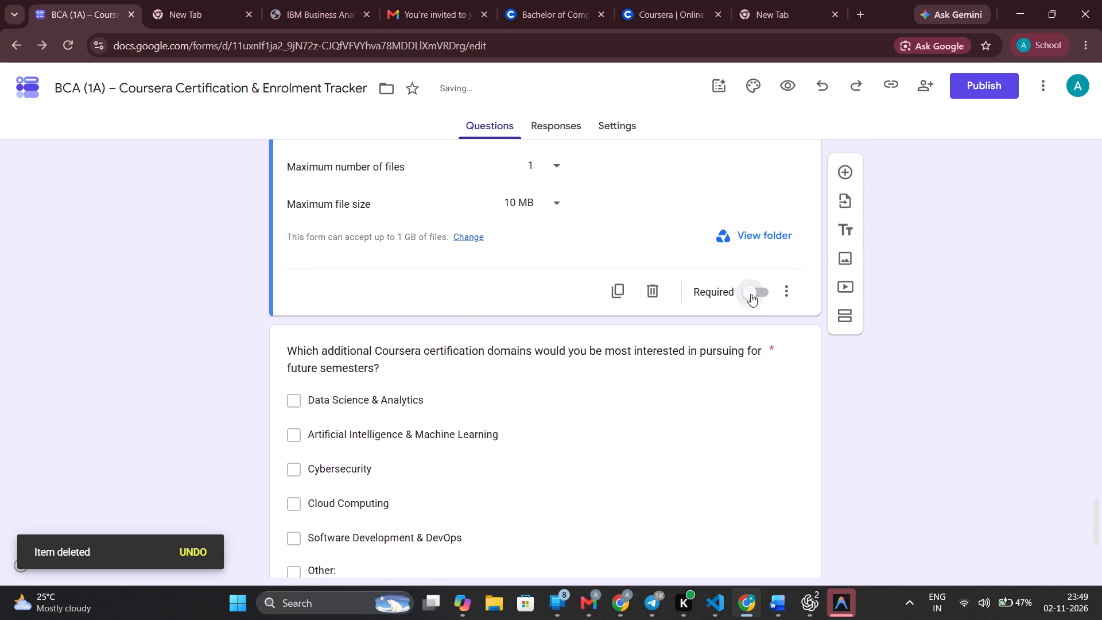
Review the form's final questions on additional certification domains and the verification agreement, plus the IBM certificate upload question.
scroll(479, 278, "down", 1)
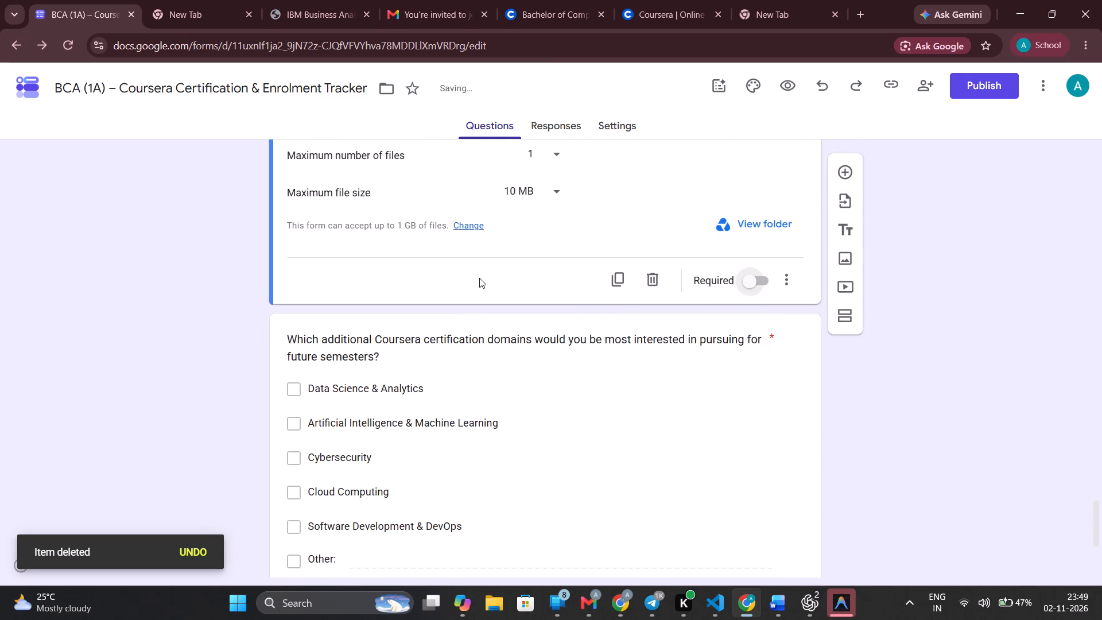
scroll(479, 278, "up", 1)
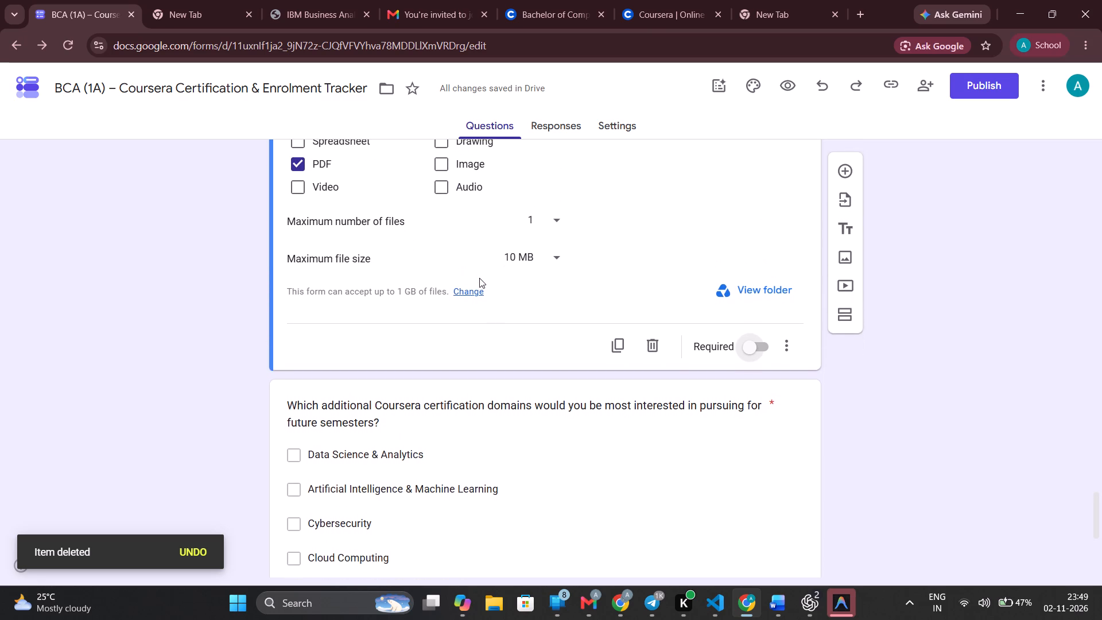
scroll(479, 278, "down", 2)
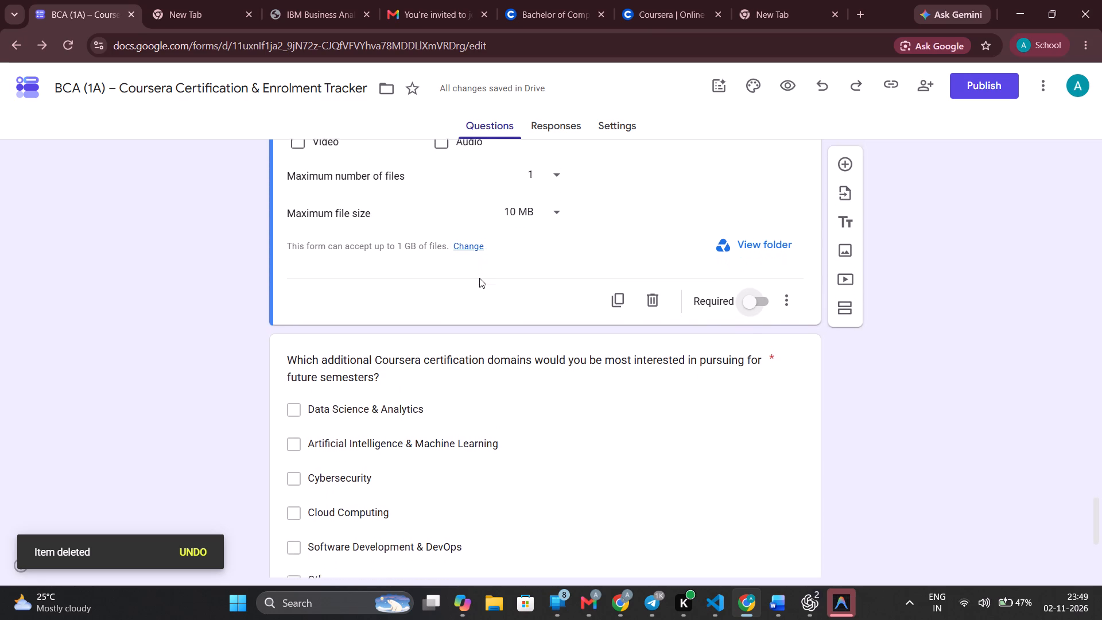
scroll(479, 278, "down", 2)
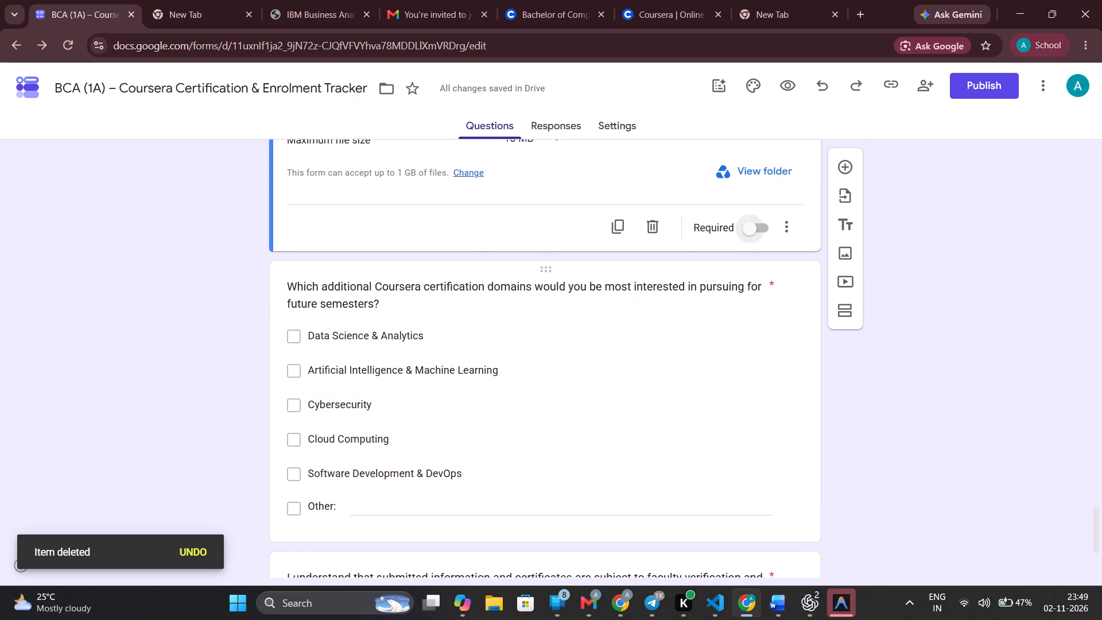
scroll(479, 278, "down", 3)
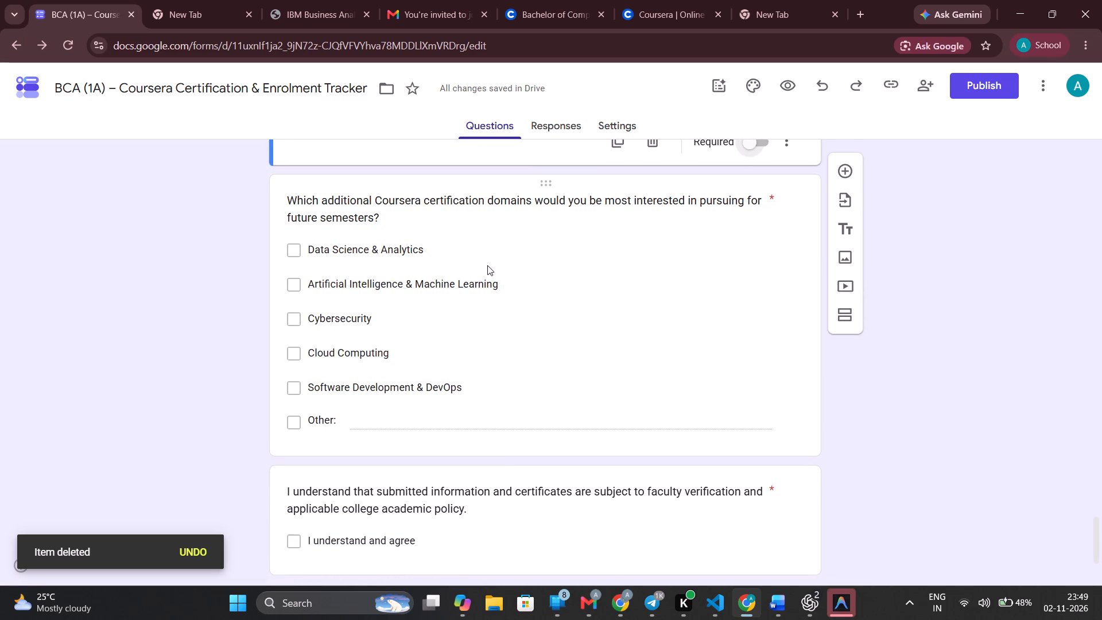
scroll(487, 265, "down", 2)
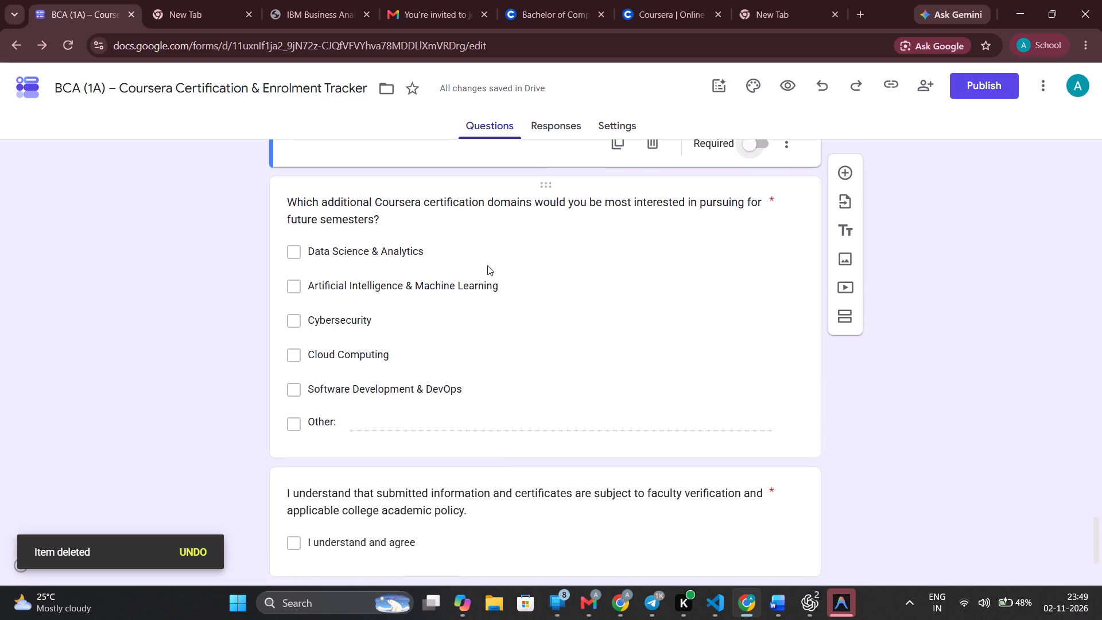
scroll(487, 265, "down", 3)
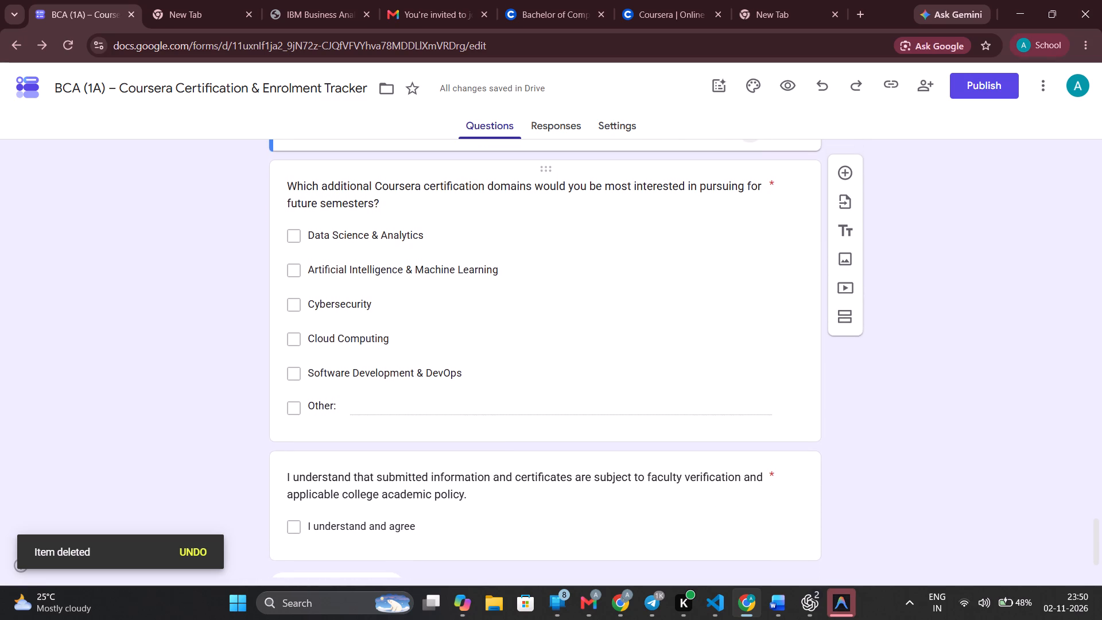
scroll(487, 265, "down", 1)
scroll(487, 265, "up", 1)
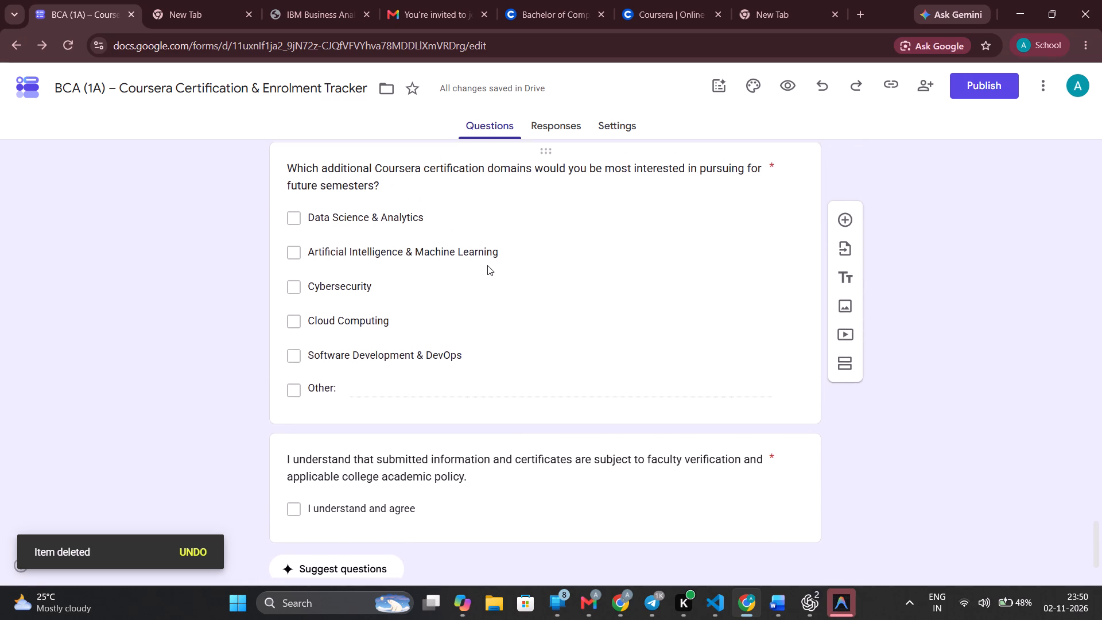
scroll(487, 265, "up", 2)
scroll(487, 265, "down", 2)
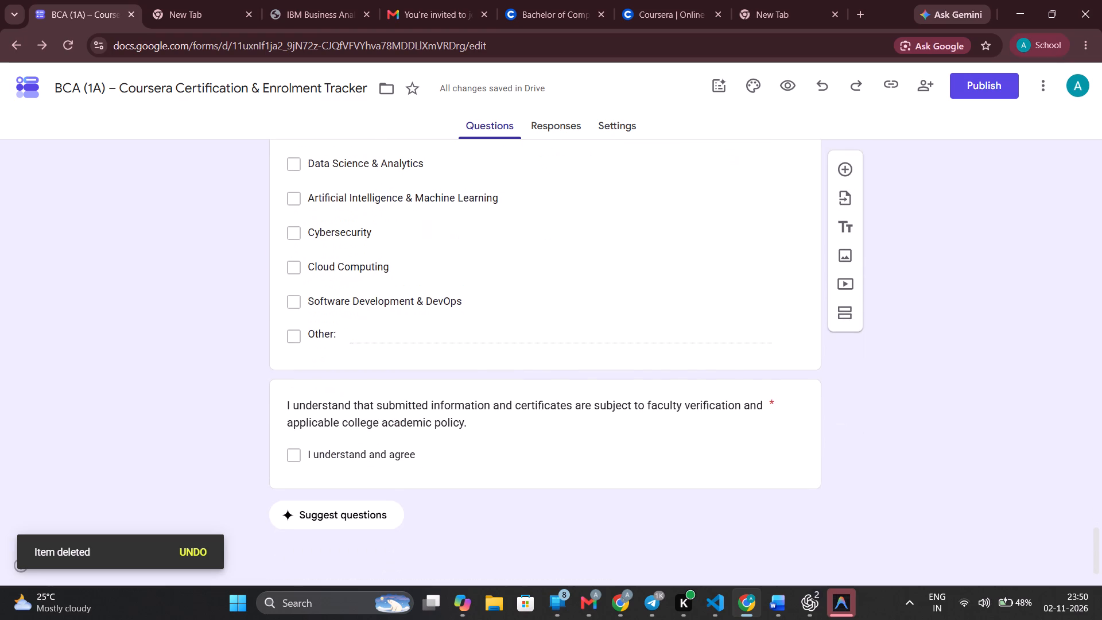
scroll(487, 265, "down", 1)
scroll(487, 265, "up", 6)
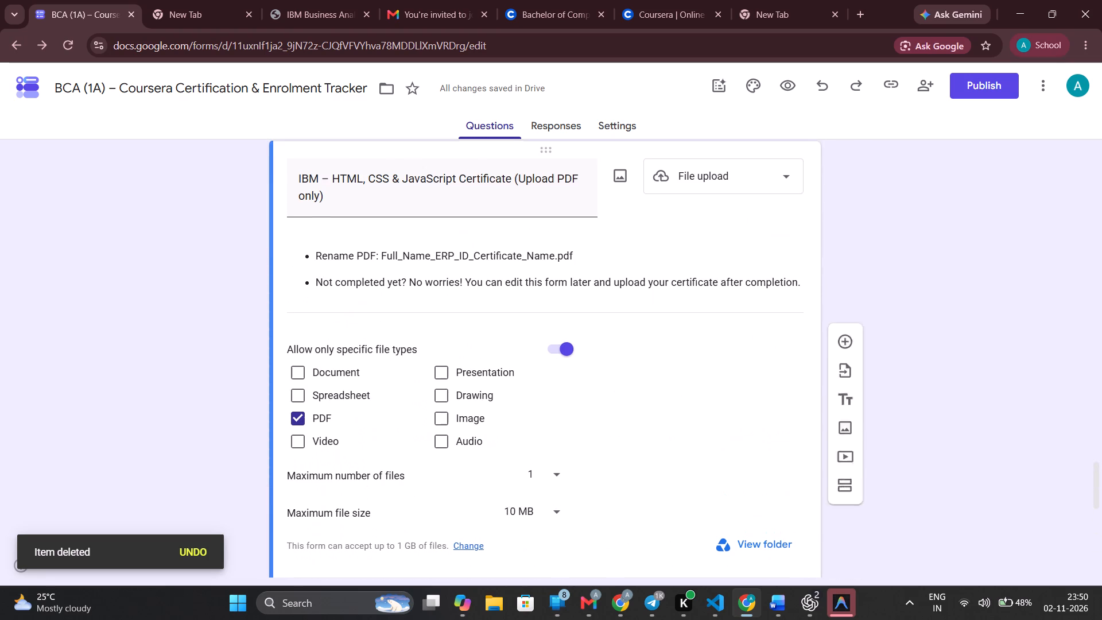
In the Microsoft – Python Foundation: Certificate Status question, change the fourth option to "Learning Progress(current status)".
scroll(487, 265, "up", 3)
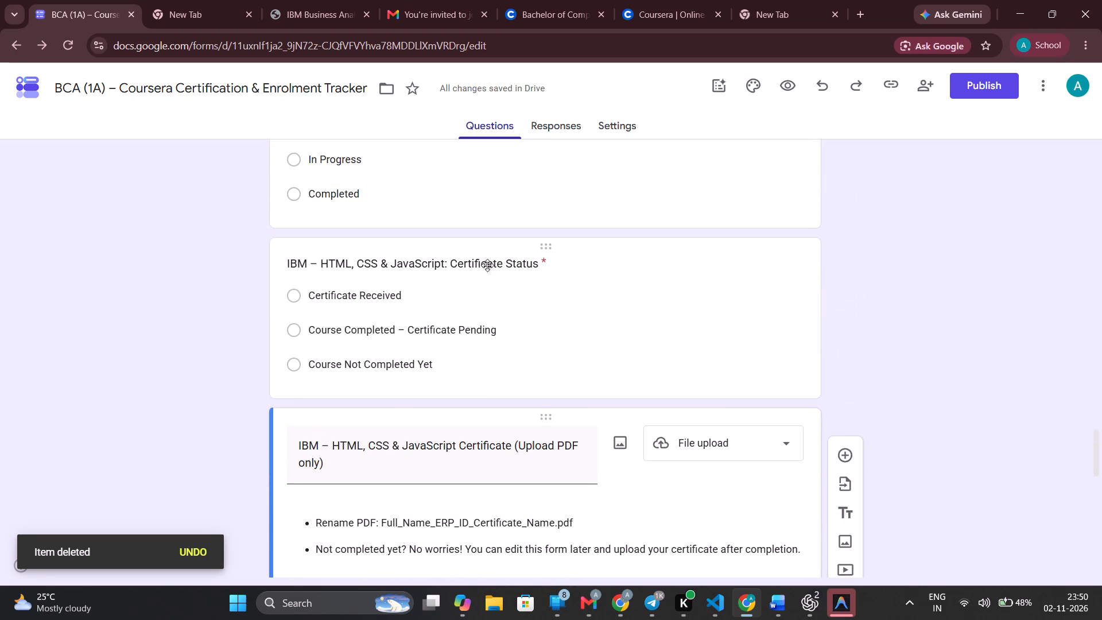
scroll(487, 265, "up", 3)
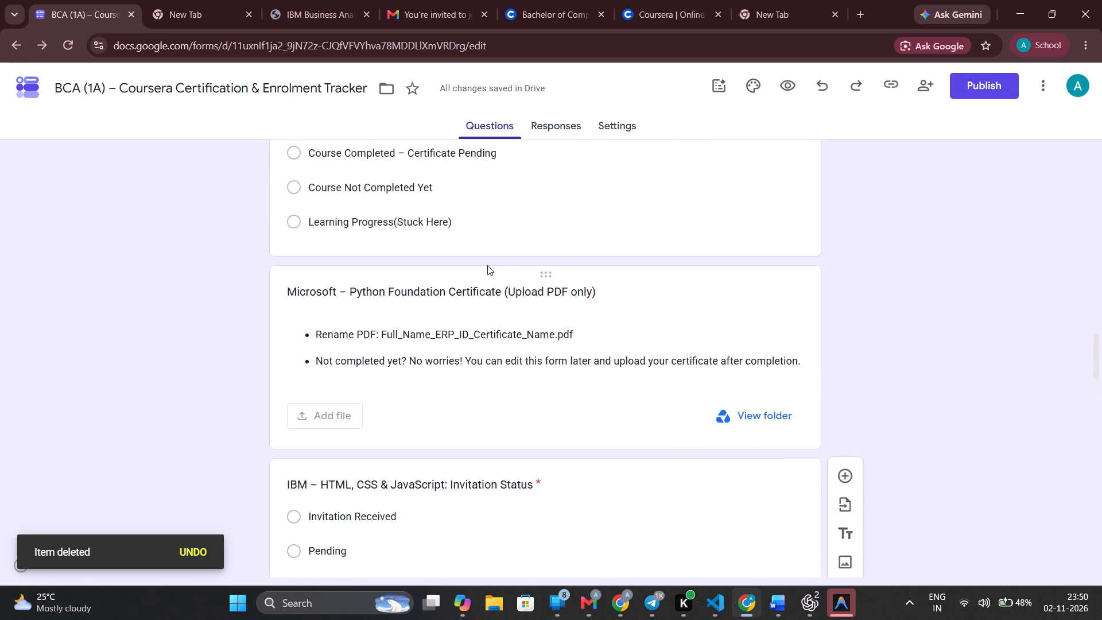
scroll(487, 265, "up", 3)
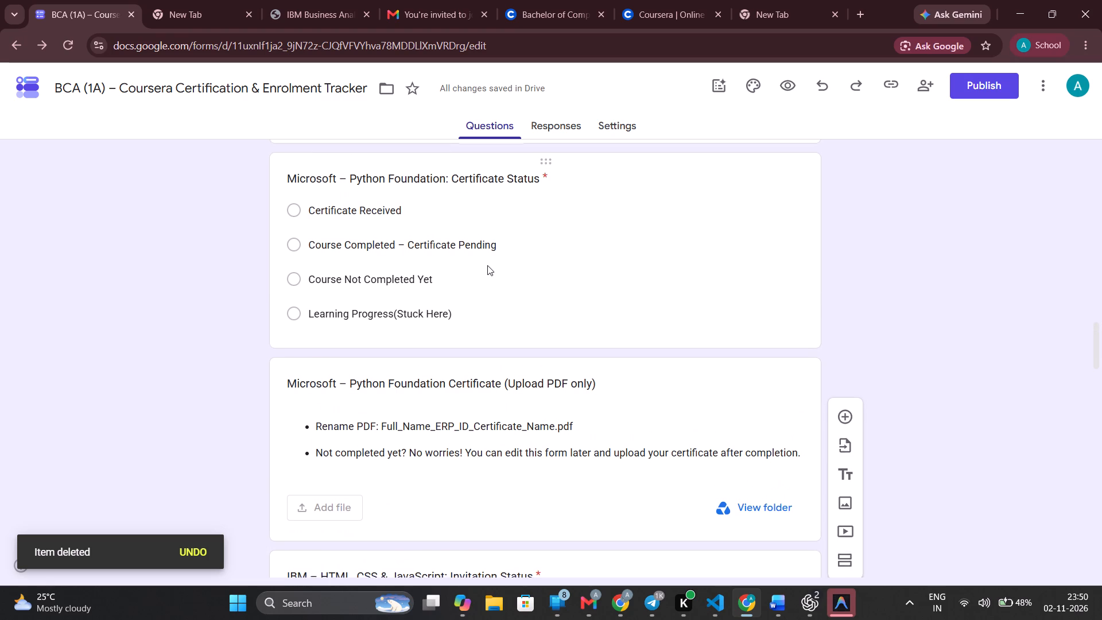
scroll(487, 265, "up", 2)
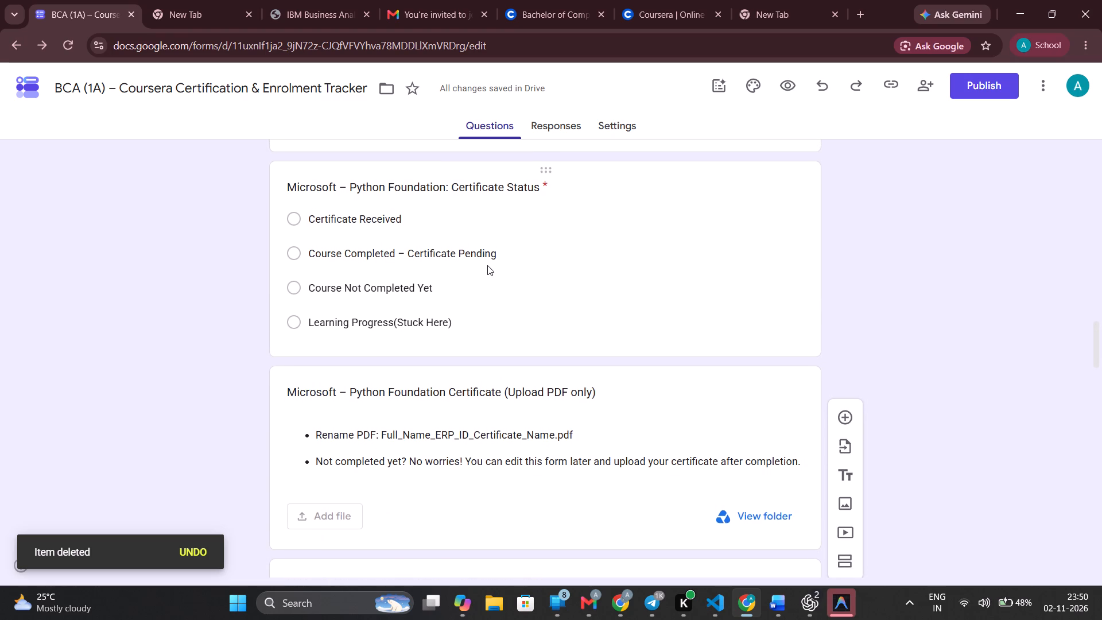
scroll(487, 265, "up", 1)
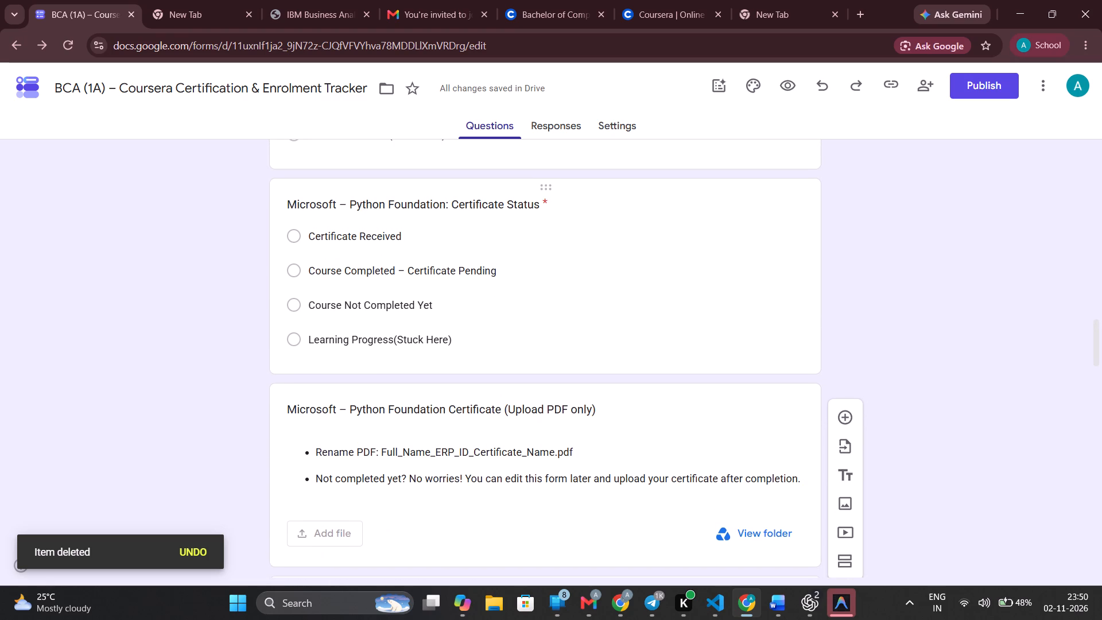
scroll(487, 265, "up", 1)
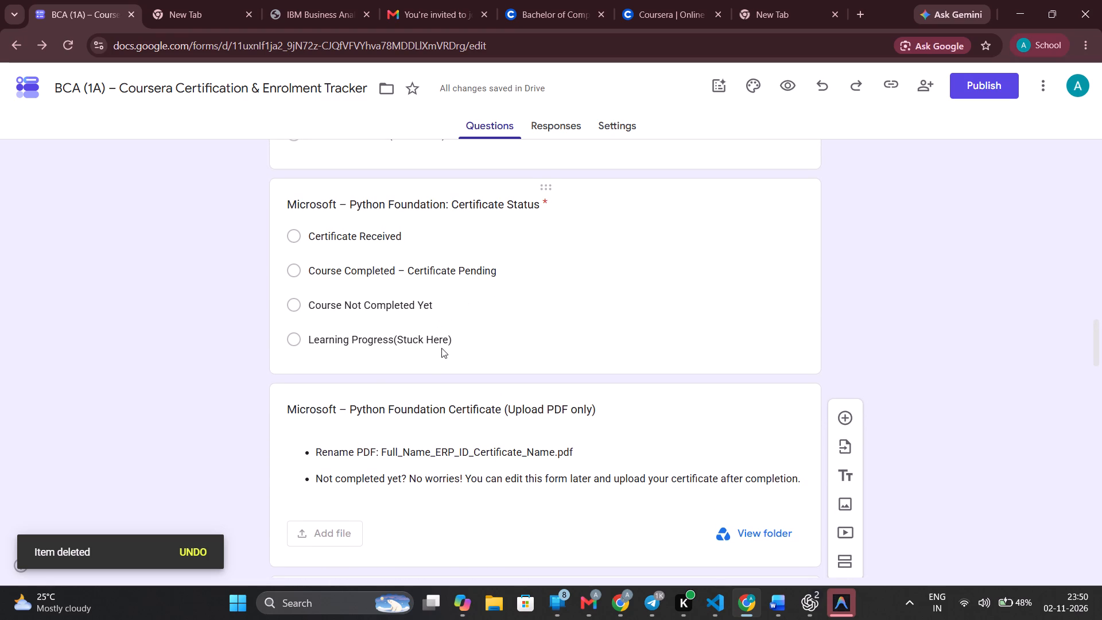
left_click(448, 341)
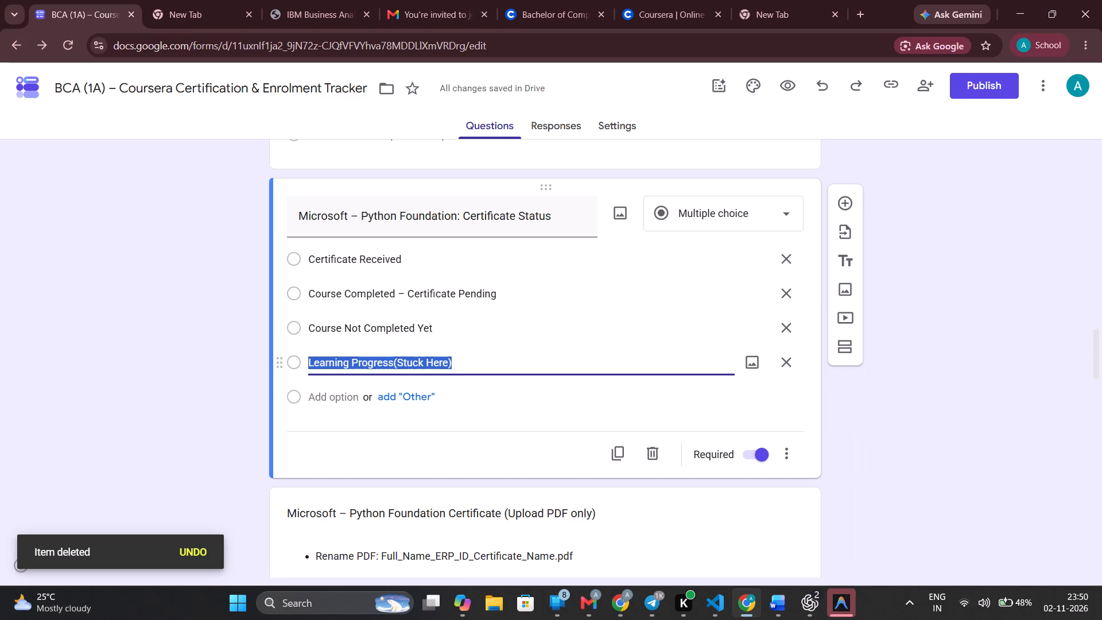
left_click(445, 357)
left_click(448, 363)
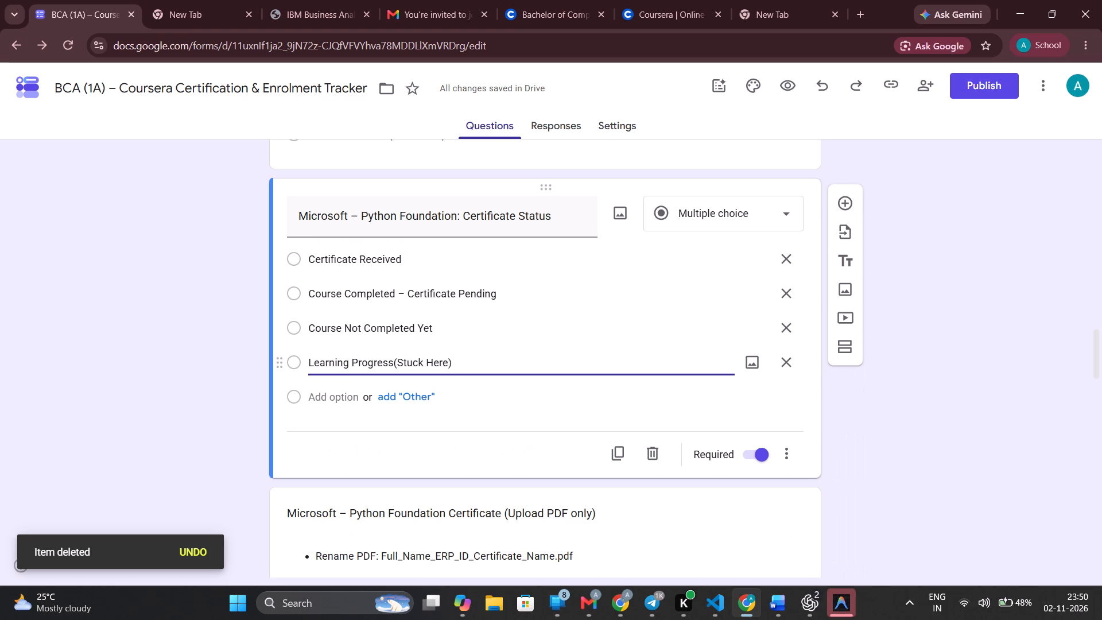
key("BackSpace")
key("BackSpace")
key("BackSpace")
key("BackSpace")
key("BackSpace")
key("BackSpace")
key("BackSpace")
key("BackSpace")
key("BackSpace")
key("BackSpace")
type("current status")
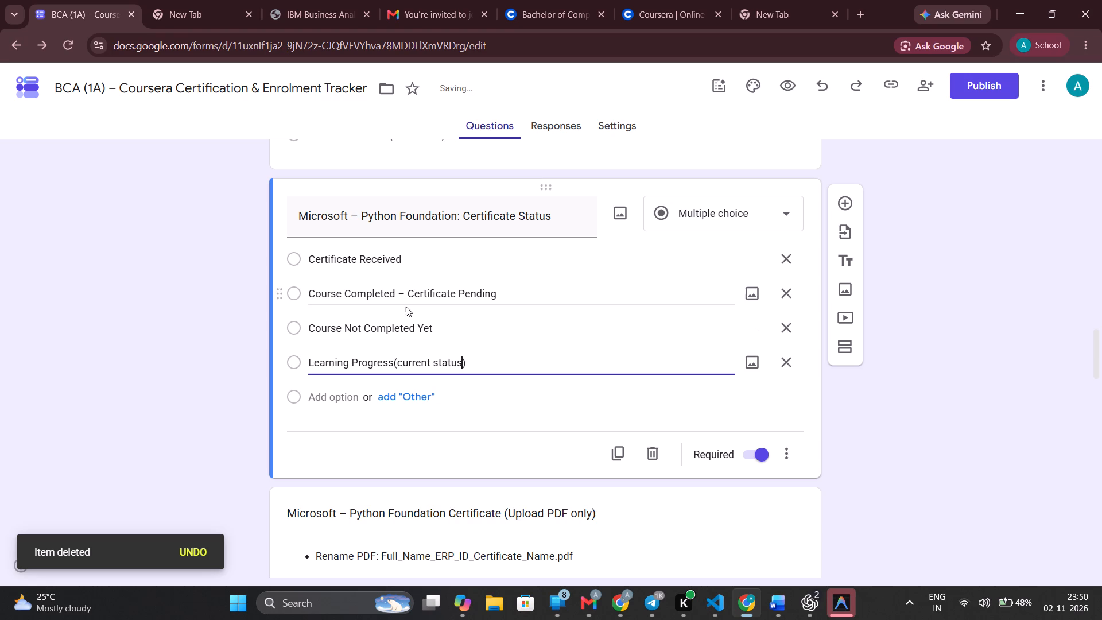
Clear the text inside the parentheses of the Enrolment Status option in the Microsoft – Python Foundation: Learning Progress question.
scroll(406, 307, "up", 2)
left_click(435, 292)
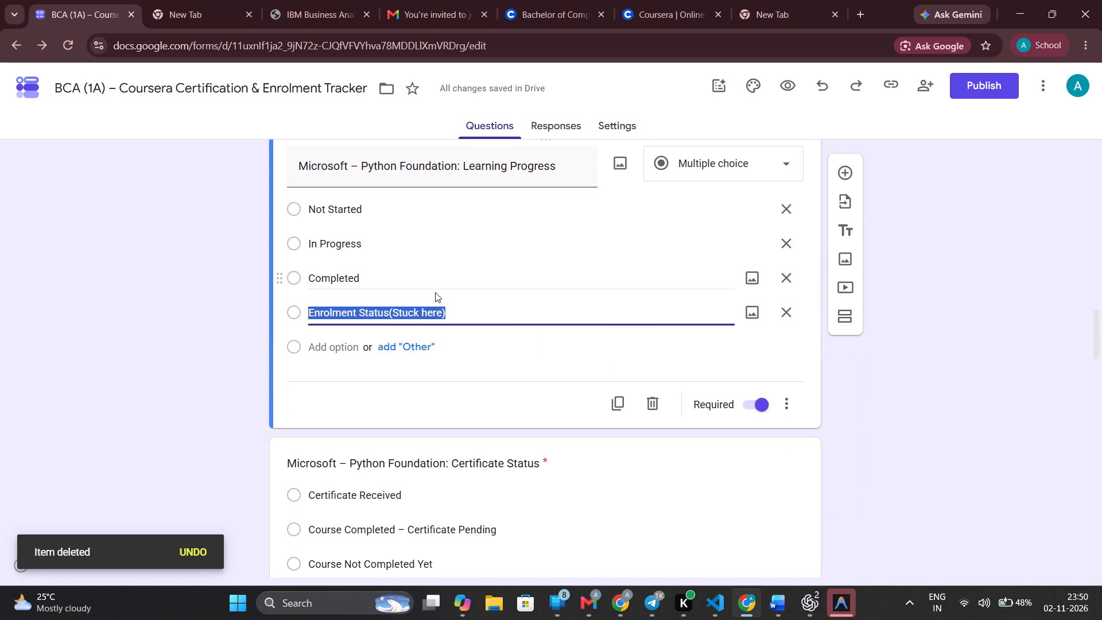
left_click(434, 312)
left_click(443, 314)
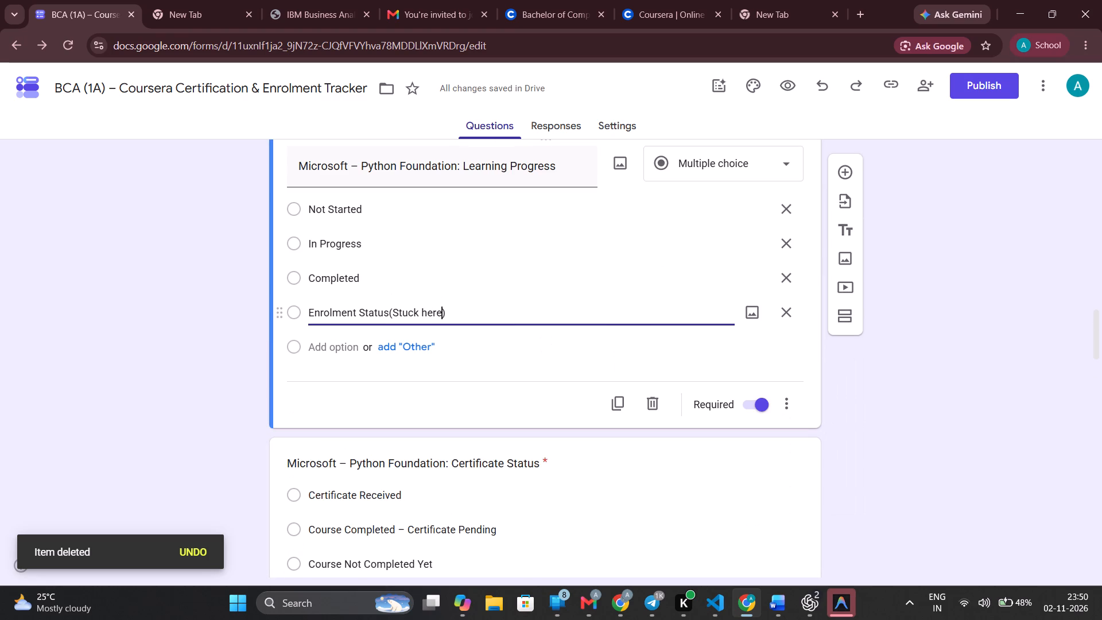
key("BackSpace")
key("BackSpace")
key("BackSpace")
key("BackSpace")
key("BackSpace")
key("BackSpace")
key("BackSpace")
key("BackSpace")
key("BackSpace")
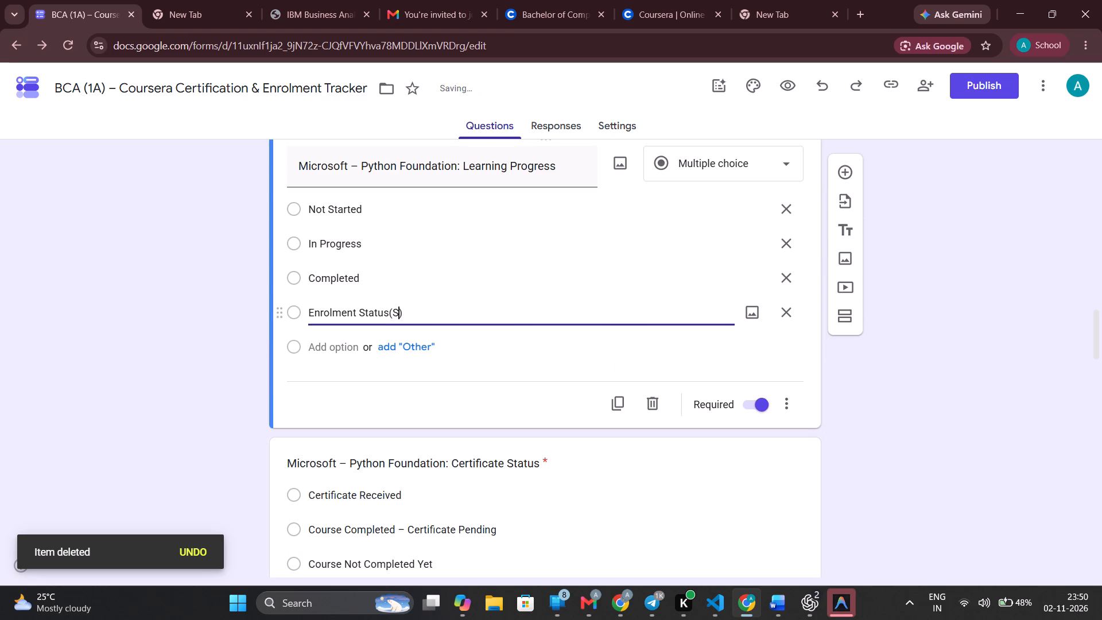
key("BackSpace")
Copy the "Learning Progress(current status)" option text from the Microsoft – Python Foundation: Certificate Status question.
scroll(443, 314, "down", 3)
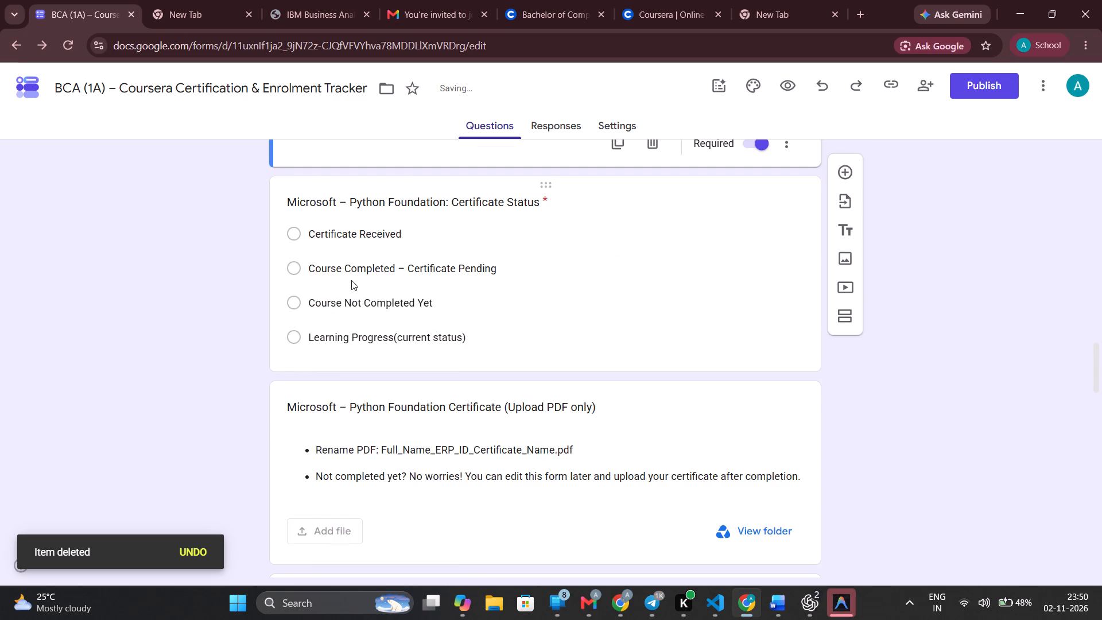
left_click_drag(289, 204, 311, 218)
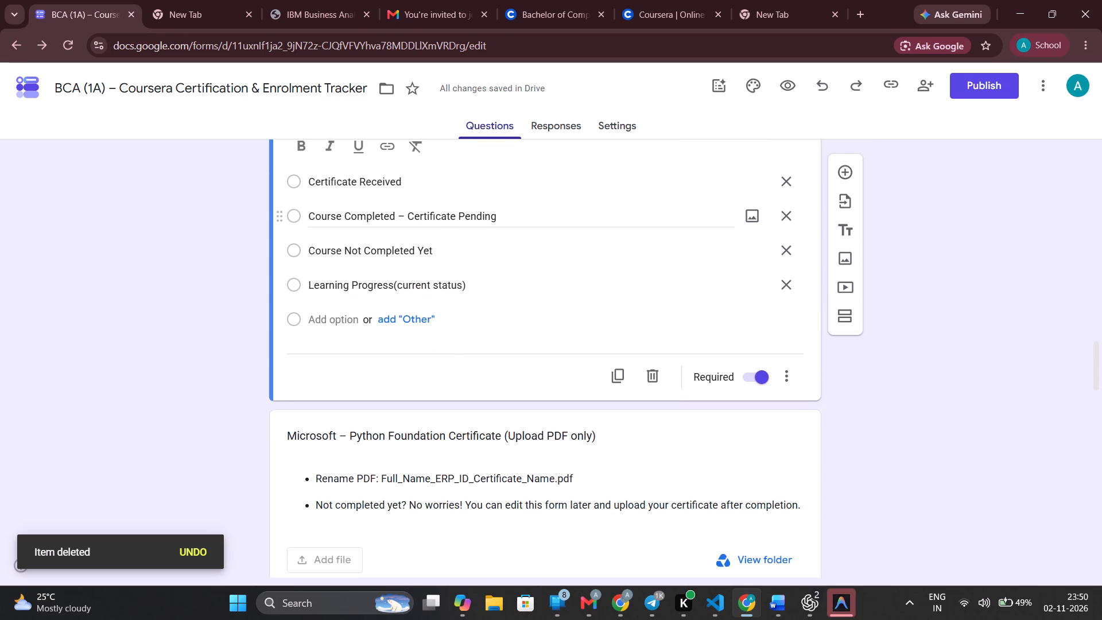
left_click_drag(311, 218, 337, 238)
scroll(337, 238, "up", 1)
scroll(288, 181, "up", 1)
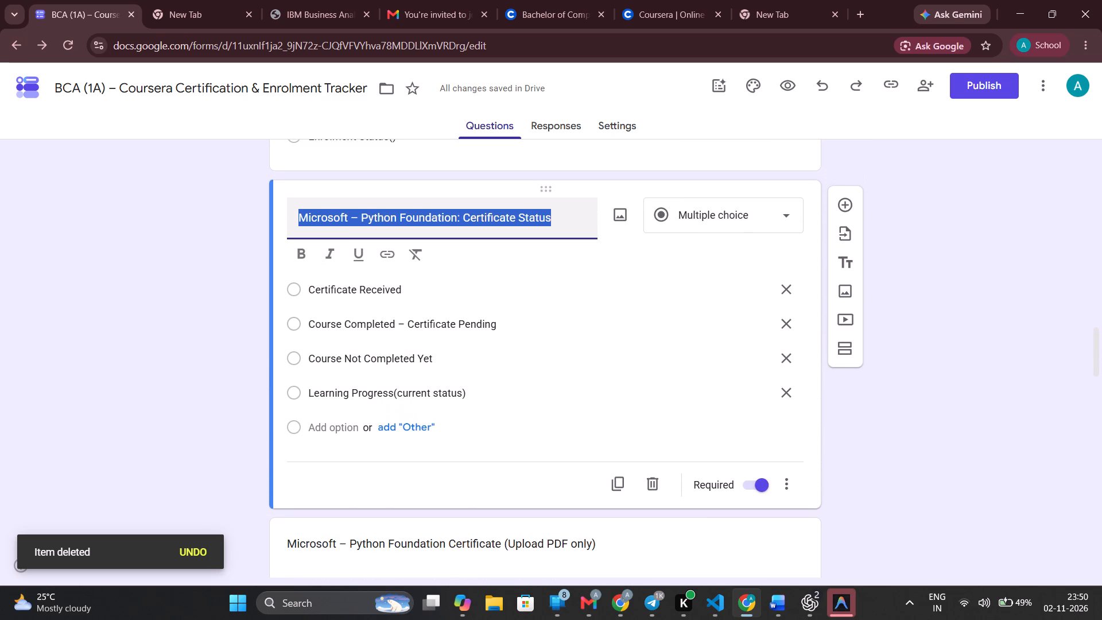
scroll(288, 181, "up", 1)
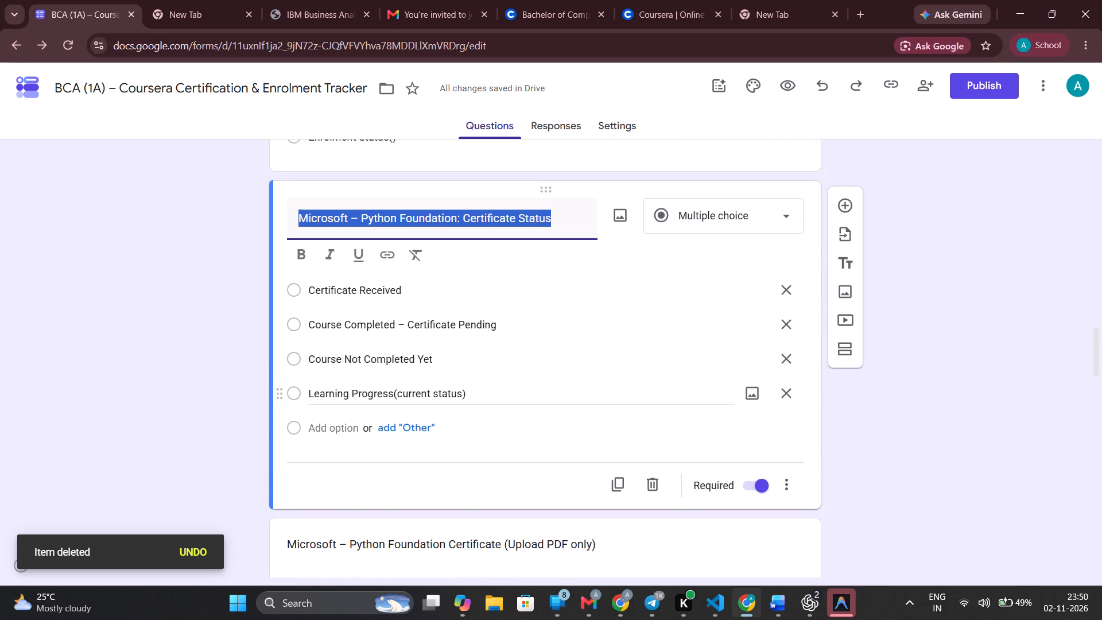
left_click_drag(306, 395, 352, 388)
left_click(311, 367)
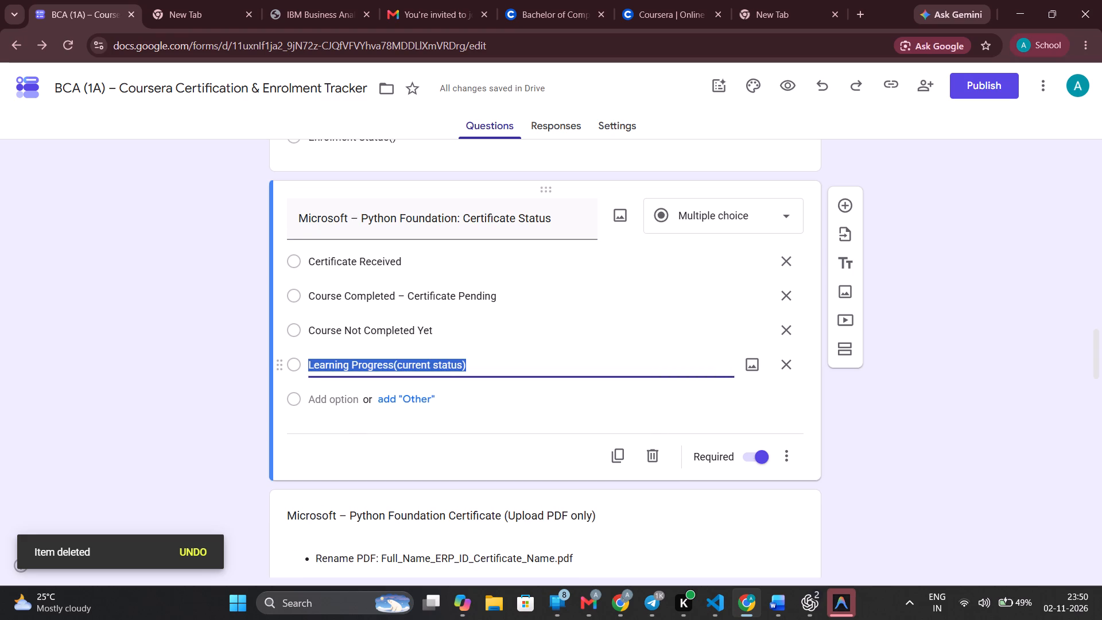
key("ctrl+c")
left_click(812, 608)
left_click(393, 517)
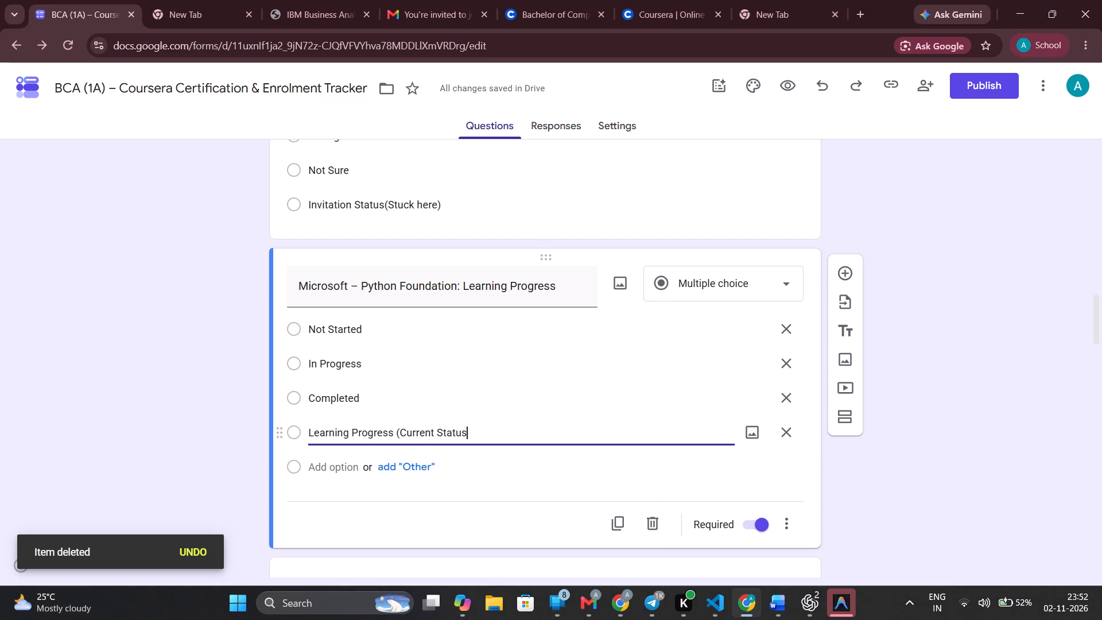
scroll(475, 433, "up", 3)
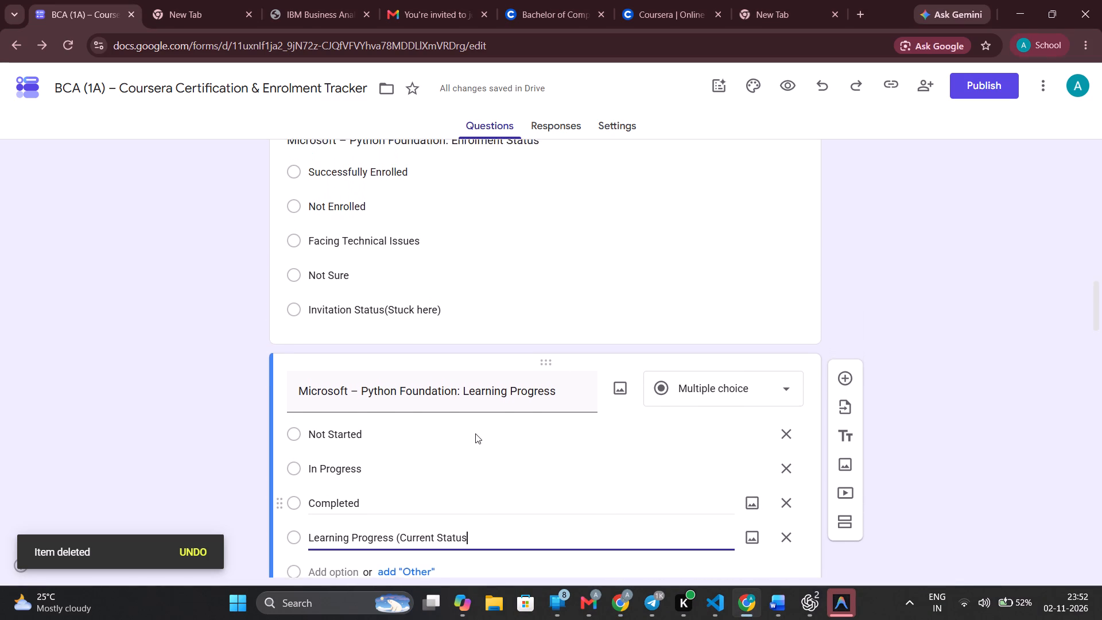
scroll(475, 433, "up", 1)
scroll(475, 433, "down", 1)
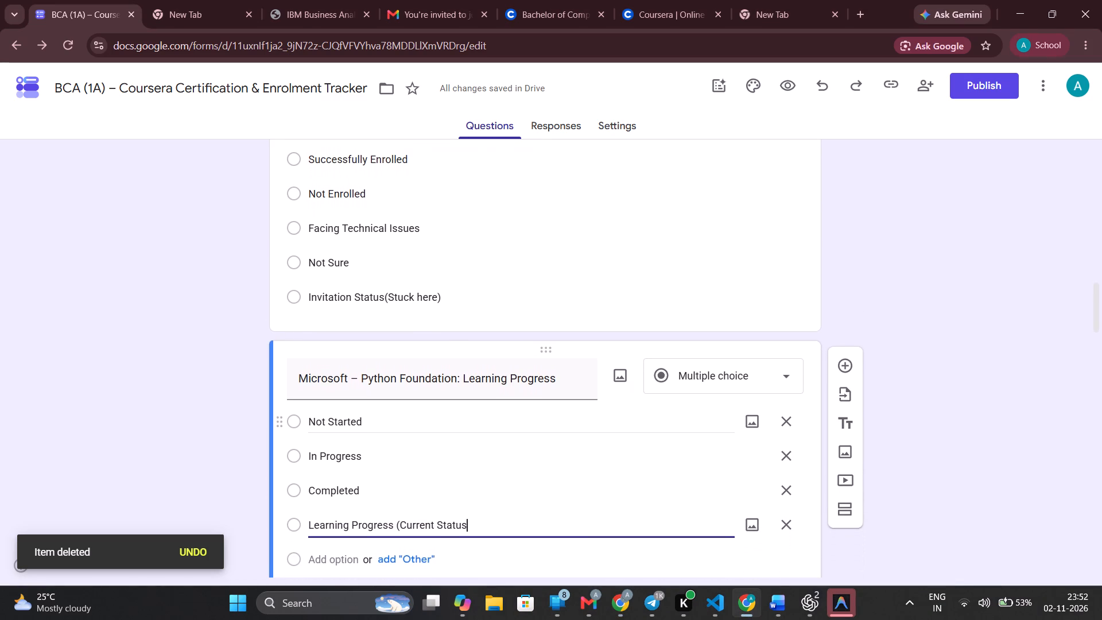
scroll(475, 433, "down", 1)
key("BackSpace")
key("BackSpace")
key("BackSpace")
key("BackSpace")
key("BackSpace")
key("BackSpace")
key("BackSpace")
key("BackSpace")
key("BackSpace")
key("BackSpace")
key("BackSpace")
key("BackSpace")
key("BackSpace")
key("BackSpace")
key("BackSpace")
key("BackSpace")
key("BackSpace")
key("BackSpace")
key("BackSpace")
key("BackSpace")
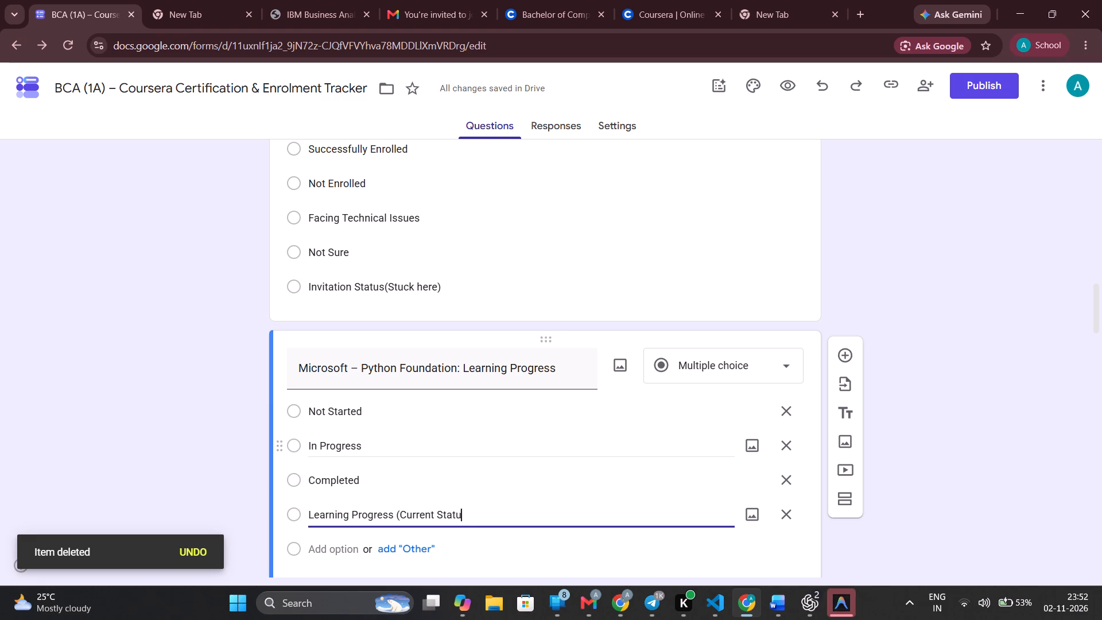
key("BackSpace")
key("BackSpace")
key("BackSpace")
key("BackSpace")
key("BackSpace")
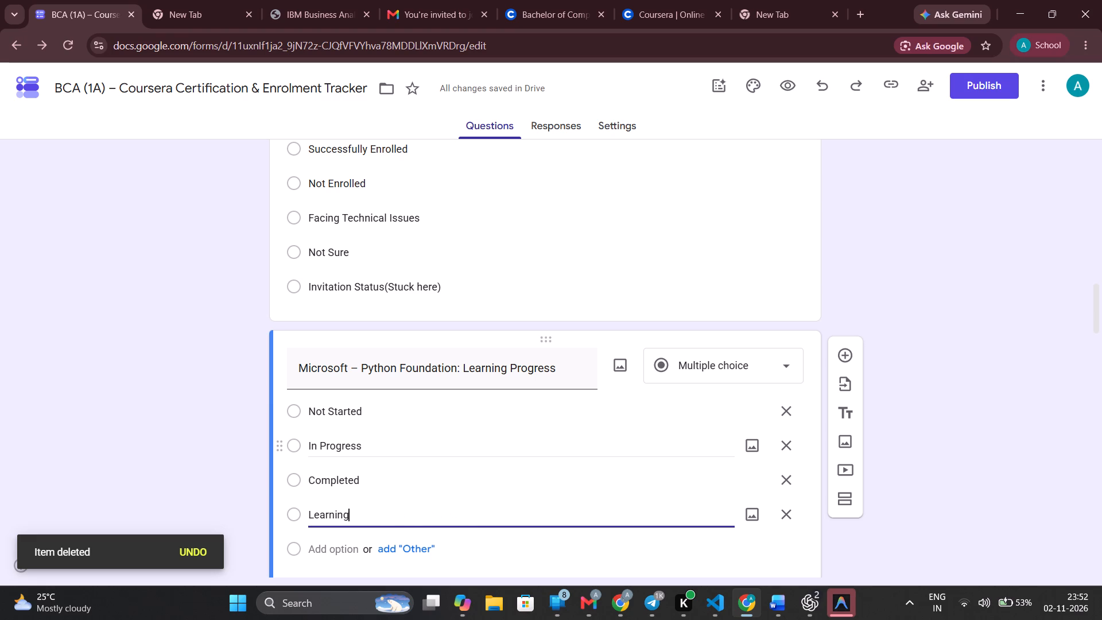
key("BackSpace")
key("BackSpace")
key("BackSpace")
key("BackSpace")
key("BackSpace")
key("BackSpace")
key("BackSpace")
key("BackSpace")
key("ctrl+v")
Enclose the Learning Progress question's Current Status option in parentheses so it reads "(Current Status)".
key("ctrl+0")
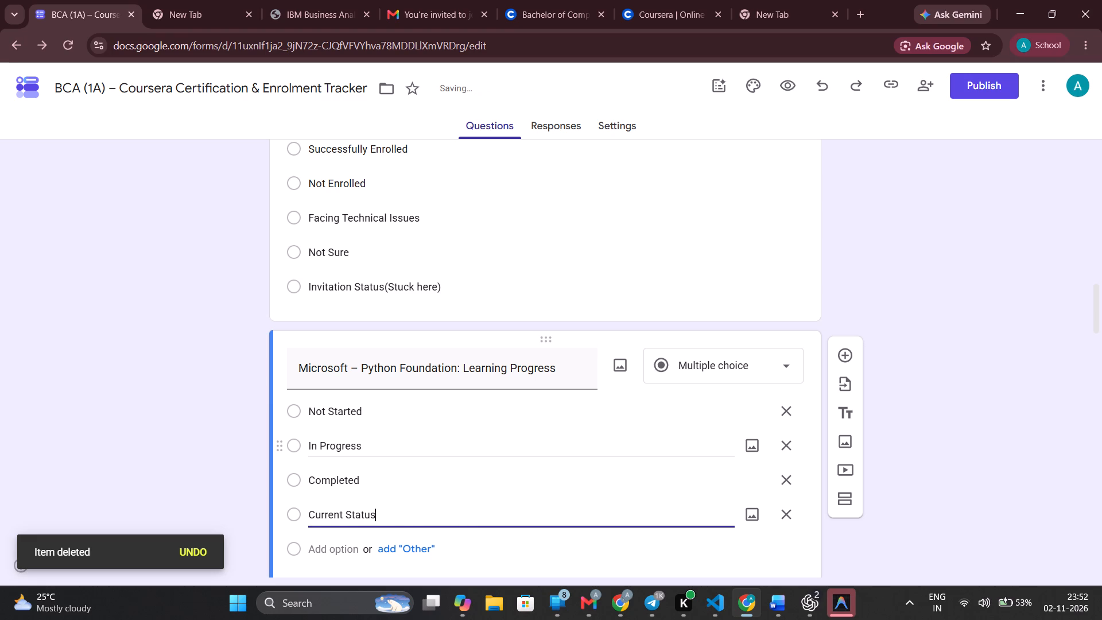
key("shift+parenright")
key("Left")
key("Left")
key("Left")
key("Left")
key("Left")
key("Left")
key("Left")
key("Left")
key("Left")
key("Left")
key("Left")
key("Left")
key("Left")
key("Left")
key("Left")
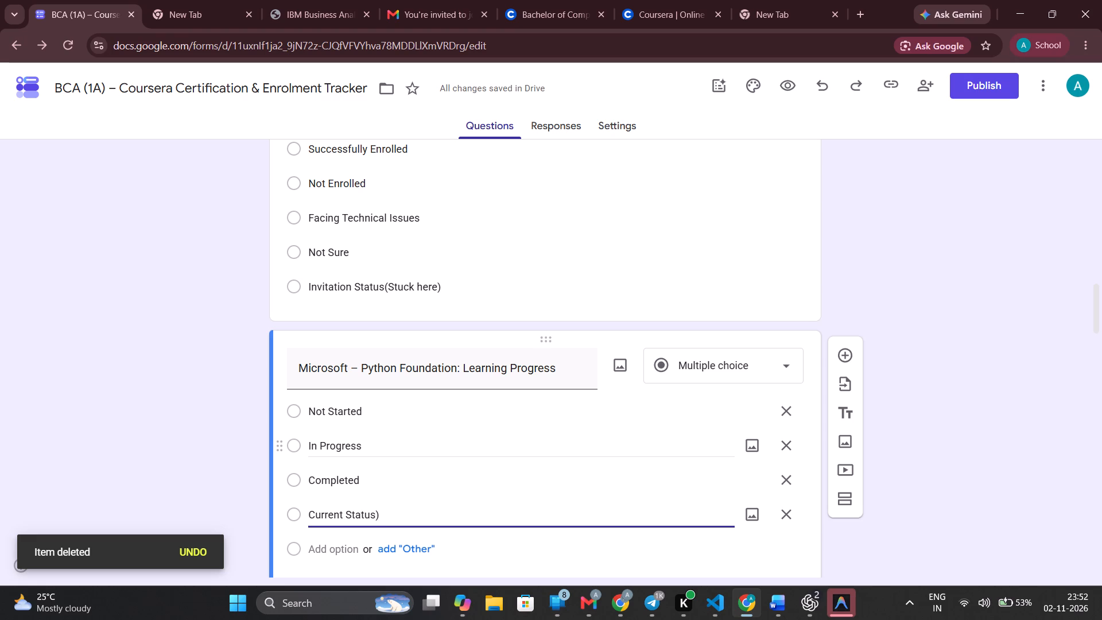
key("shift+parenleft")
Copy the words "Enrolment Status" from the title of the Microsoft – Python Foundation: Enrolment Status question.
scroll(507, 251, "up", 1)
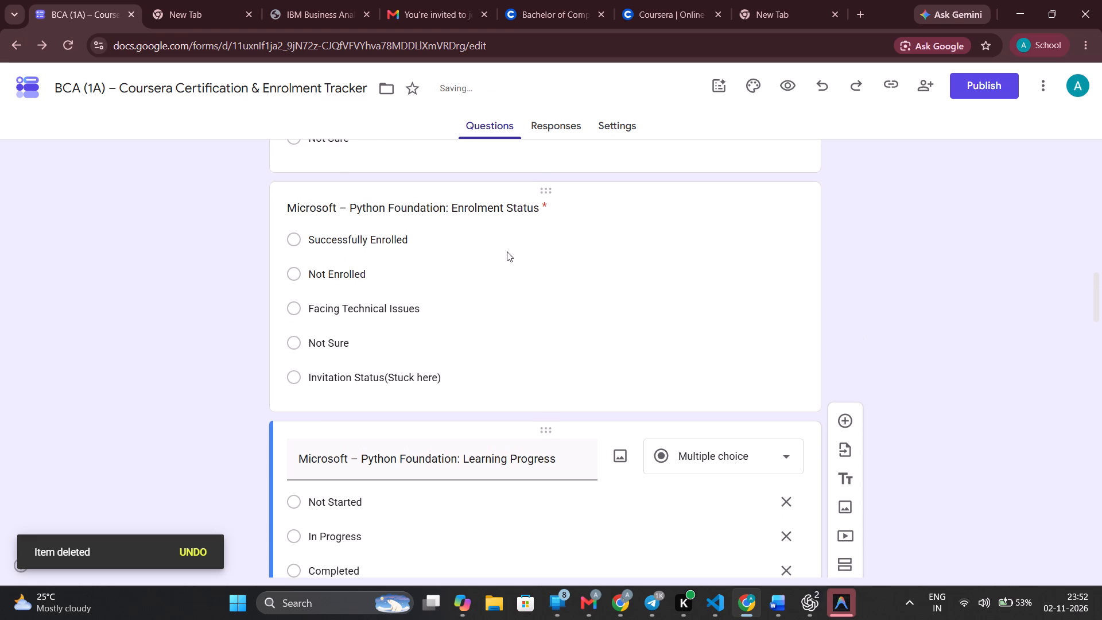
left_click(453, 211)
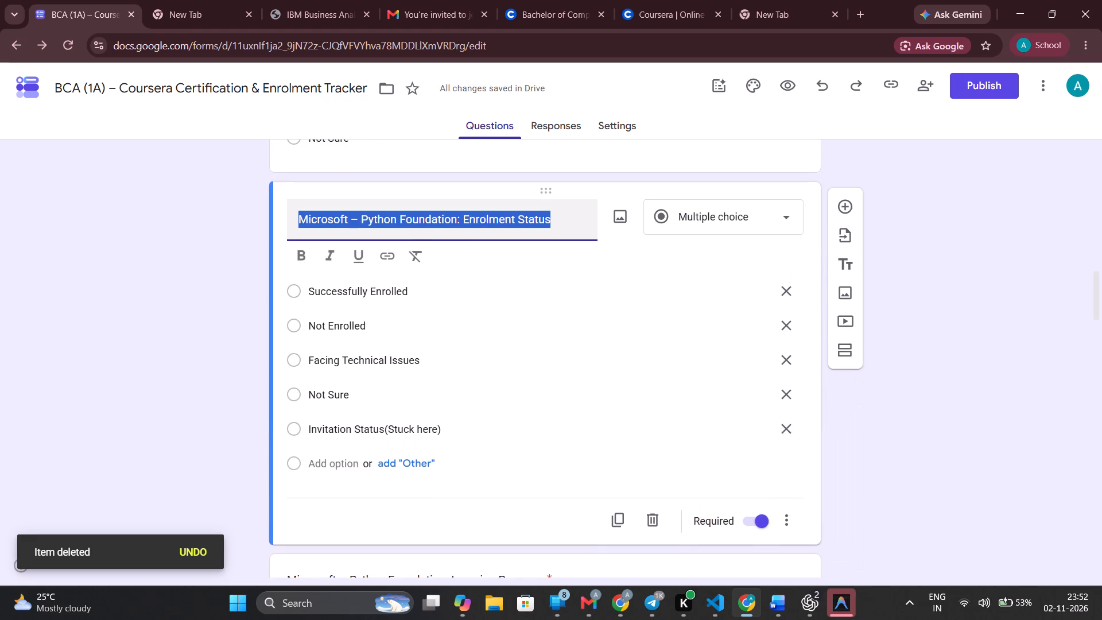
left_click(467, 219)
left_click_drag(462, 217, 558, 228)
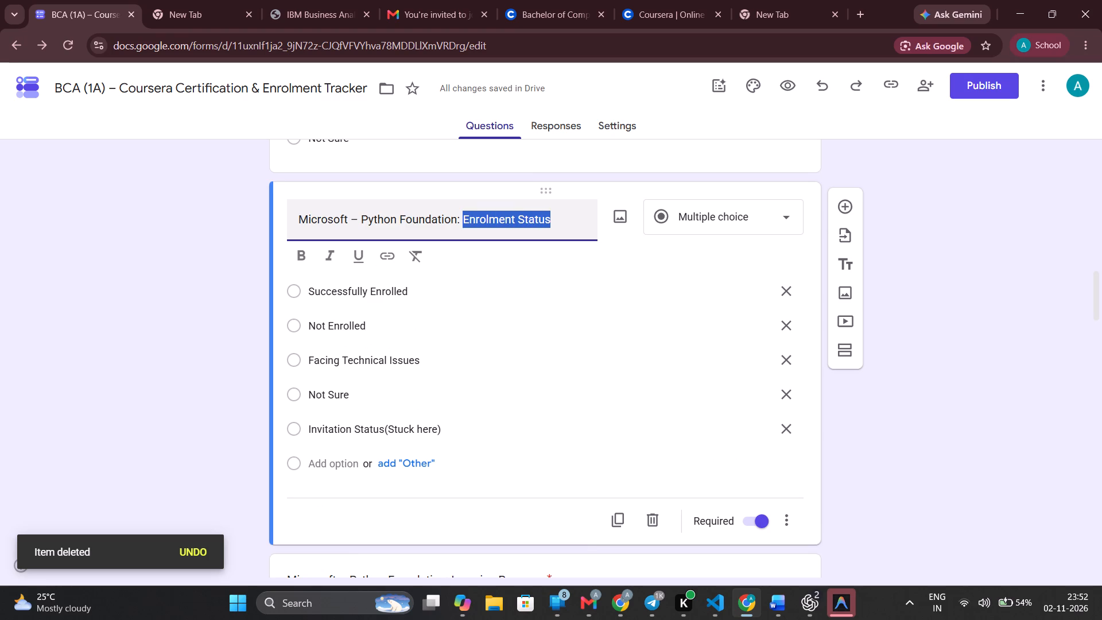
key("ctrl+c")
Insert the copied "Enrolment Status" before "(Current Status)" in the last option of the Microsoft – Python Foundation: Learning Progress question.
scroll(558, 228, "down", 2)
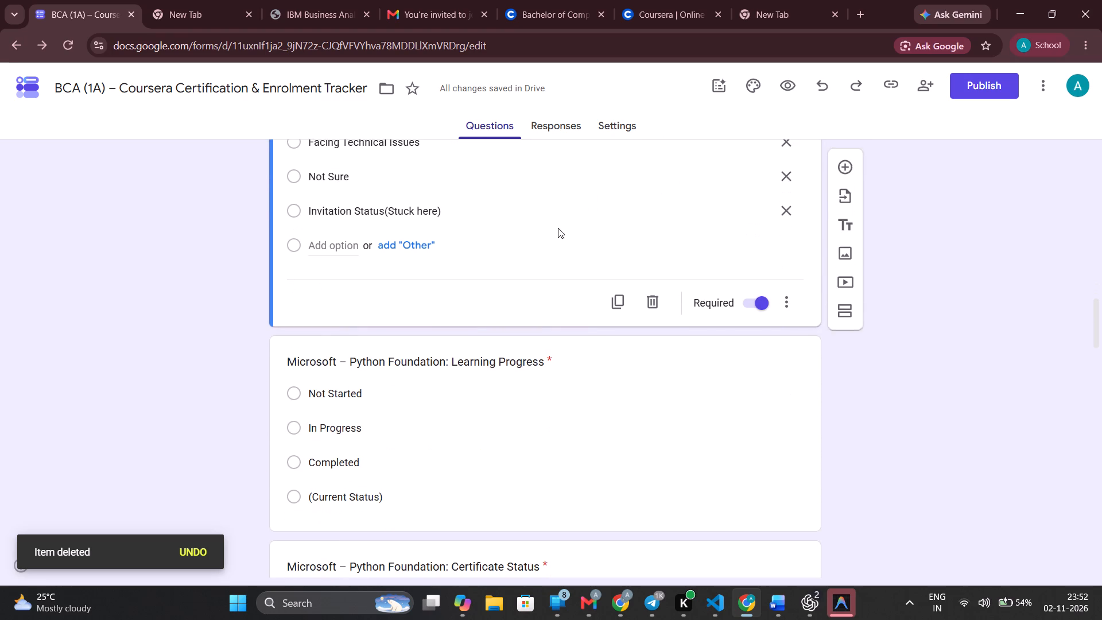
left_click(340, 493)
left_click(314, 393)
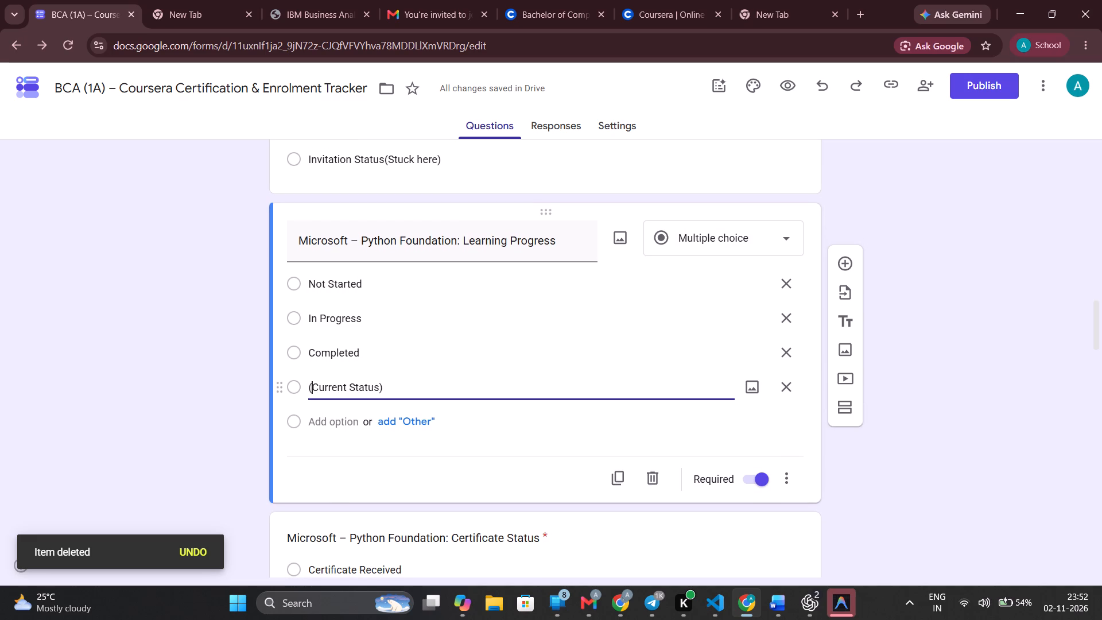
left_click(308, 391)
key("ctrl+v")
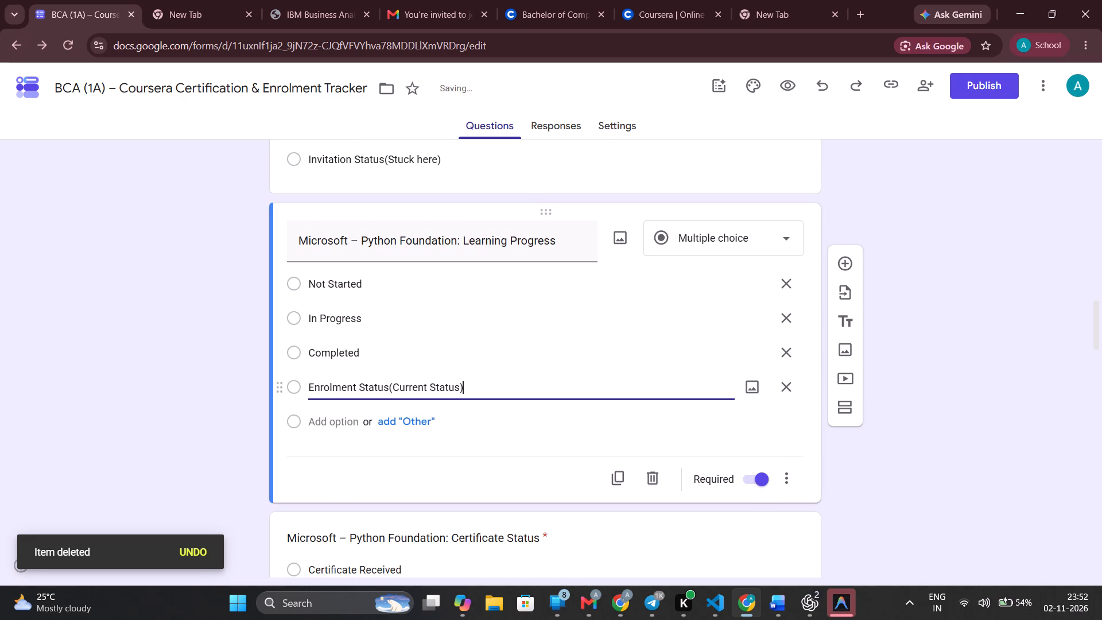
In the Microsoft – Python Foundation: Enrolment Status question, change the fifth option to "Invitation Status(Enrolment Status)".
scroll(436, 394, "up", 2)
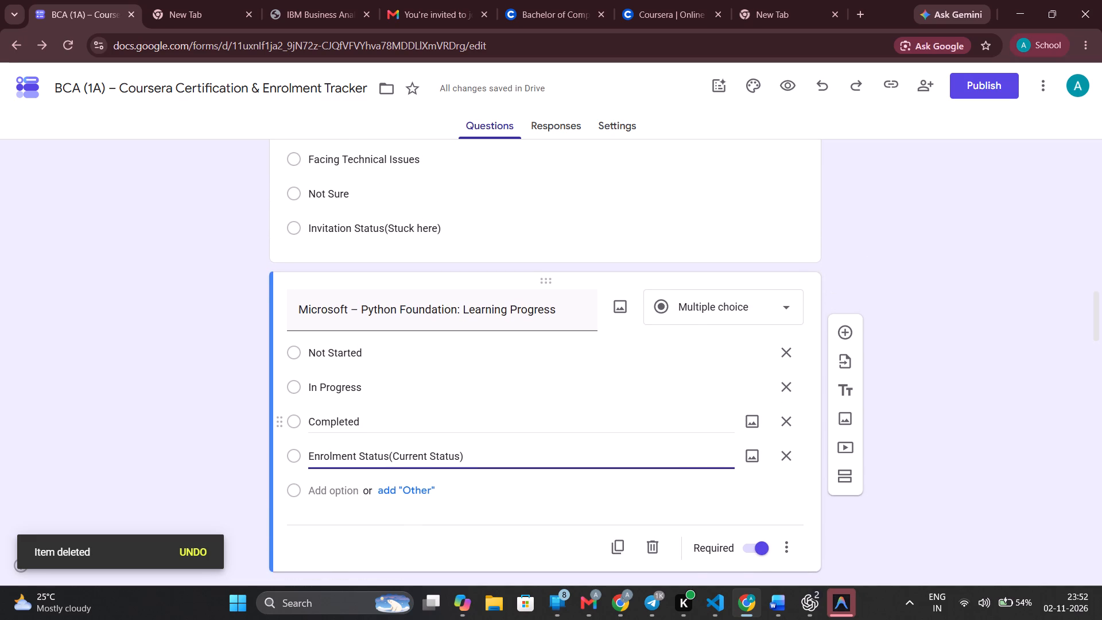
scroll(436, 394, "up", 1)
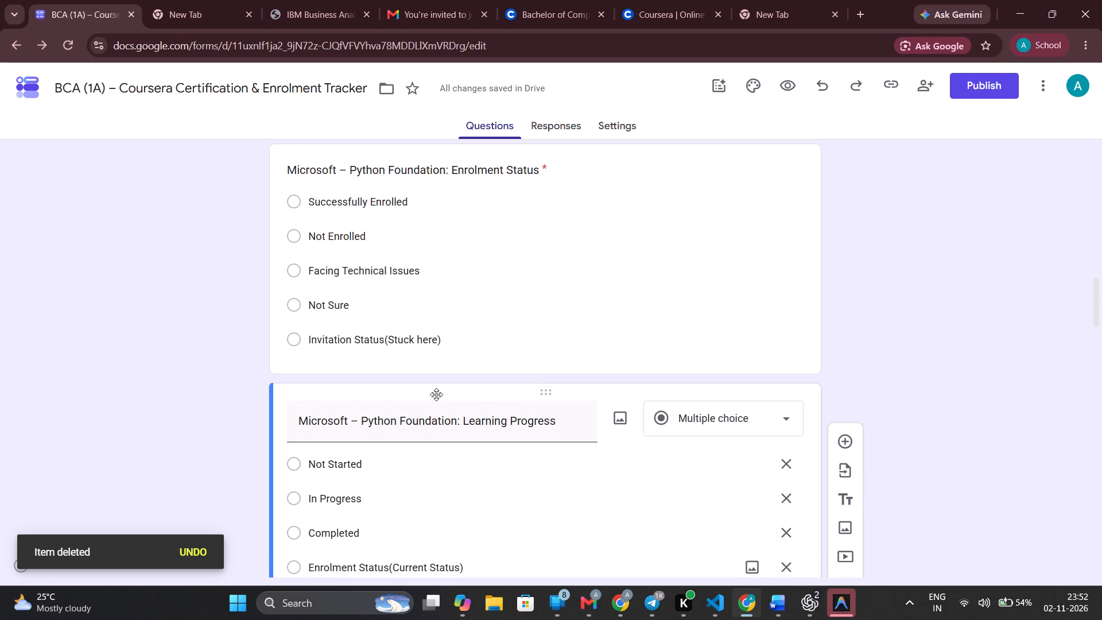
scroll(436, 394, "up", 1)
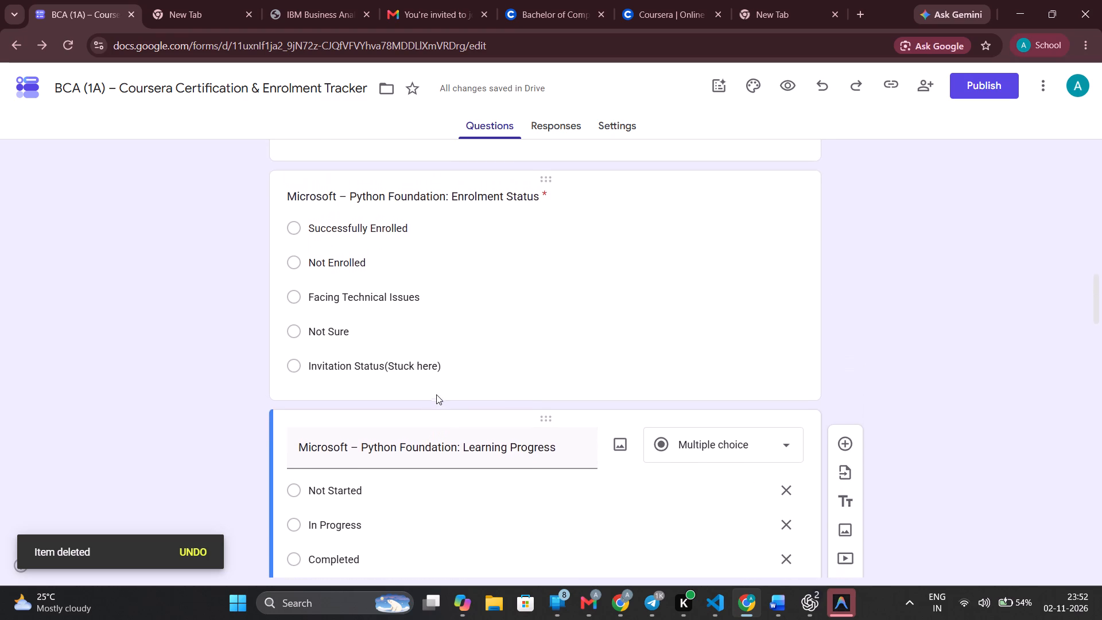
scroll(436, 394, "up", 1)
left_click(436, 394)
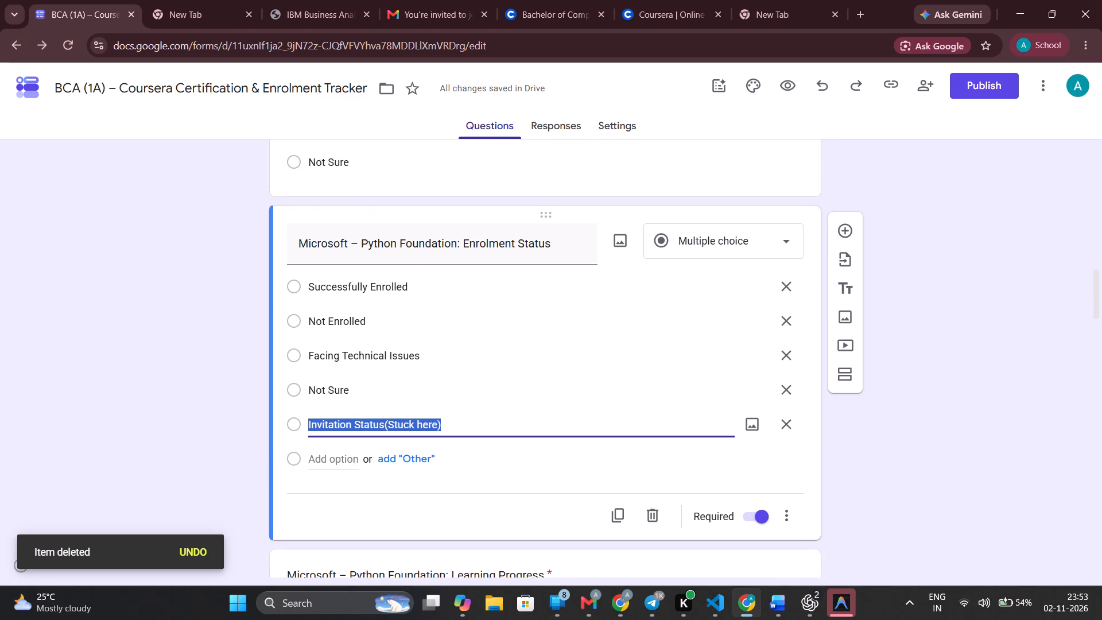
left_click(440, 423)
left_click(437, 422)
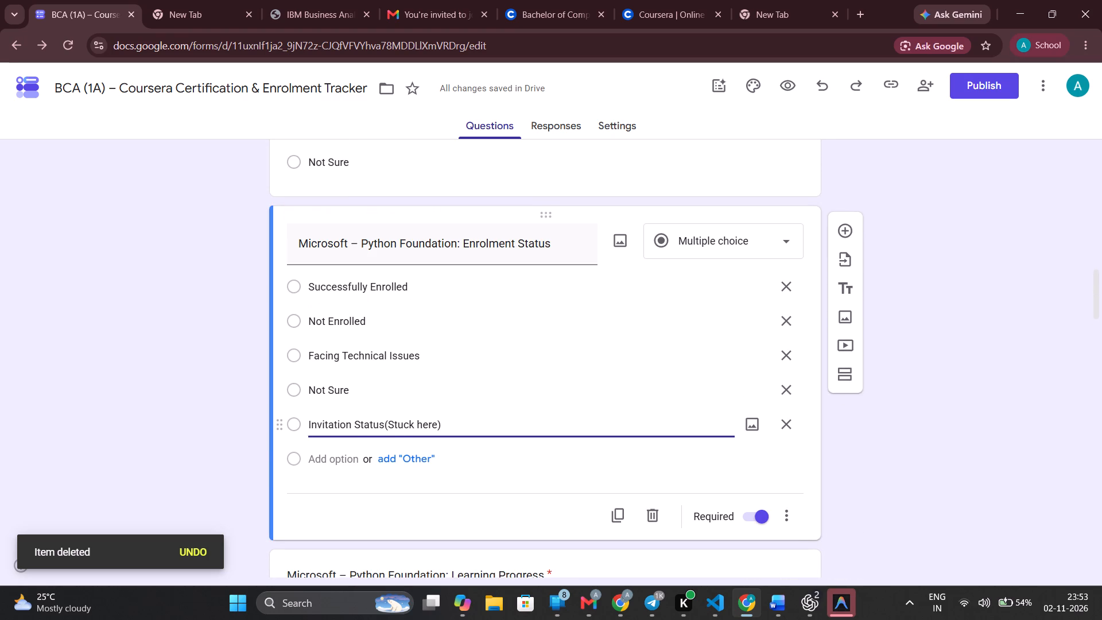
key("BackSpace")
key("BackSpace")
key("BackSpace")
key("BackSpace")
key("BackSpace")
key("BackSpace")
key("BackSpace")
key("BackSpace")
key("BackSpace")
key("BackSpace")
key("ctrl+v")
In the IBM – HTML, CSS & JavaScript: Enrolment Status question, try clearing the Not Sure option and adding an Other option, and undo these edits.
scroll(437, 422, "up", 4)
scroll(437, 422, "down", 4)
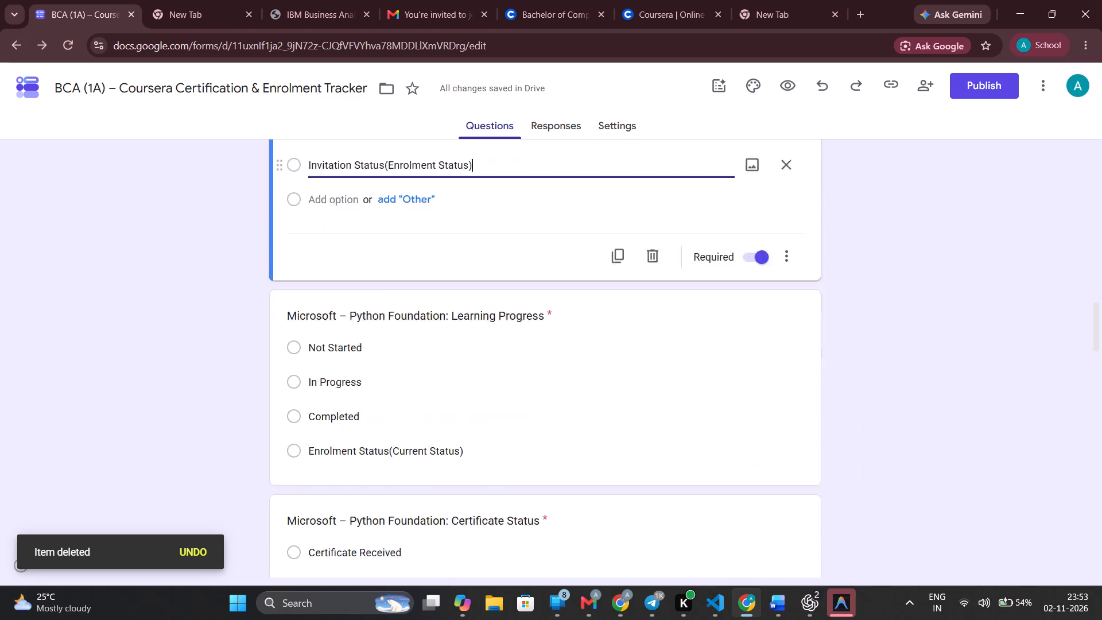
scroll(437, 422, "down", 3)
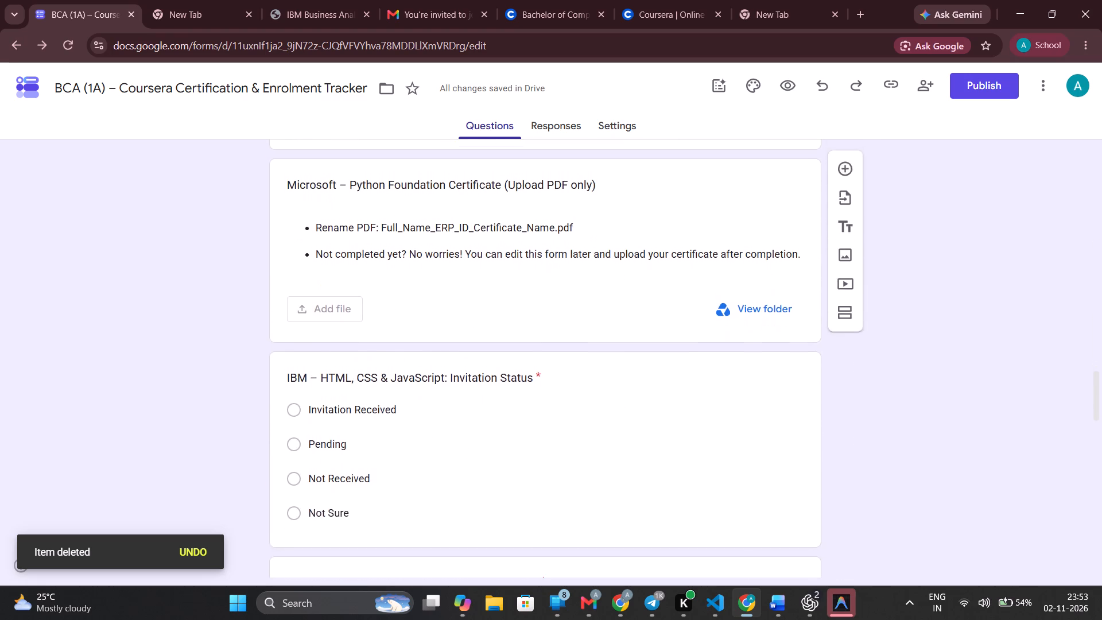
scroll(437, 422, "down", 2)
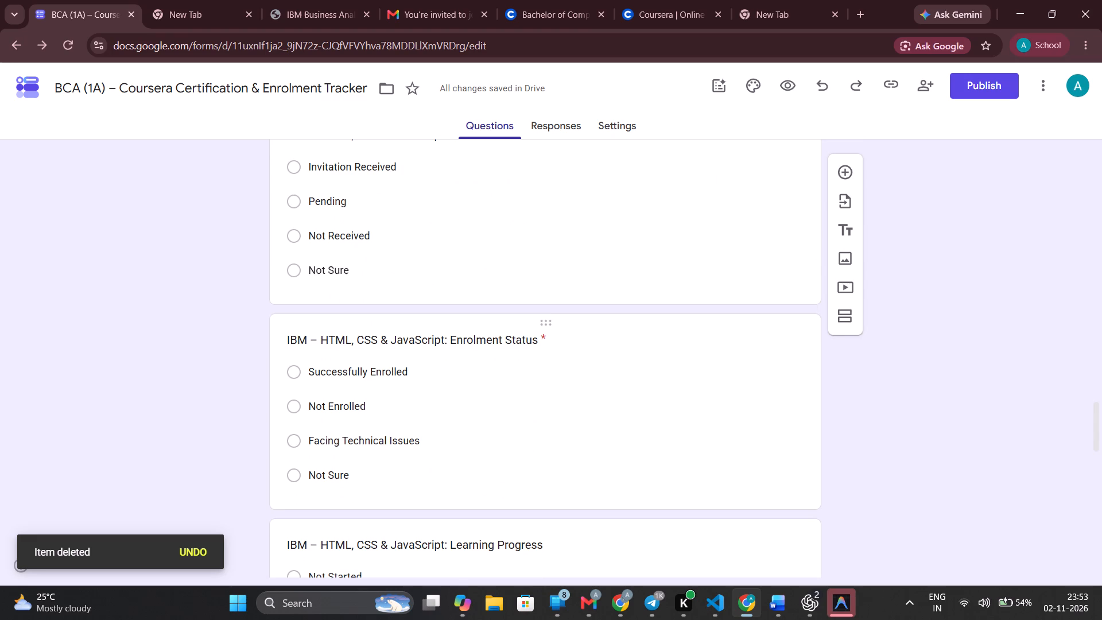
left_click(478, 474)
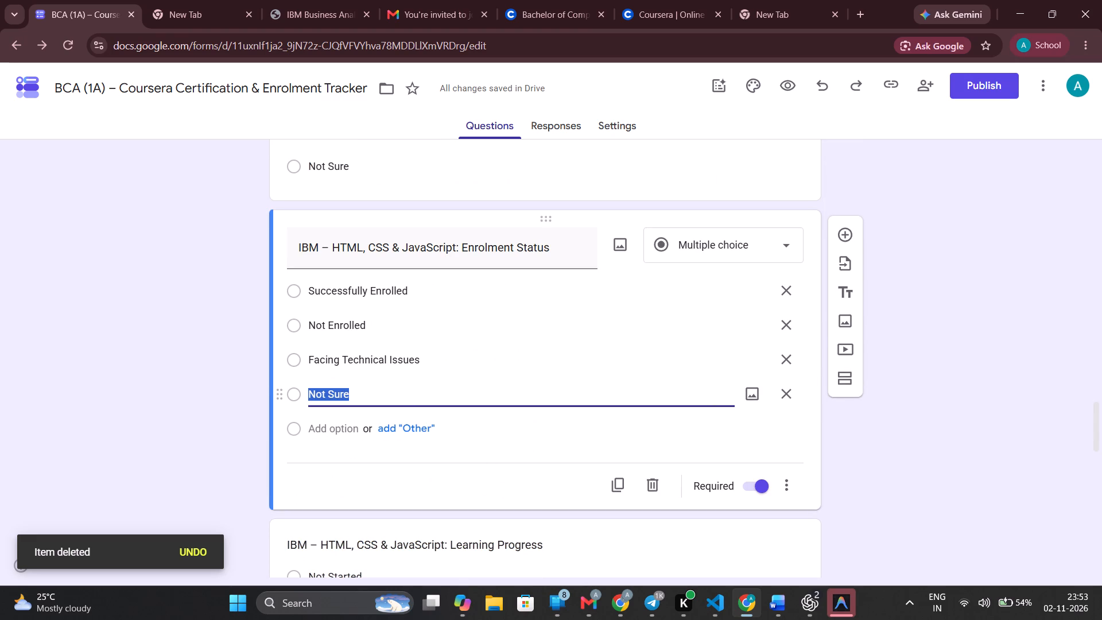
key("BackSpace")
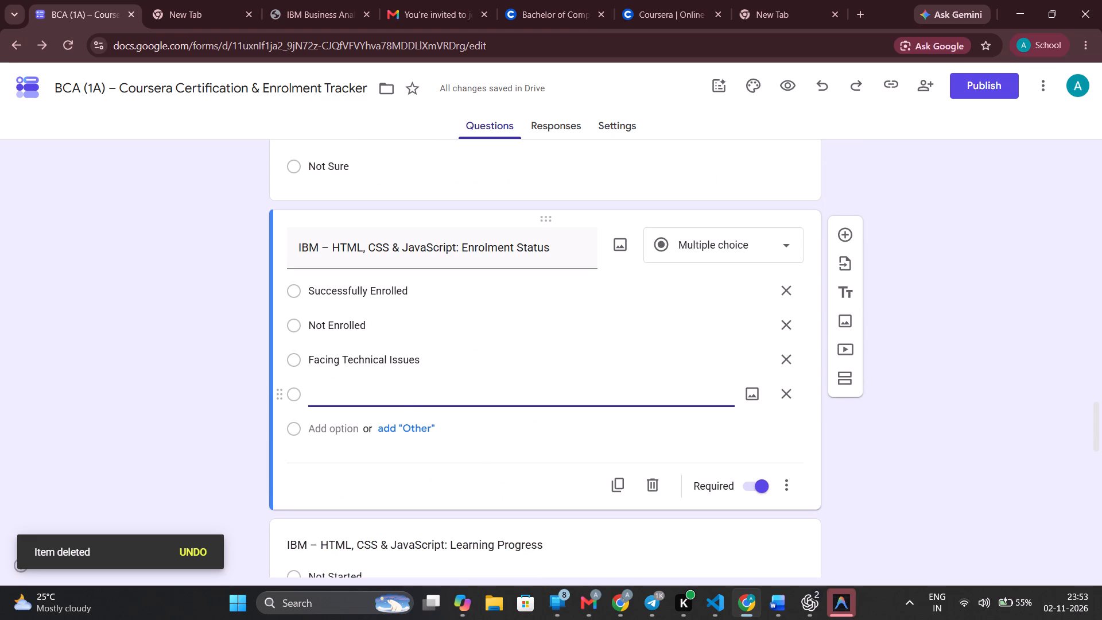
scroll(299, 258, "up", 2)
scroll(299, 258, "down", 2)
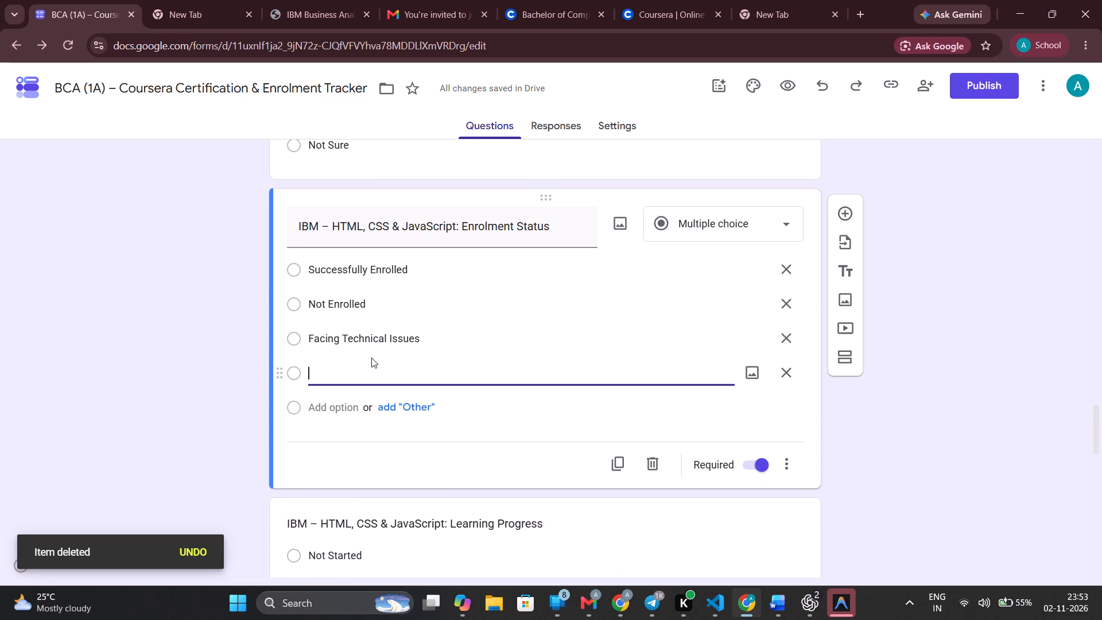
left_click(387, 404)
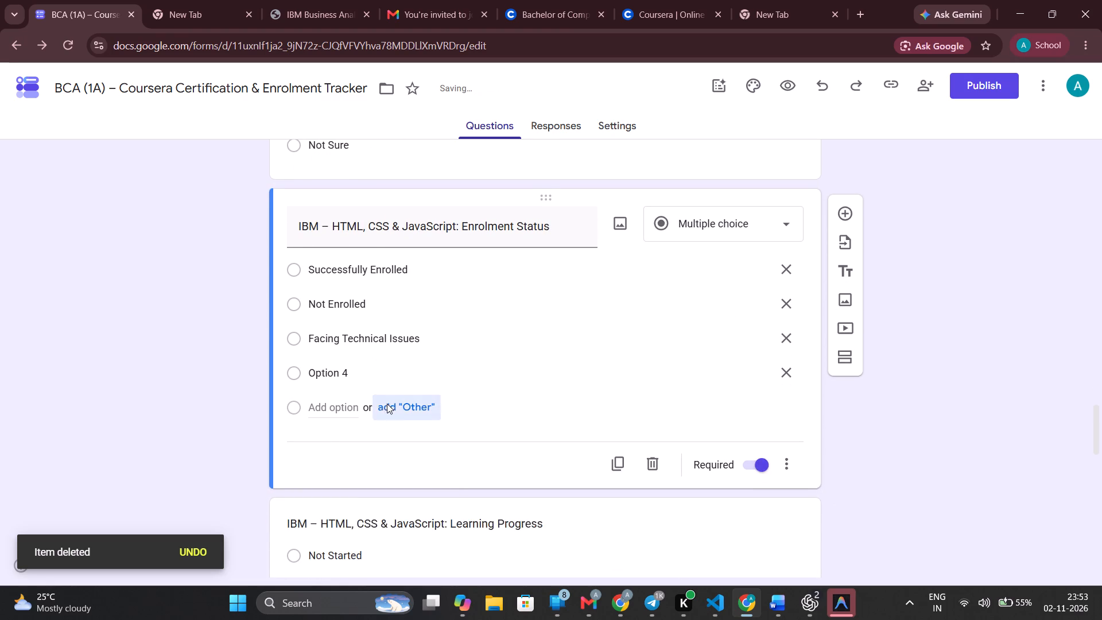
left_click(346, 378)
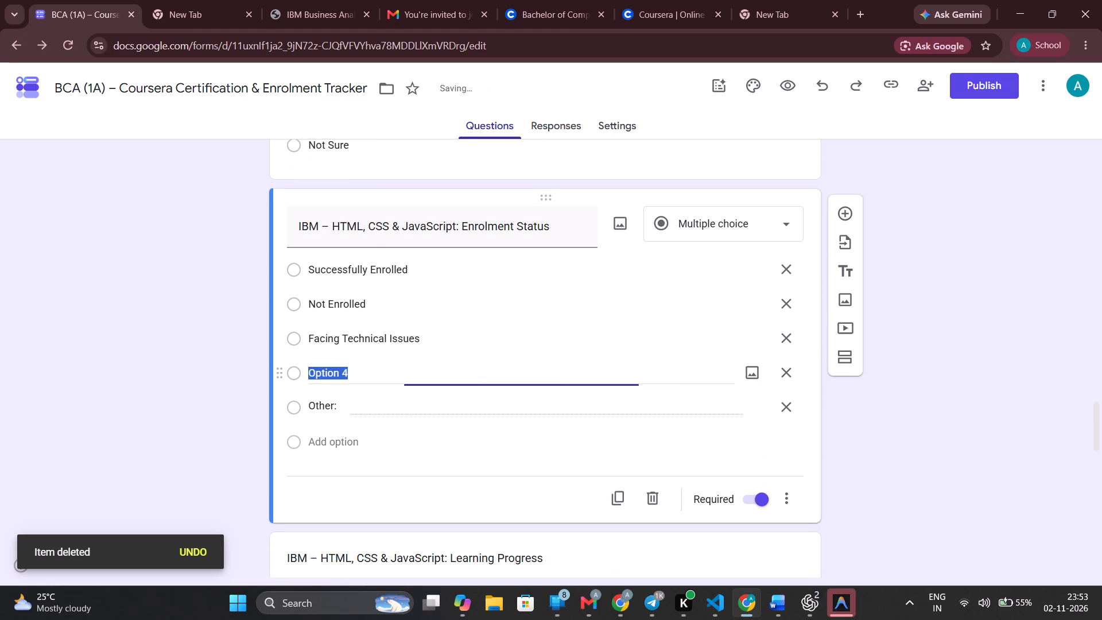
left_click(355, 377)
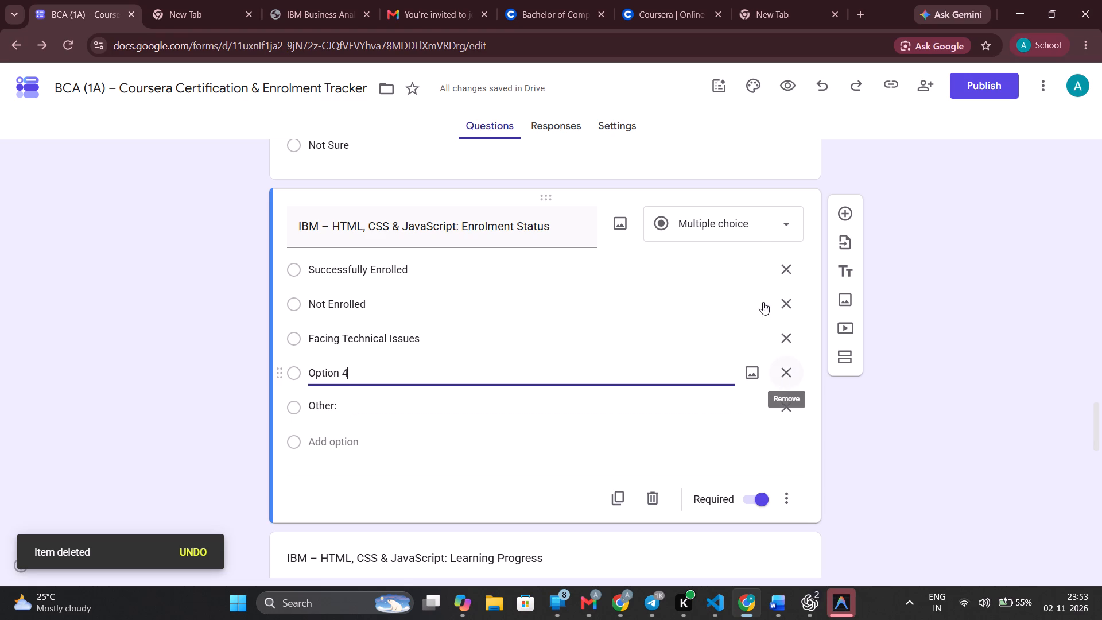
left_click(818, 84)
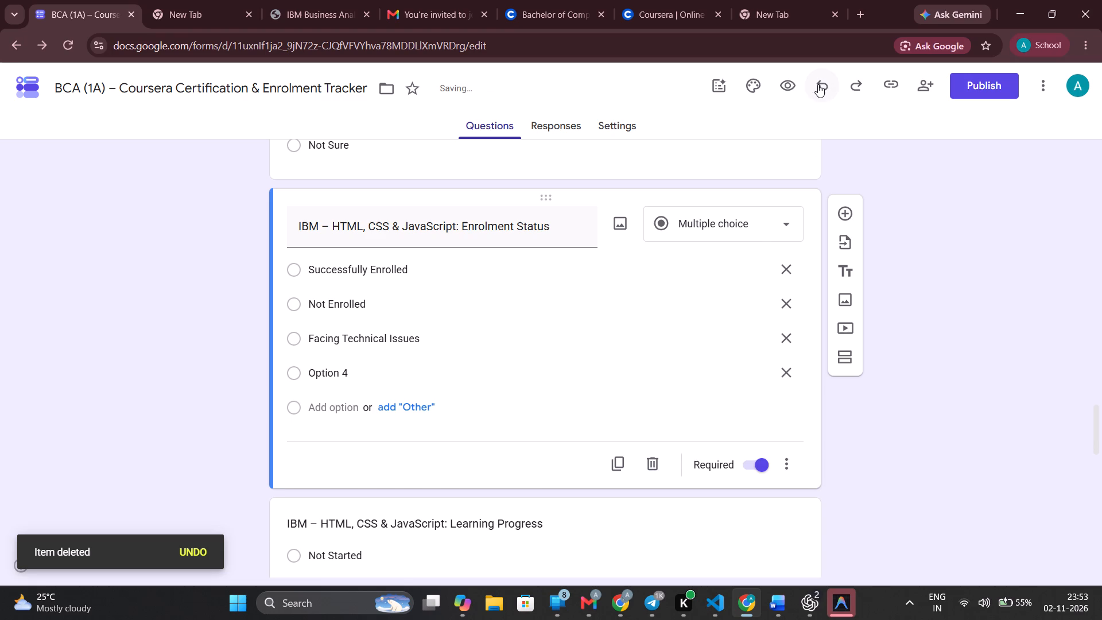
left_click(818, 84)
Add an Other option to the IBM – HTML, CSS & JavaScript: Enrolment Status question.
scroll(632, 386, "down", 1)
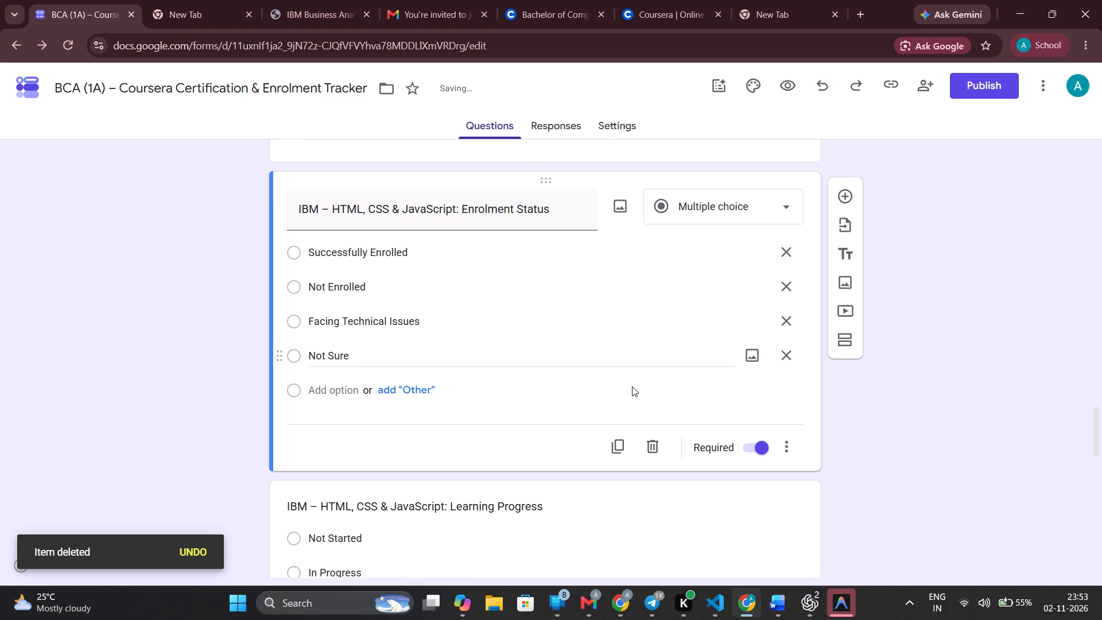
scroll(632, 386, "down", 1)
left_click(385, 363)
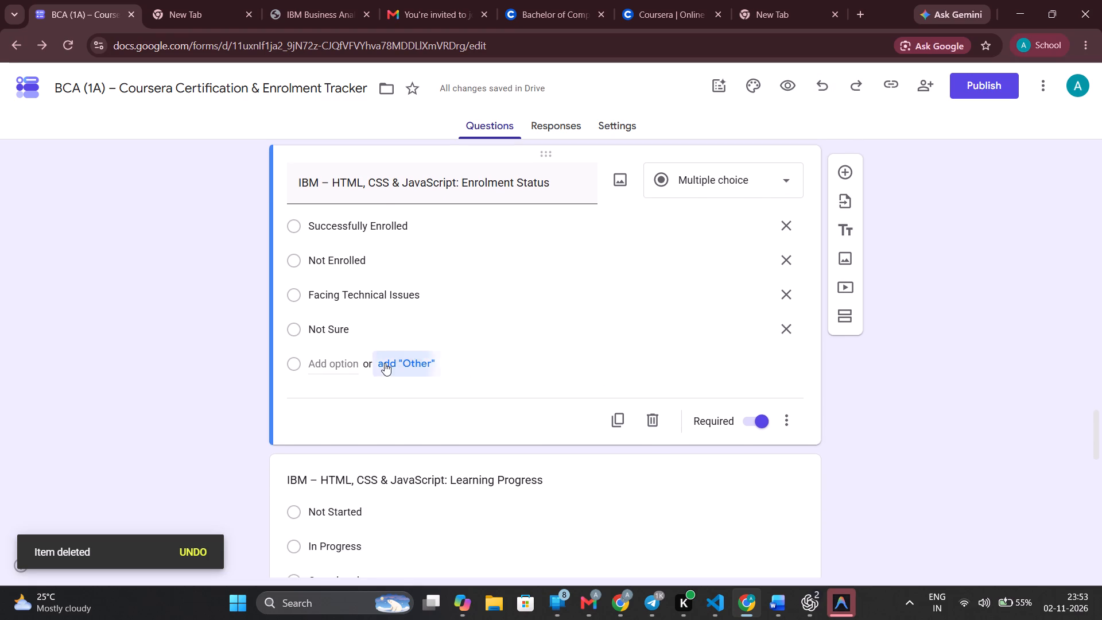
Copy the words "Enrolment Status" from the title of the IBM – HTML, CSS & JavaScript: Enrolment Status question.
scroll(451, 373, "up", 4)
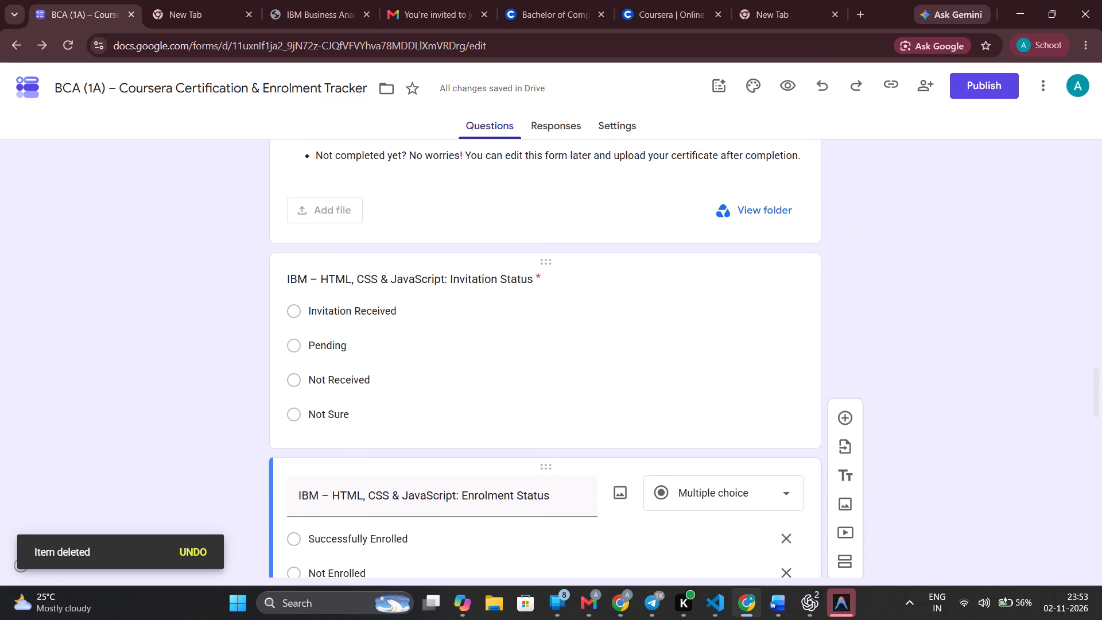
scroll(413, 379, "down", 1)
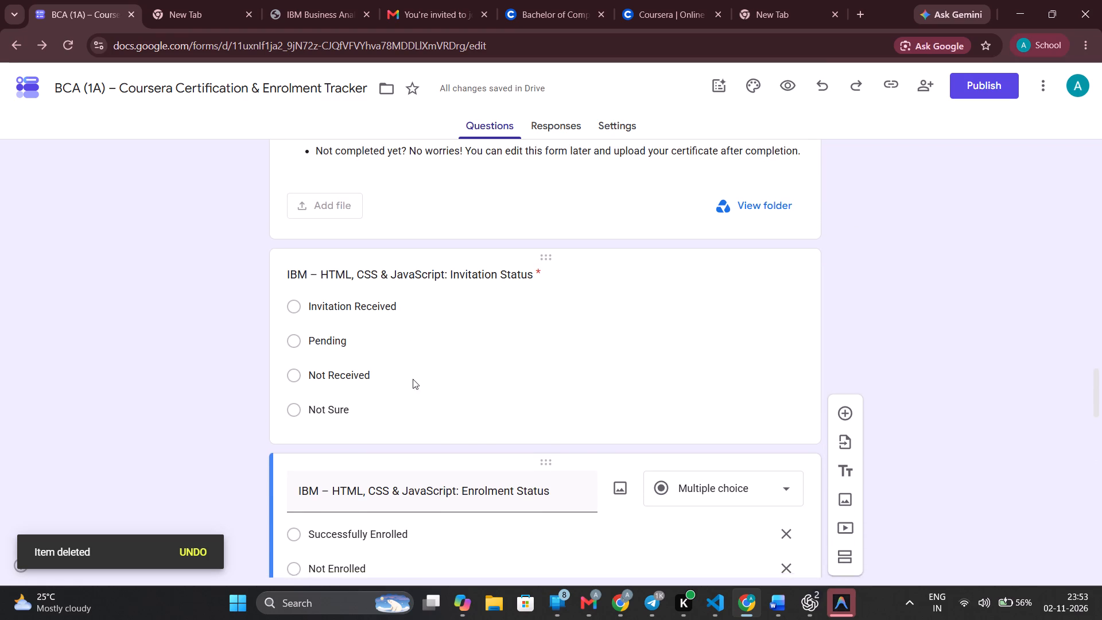
scroll(413, 379, "down", 1)
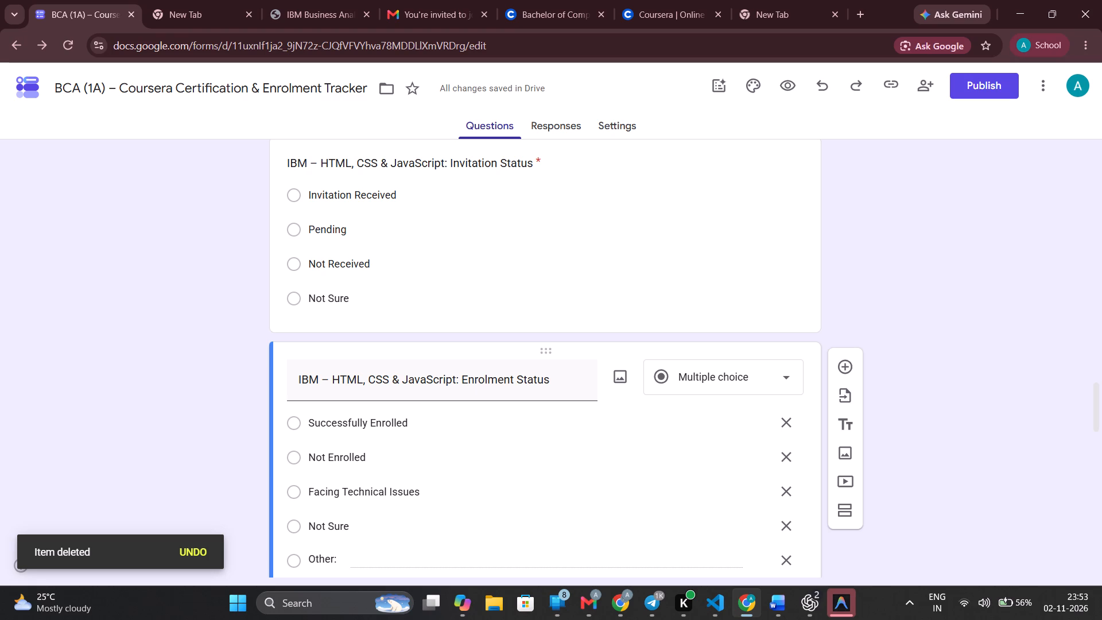
left_click(460, 381)
left_click(460, 381)
left_click_drag(460, 381, 561, 385)
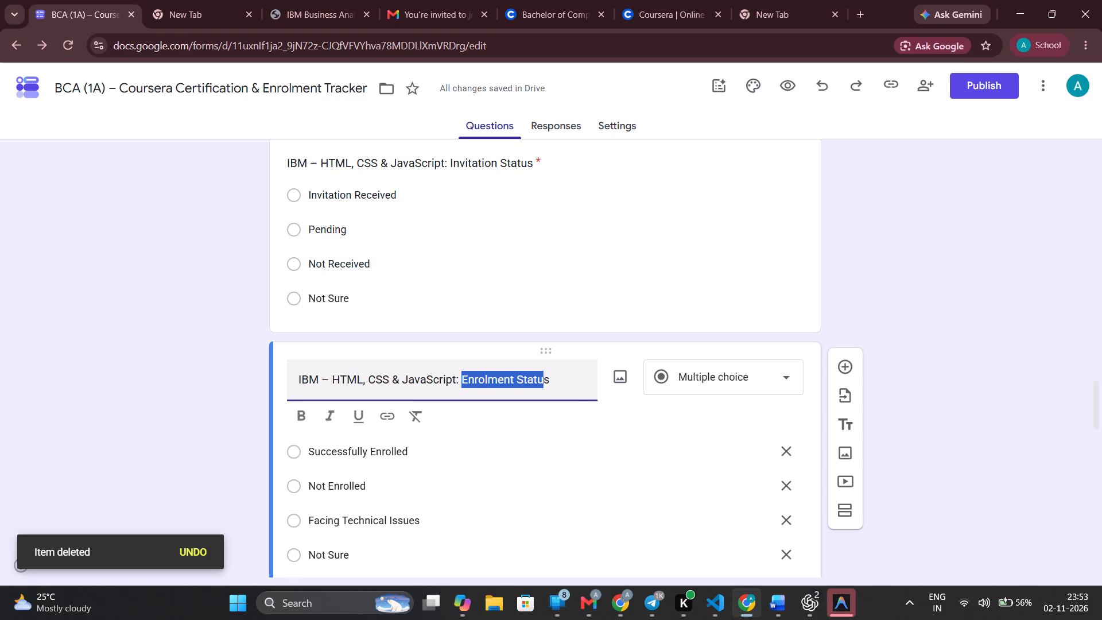
key("ctrl+c")
Add the copied "Enrolment Status" as the IBM Enrolment Status question's fifth option and remove its Other option.
scroll(561, 385, "down", 3)
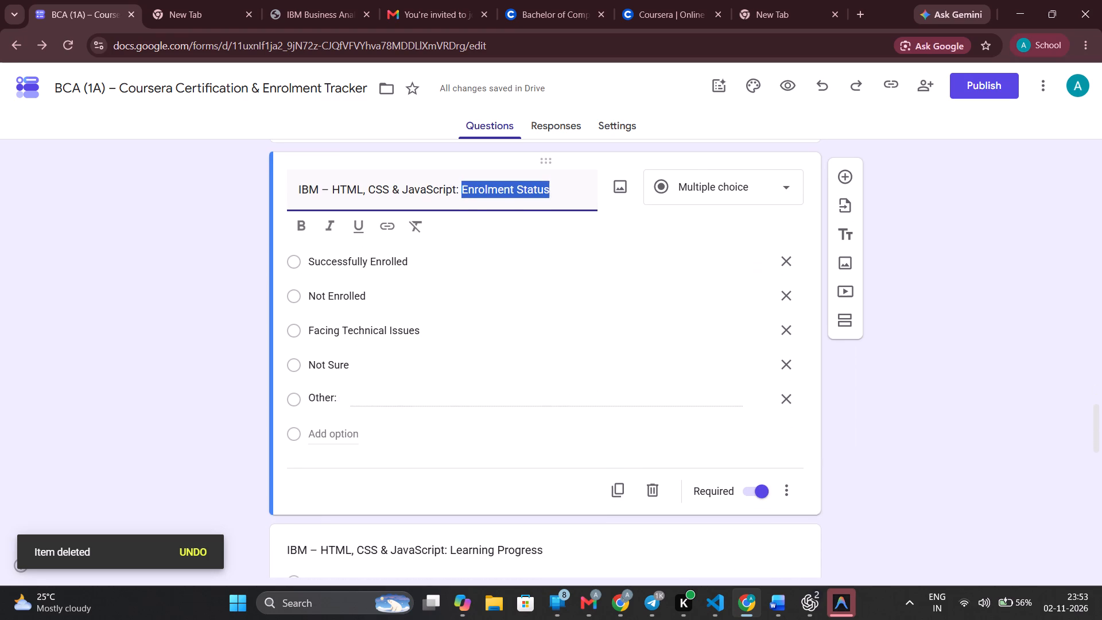
left_click(325, 438)
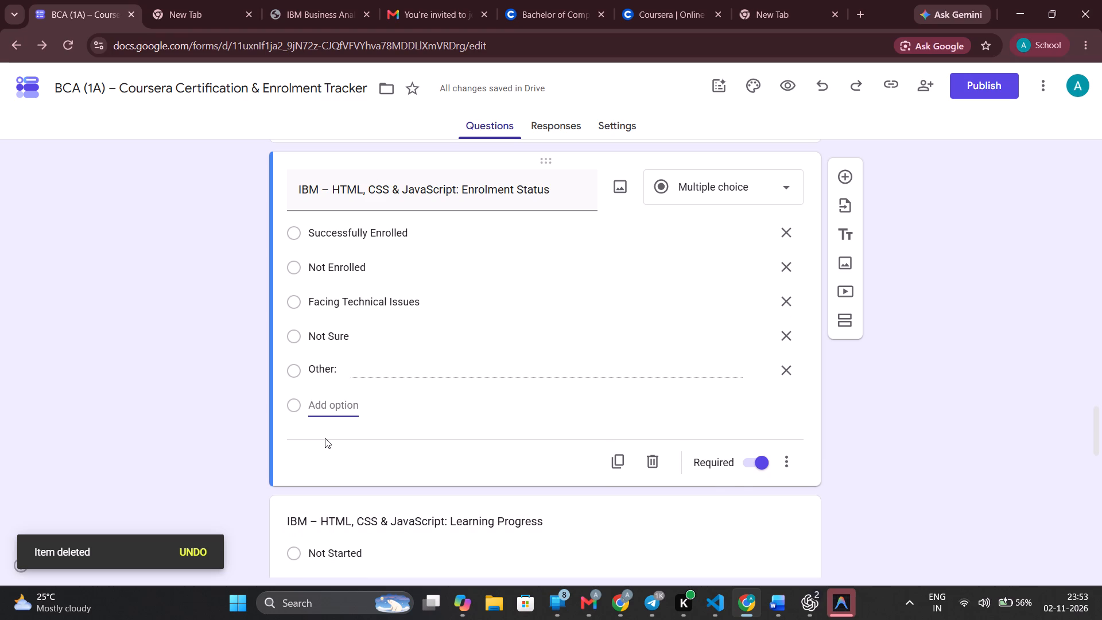
key("ctrl+v")
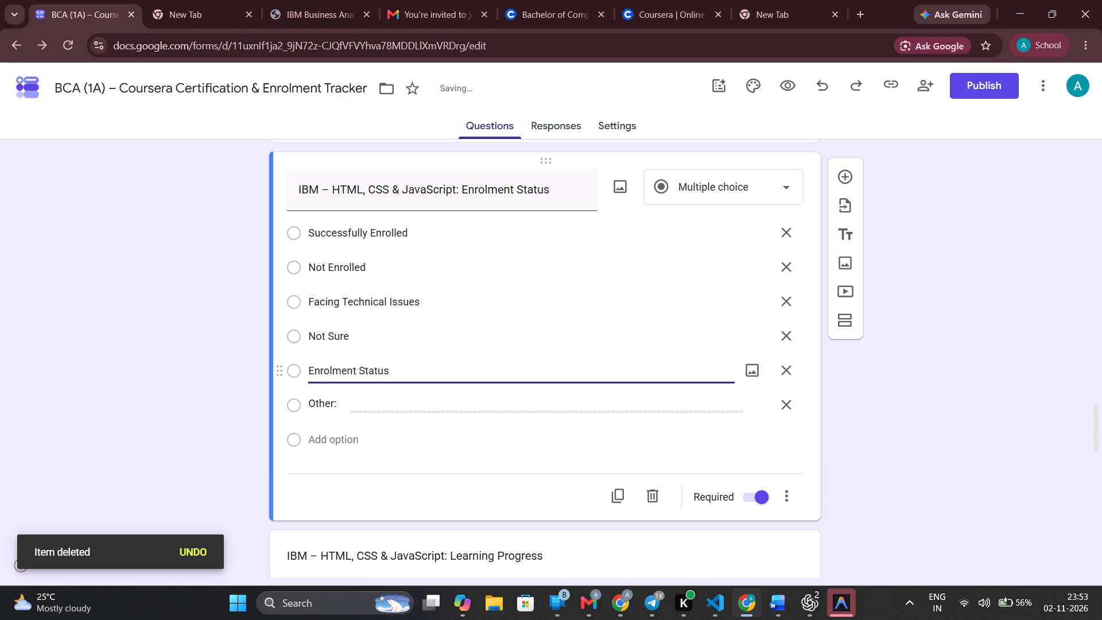
left_click(781, 404)
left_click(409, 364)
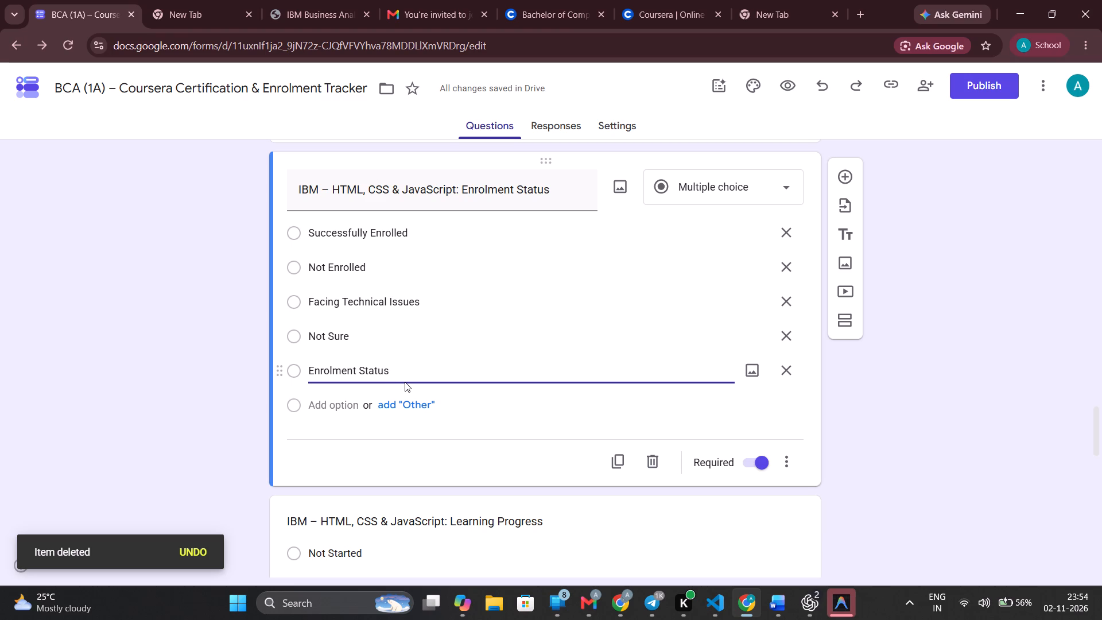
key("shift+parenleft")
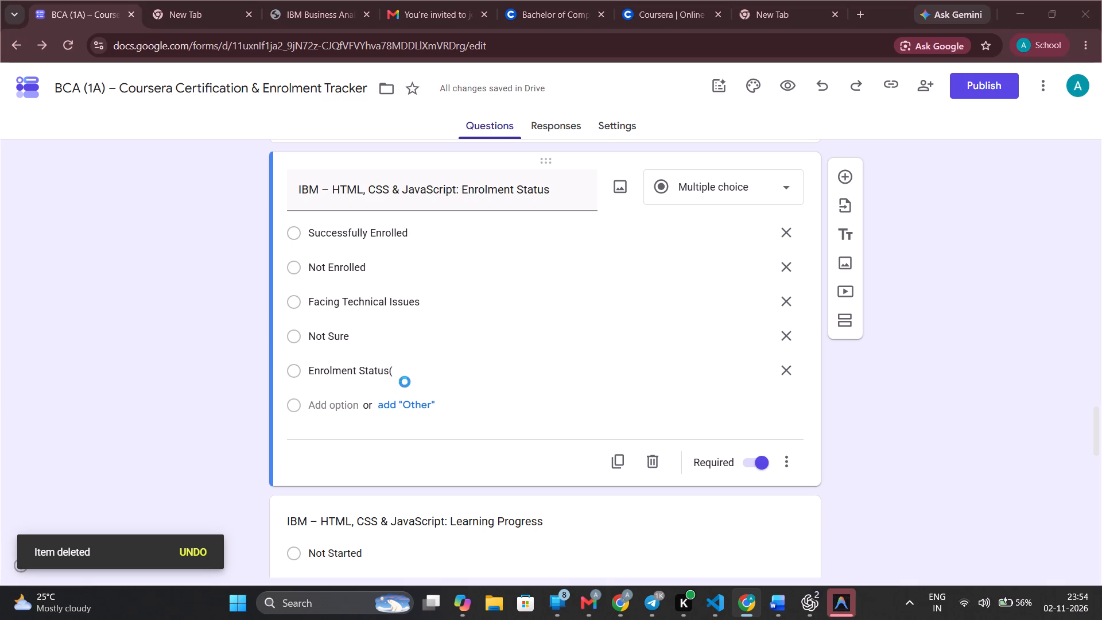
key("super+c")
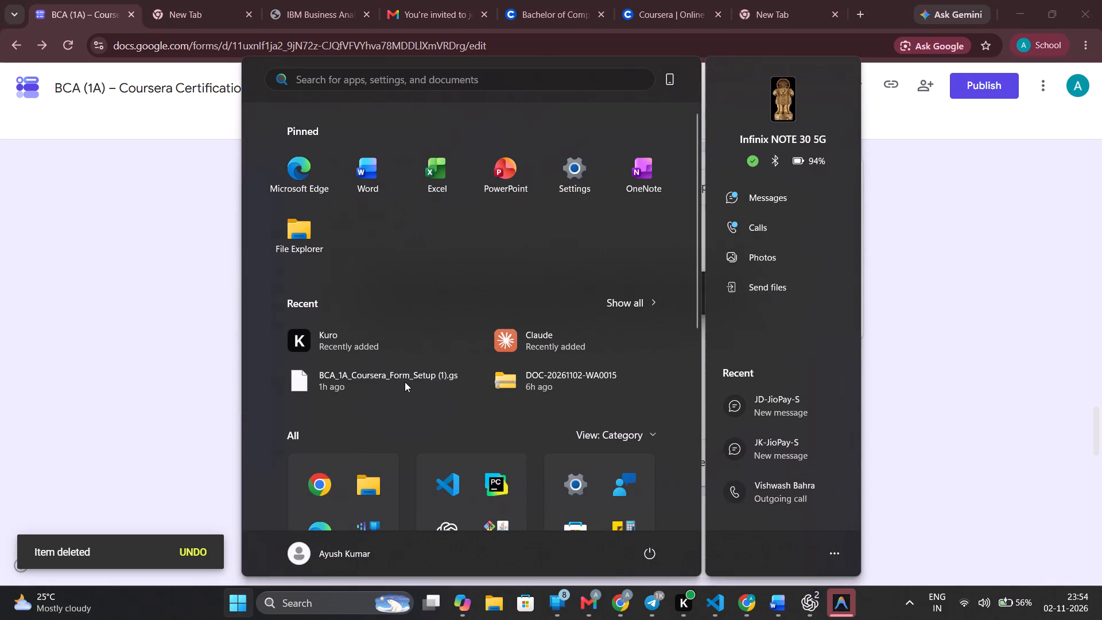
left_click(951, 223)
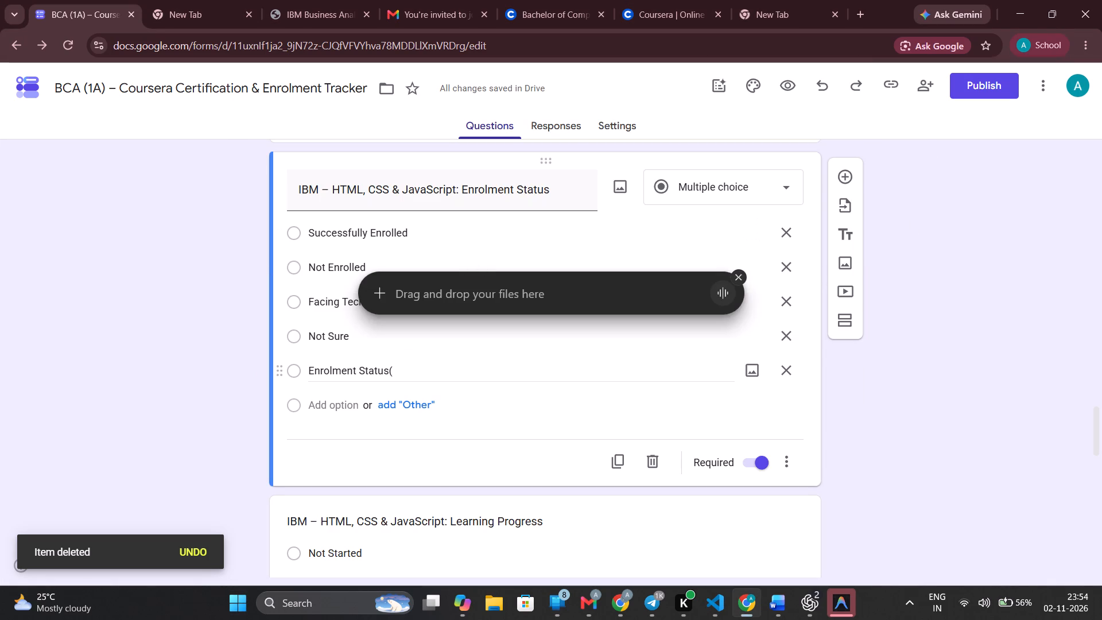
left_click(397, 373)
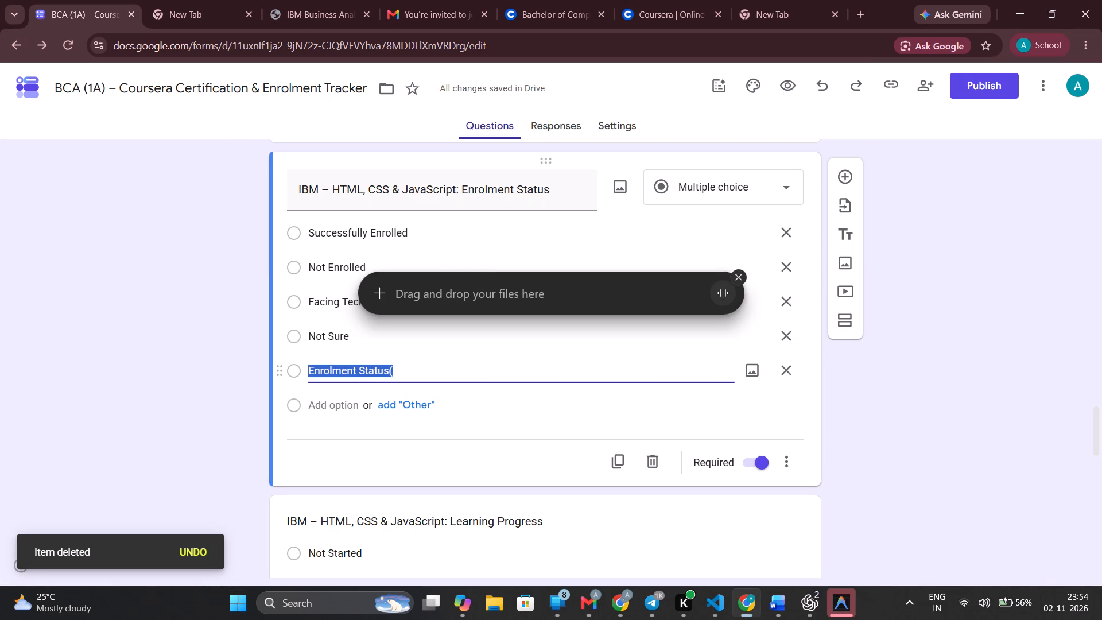
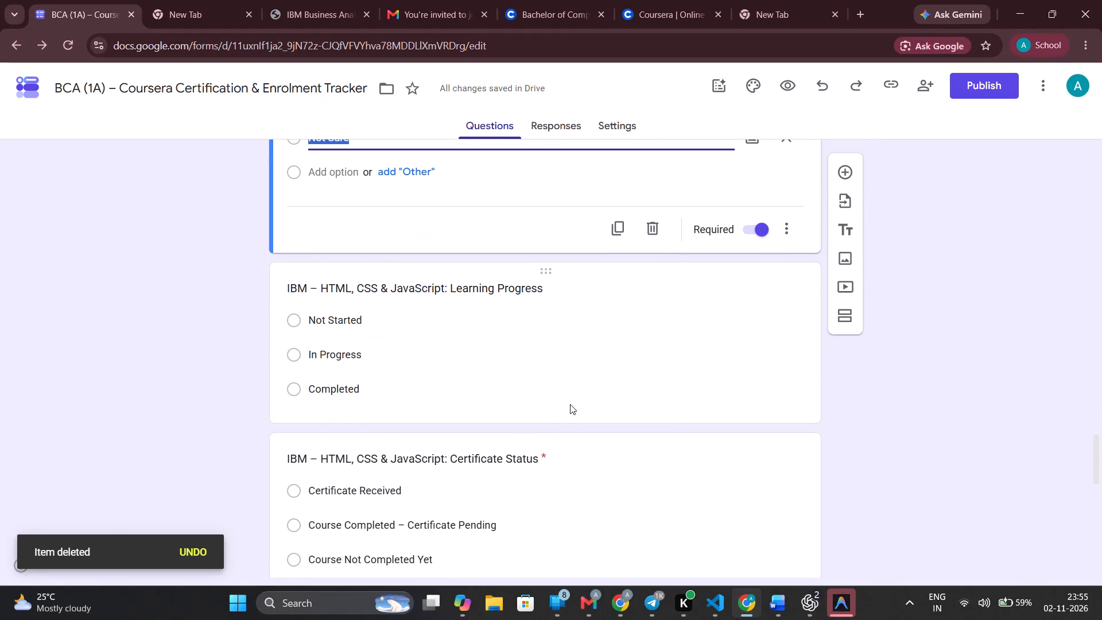
left_click(570, 404)
left_click(755, 404)
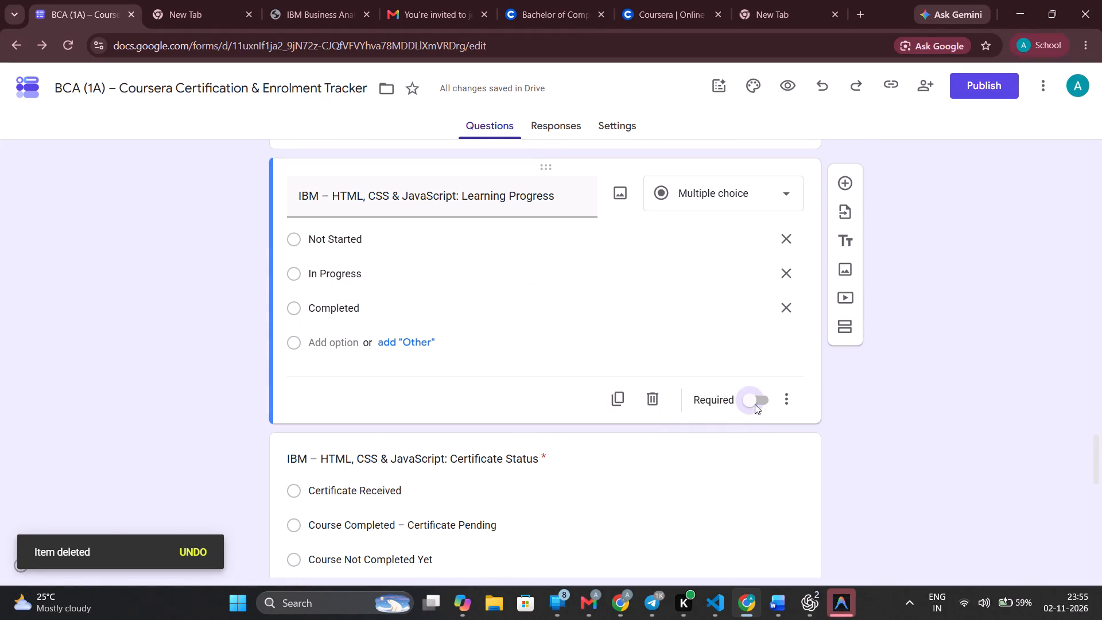
Copy the option text "Invitation Status(Enrolment Status)" from the "Microsoft – Python Foundation: Enrolment Status" question.
scroll(711, 451, "down", 1)
scroll(703, 414, "up", 2)
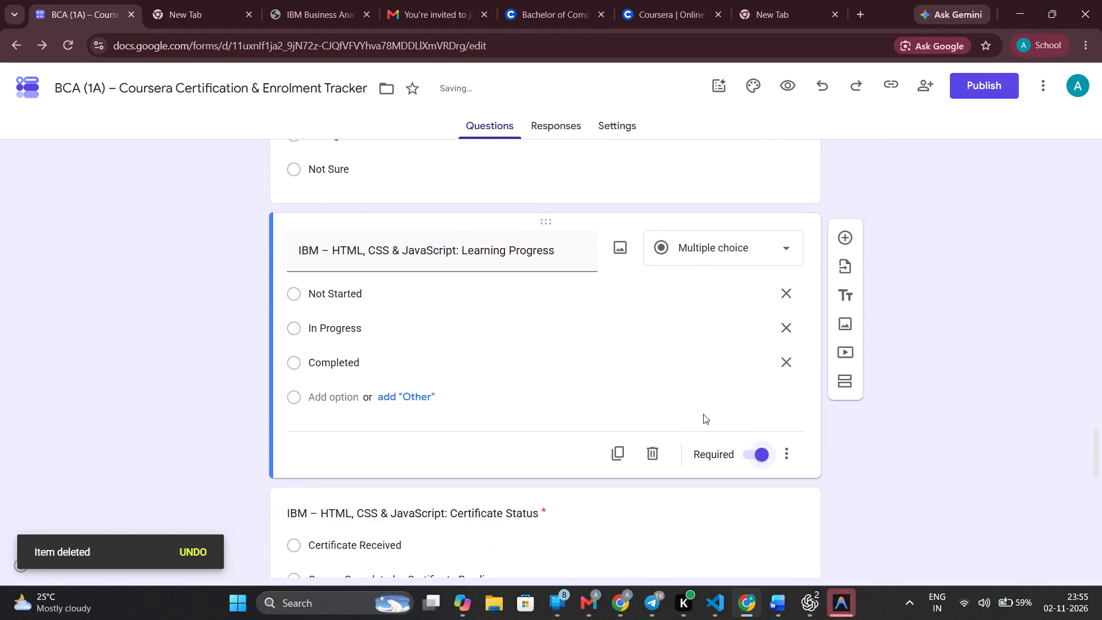
scroll(703, 414, "up", 5)
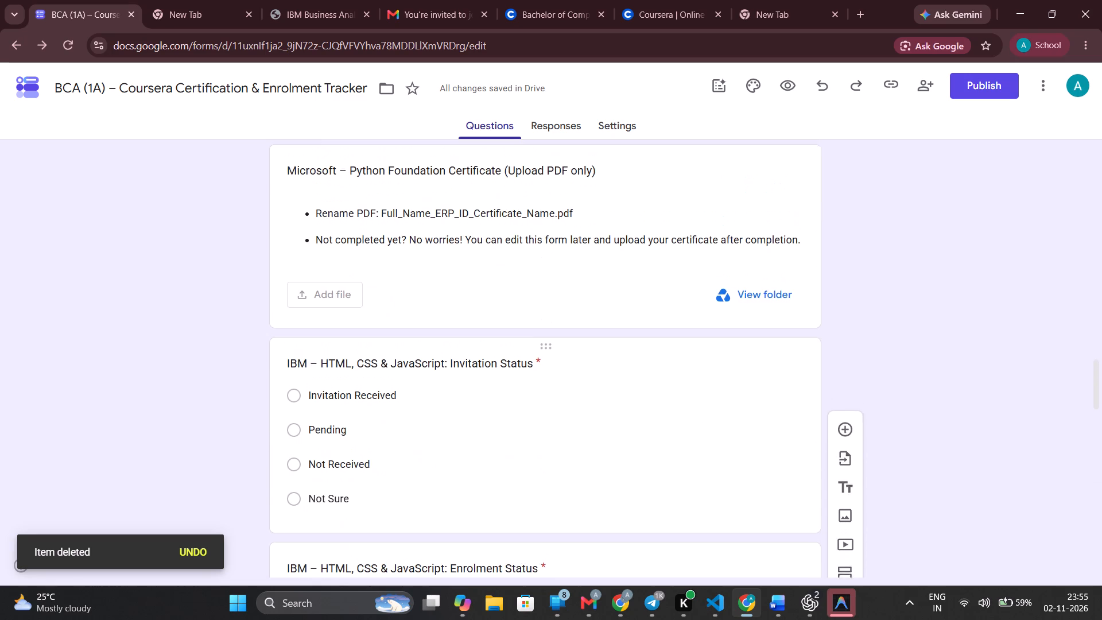
scroll(703, 414, "up", 6)
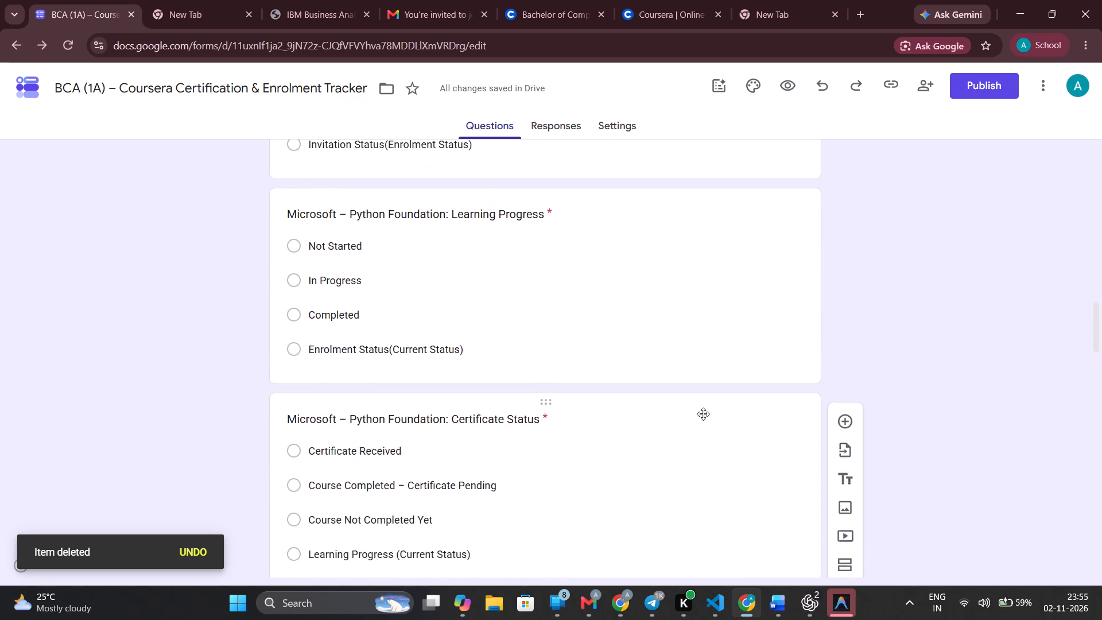
scroll(703, 414, "up", 4)
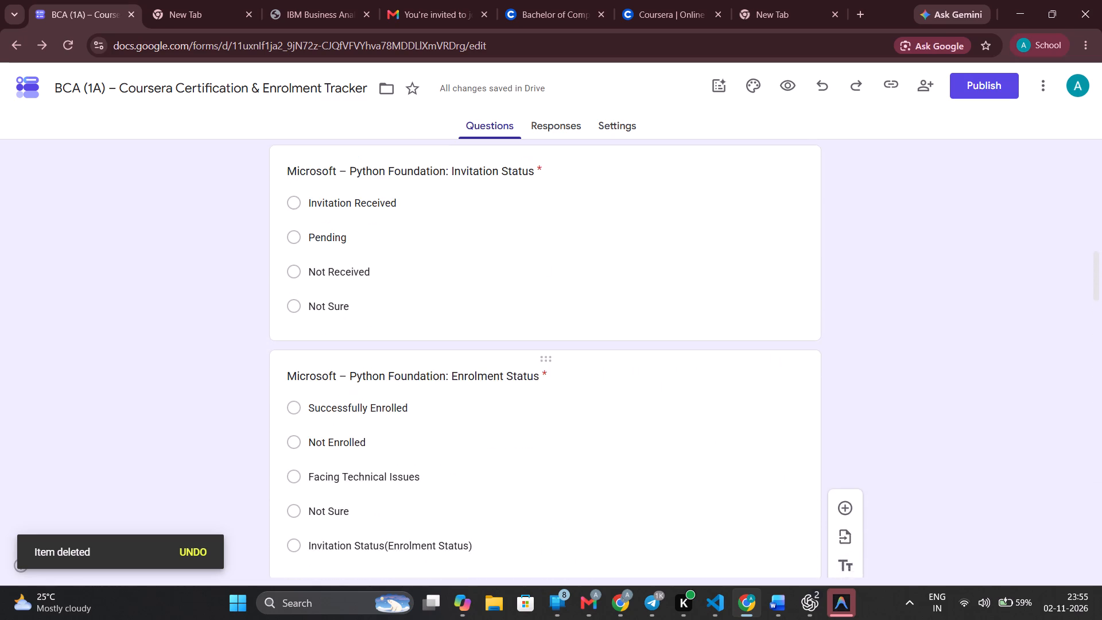
scroll(703, 414, "up", 1)
scroll(703, 414, "down", 1)
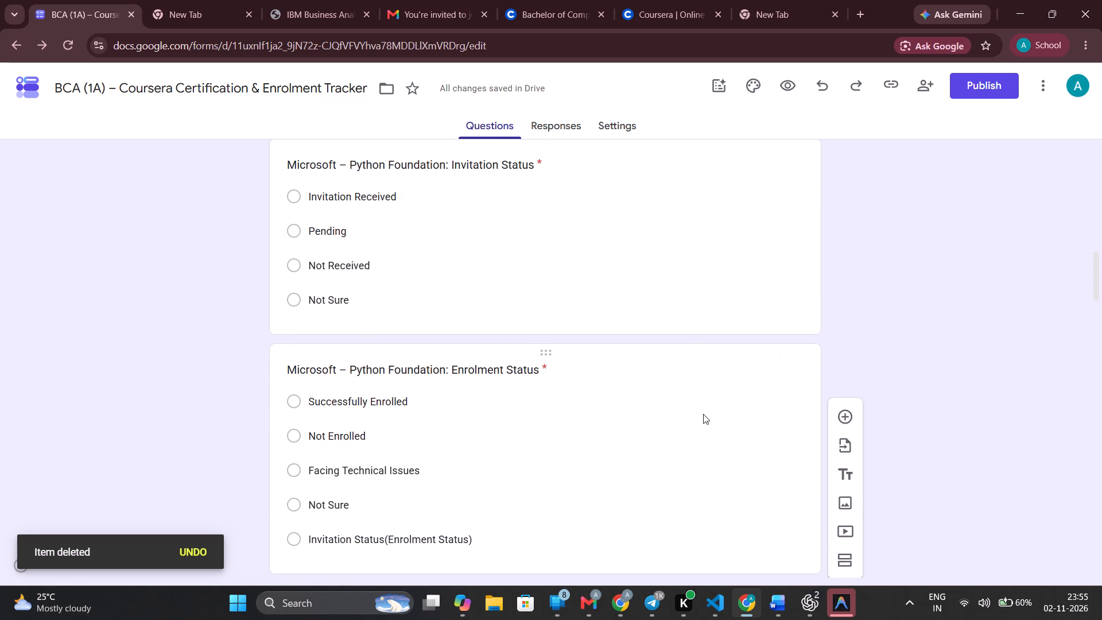
scroll(703, 414, "up", 1)
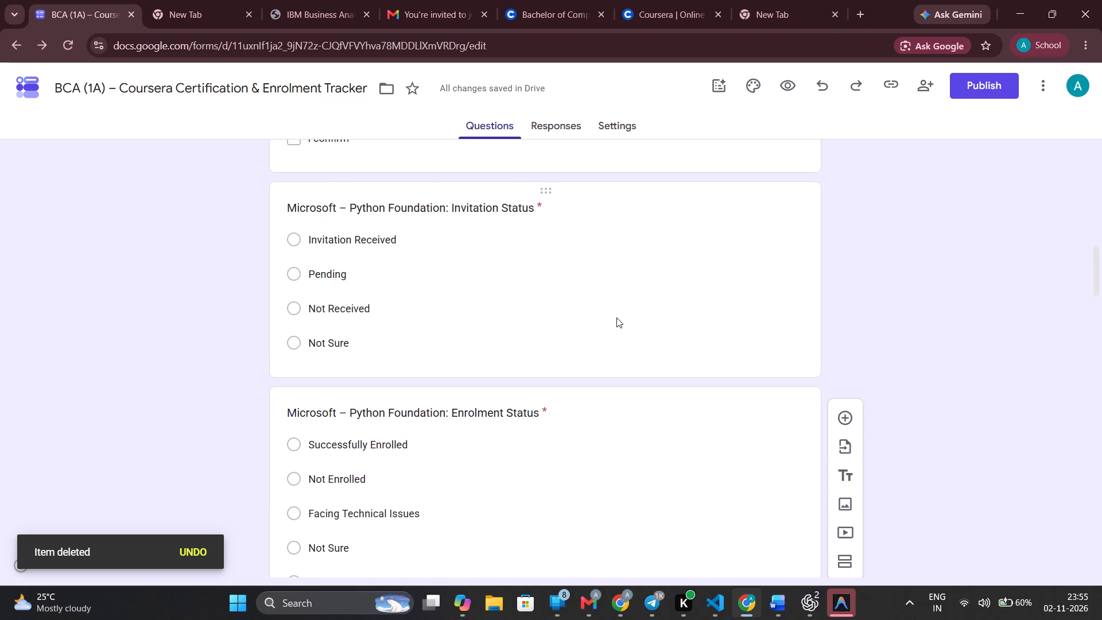
left_click(616, 317)
scroll(587, 293, "up", 2)
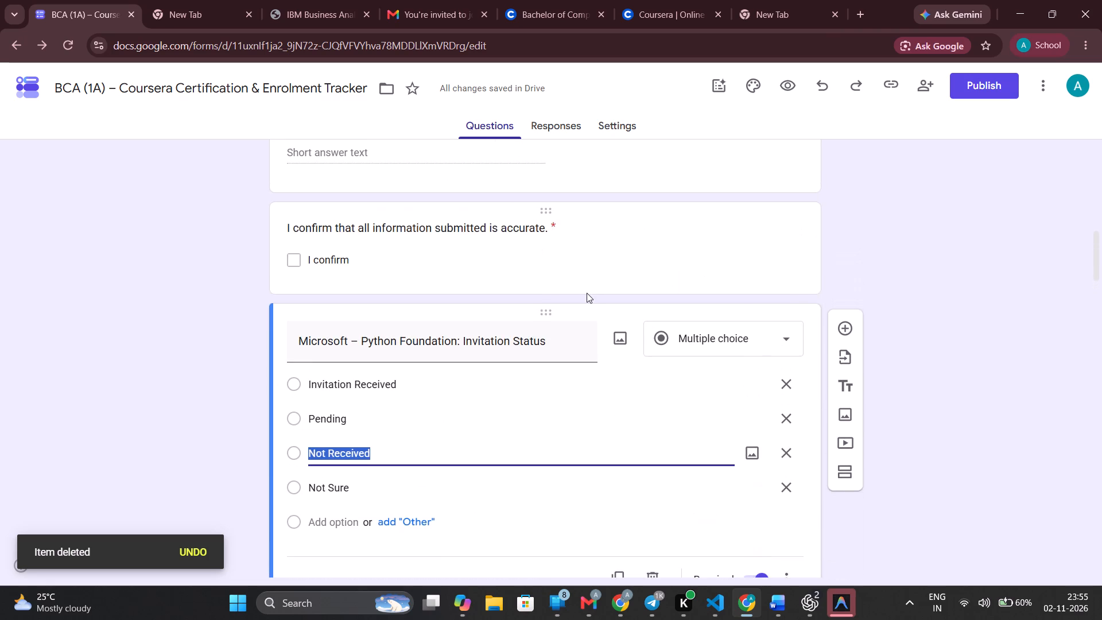
scroll(587, 293, "down", 5)
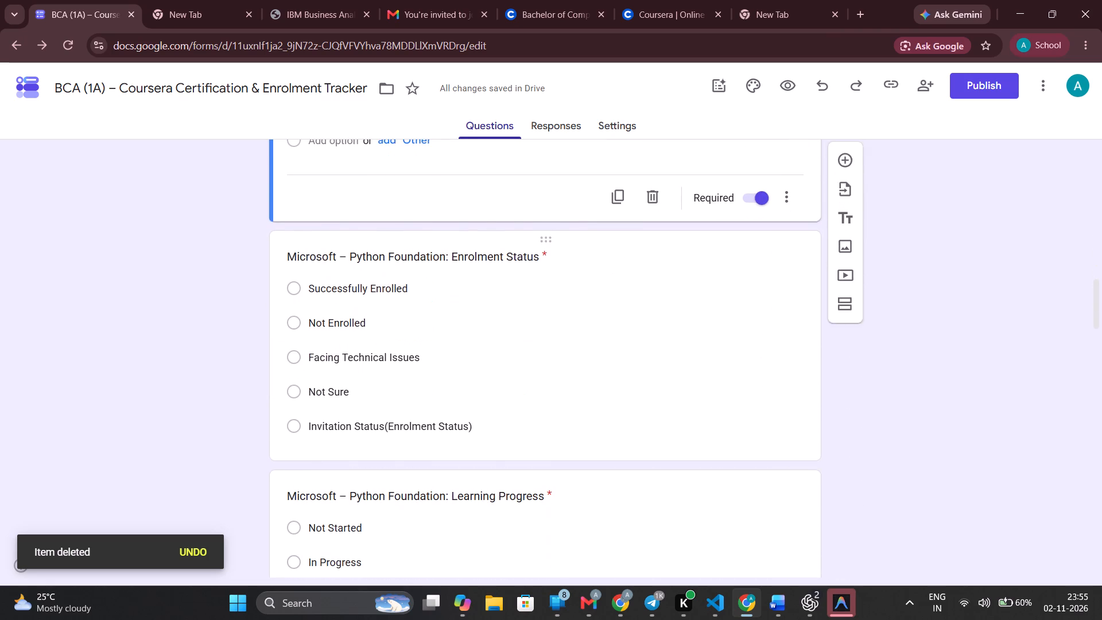
left_click(486, 388)
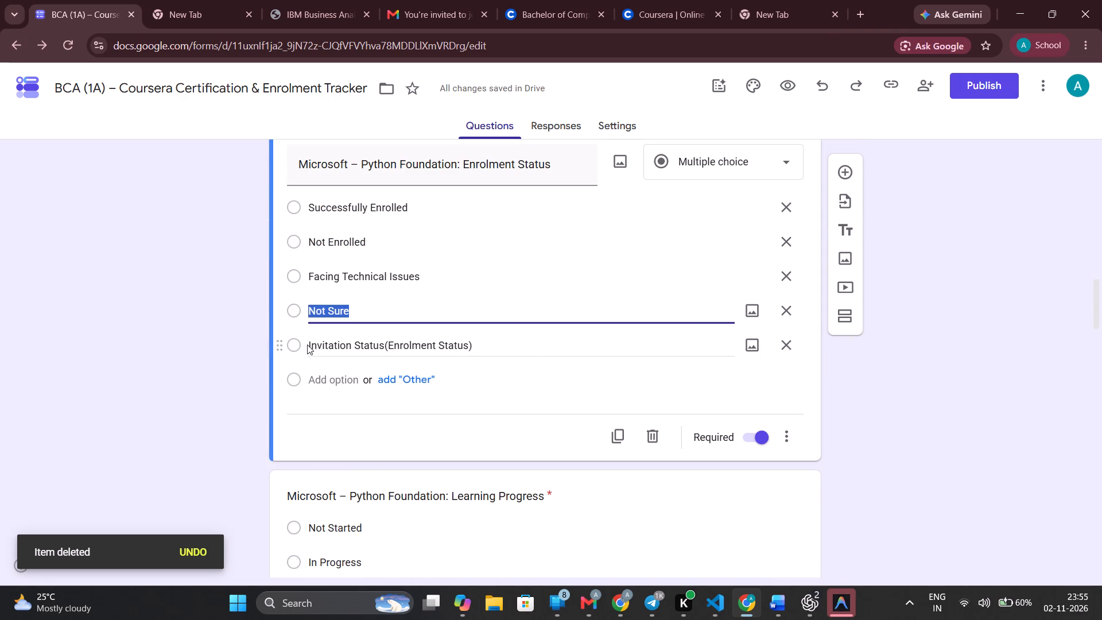
left_click_drag(307, 344, 538, 357)
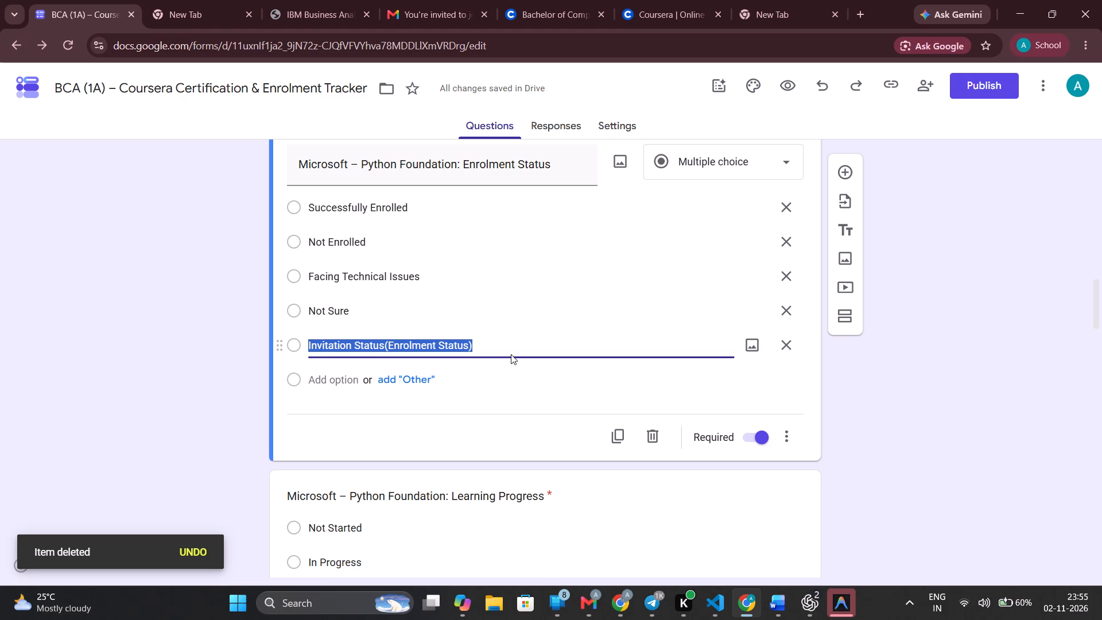
key("ctrl+c")
Add the copied "Invitation Status(Enrolment Status)" as a fifth option of the "IBM – HTML, CSS & JavaScript: Enrolment Status" question.
scroll(511, 354, "down", 5)
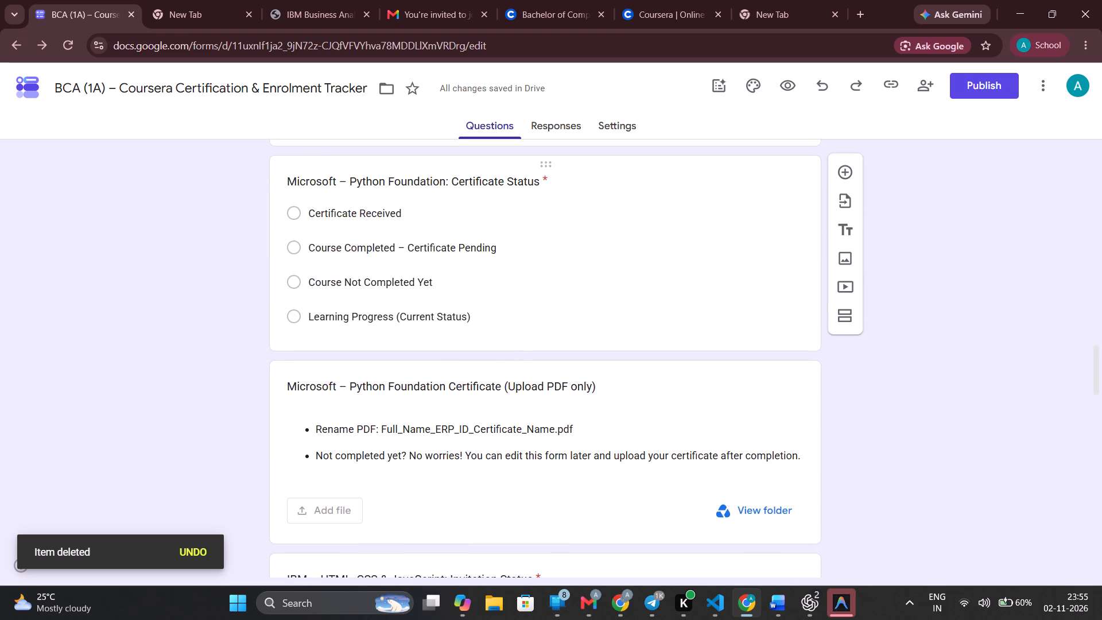
scroll(502, 320, "down", 4)
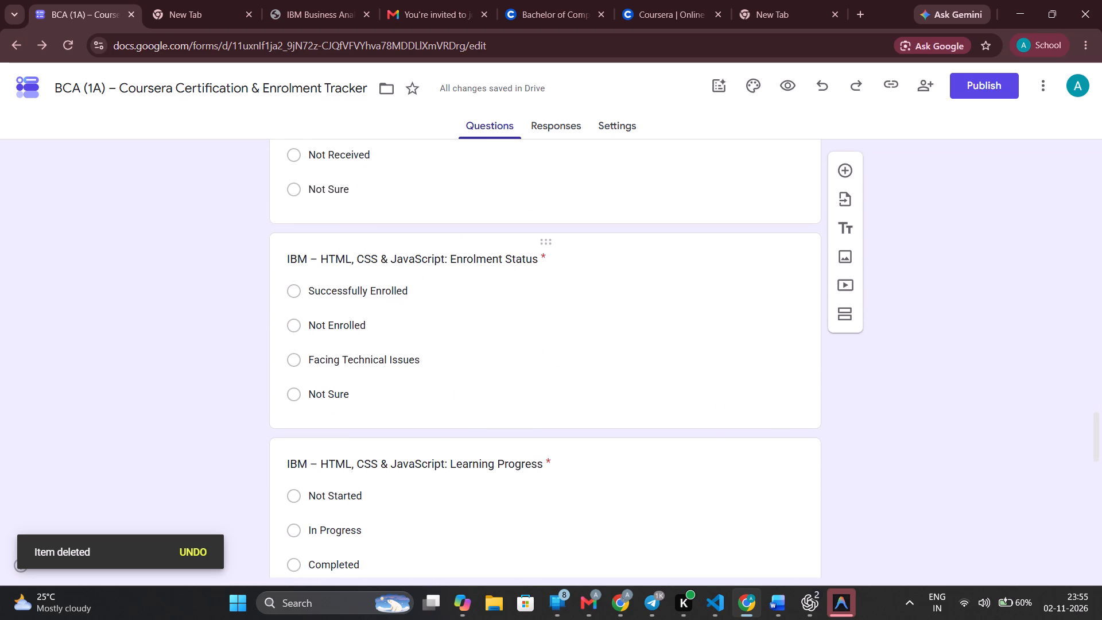
scroll(502, 320, "down", 3)
scroll(502, 320, "up", 1)
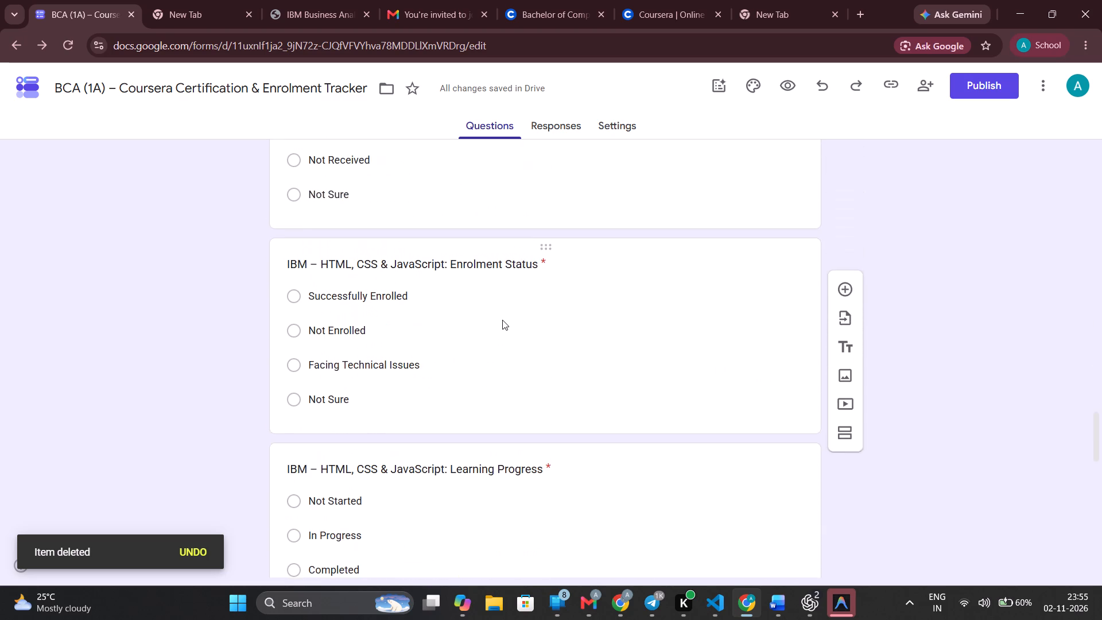
scroll(502, 320, "up", 3)
scroll(502, 320, "down", 1)
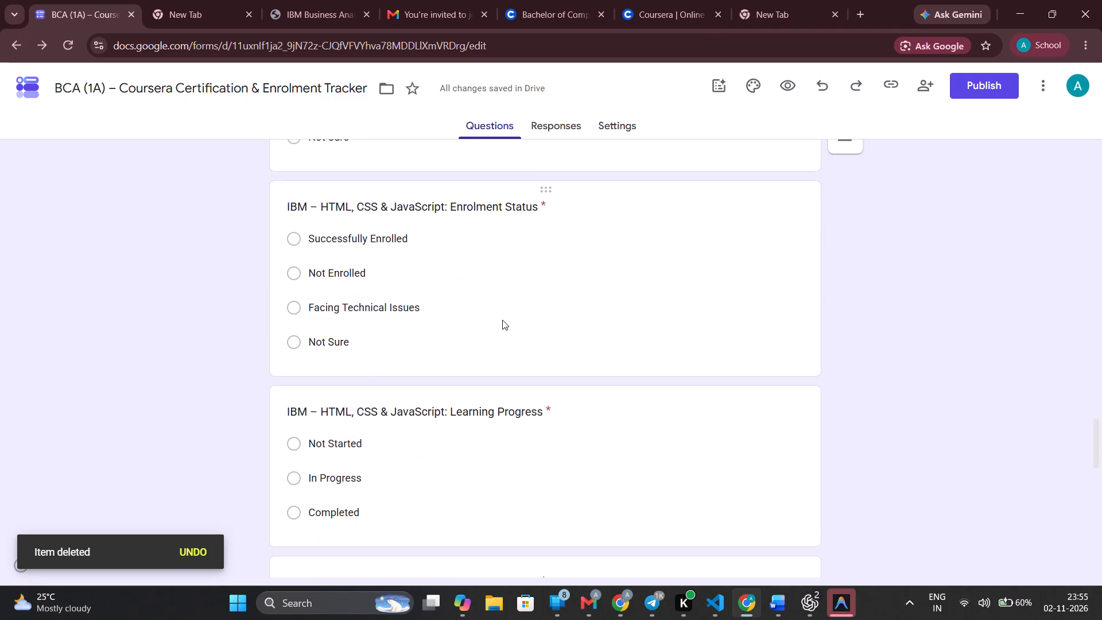
left_click(469, 299)
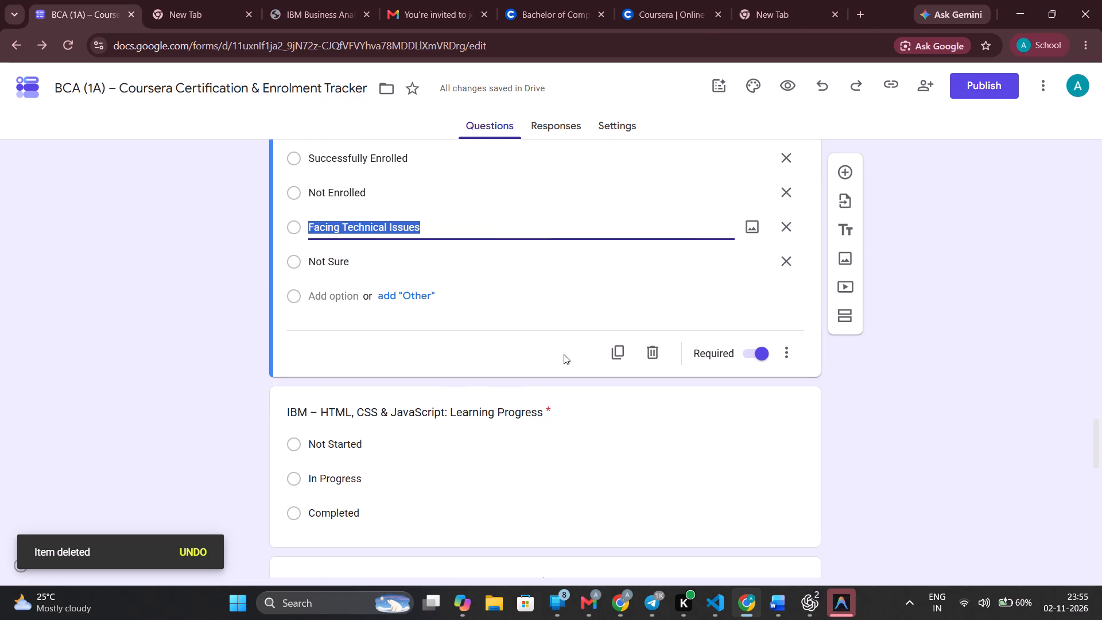
left_click(345, 295)
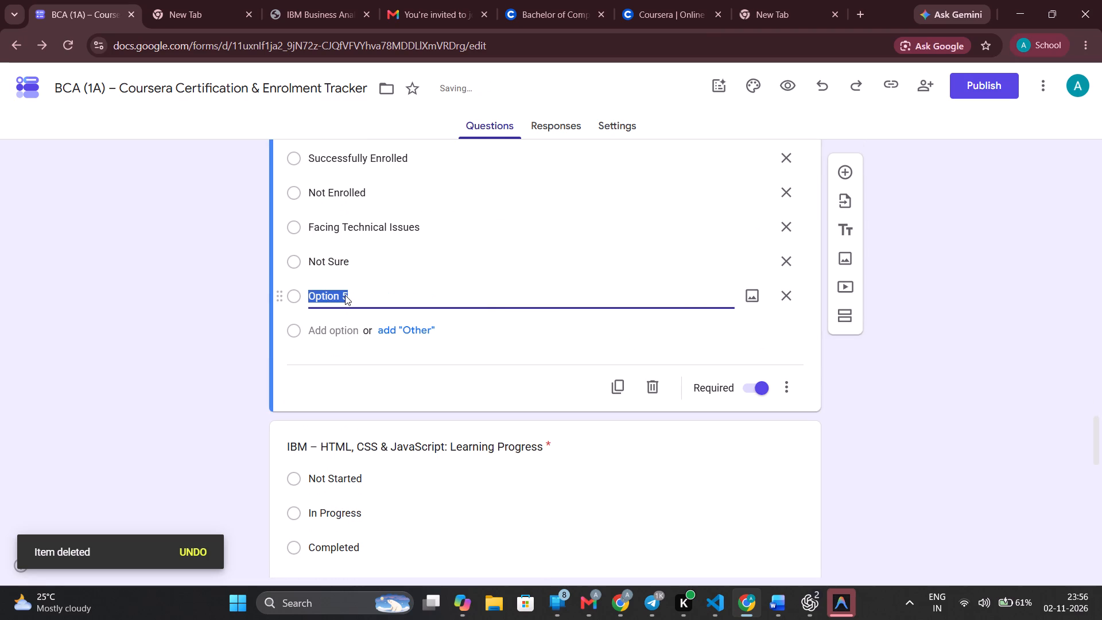
key("ctrl+v")
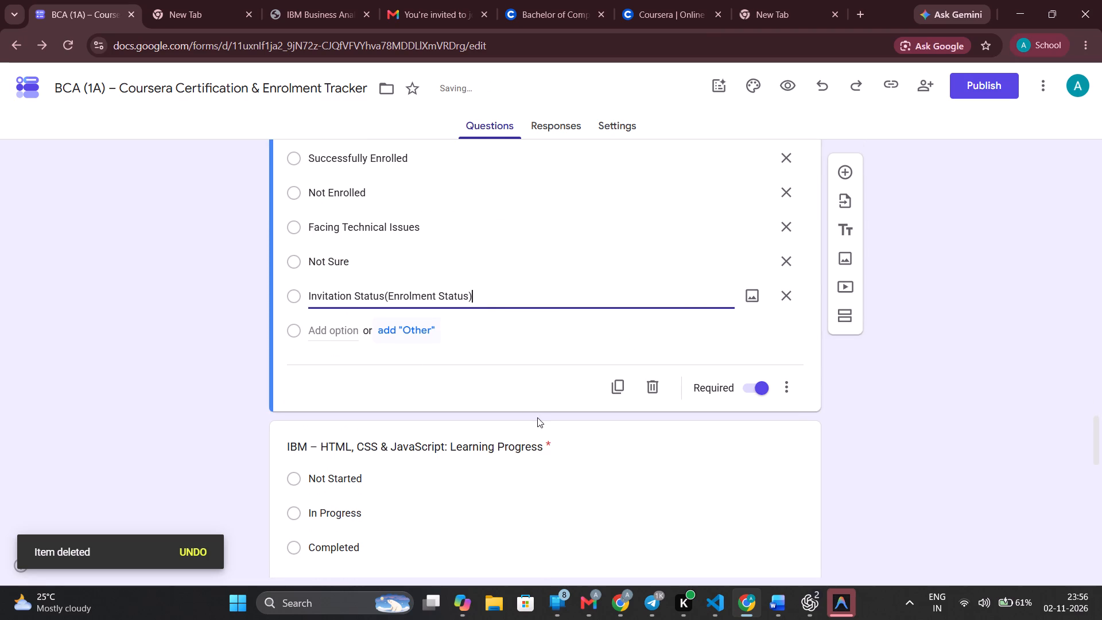
Copy the option text "Enrolment Status(Current Status)" from the "Microsoft – Python Foundation: Learning Progress" question.
scroll(537, 417, "down", 1)
left_click(393, 462)
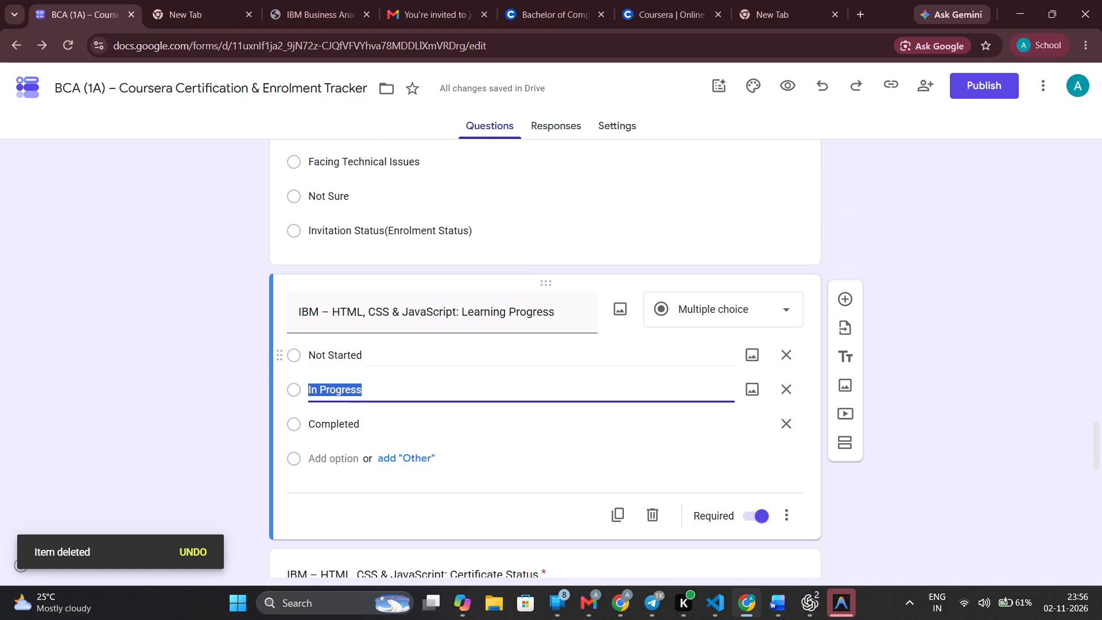
scroll(439, 343, "up", 4)
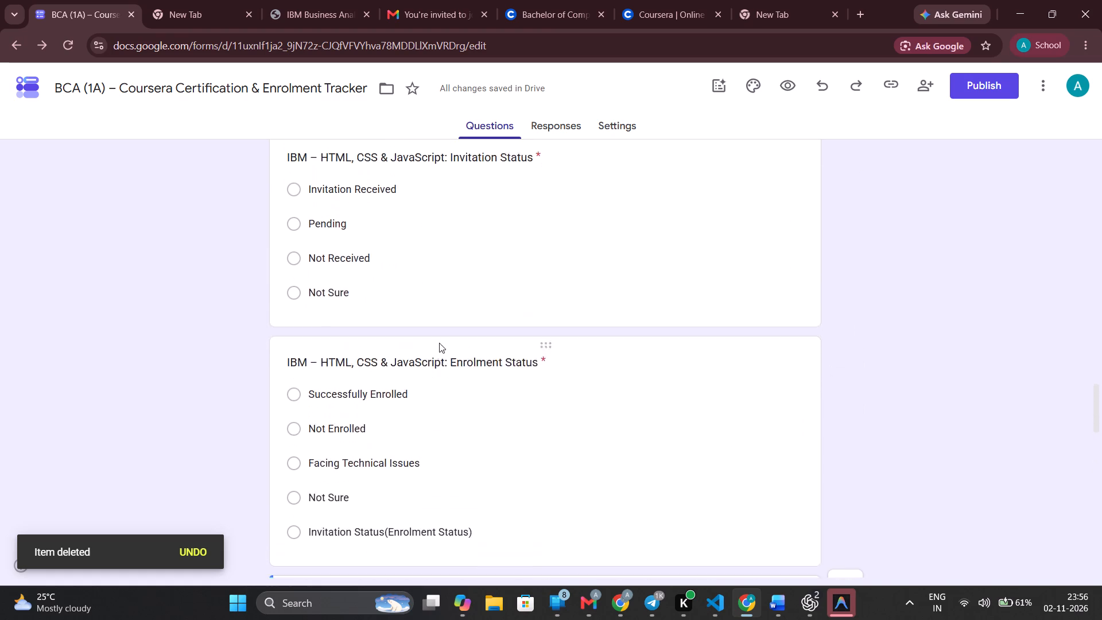
scroll(439, 343, "up", 5)
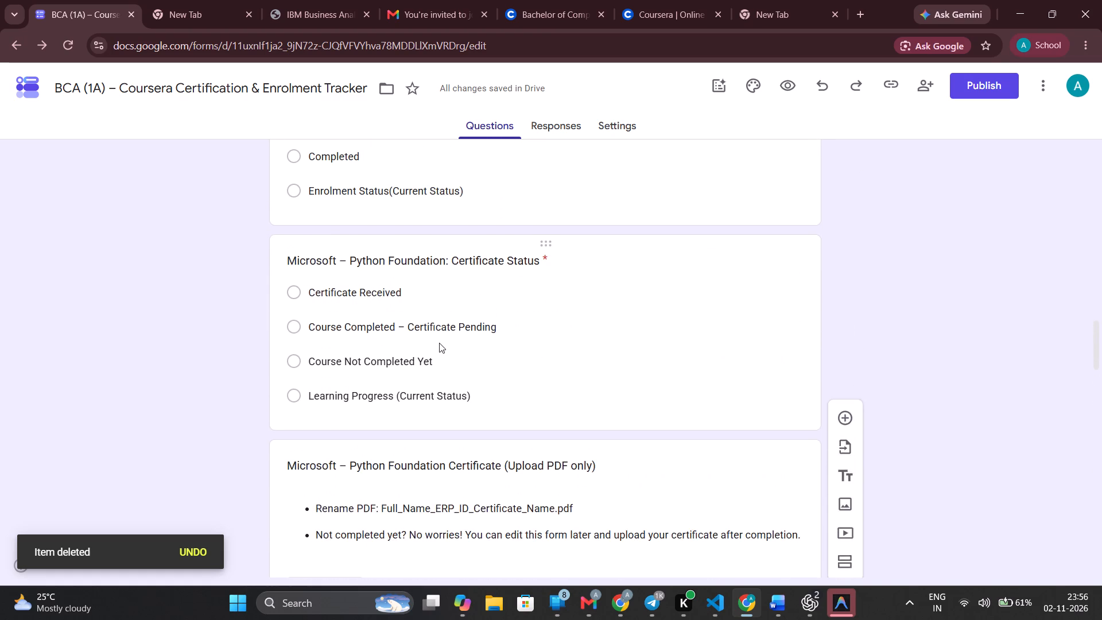
scroll(439, 343, "up", 3)
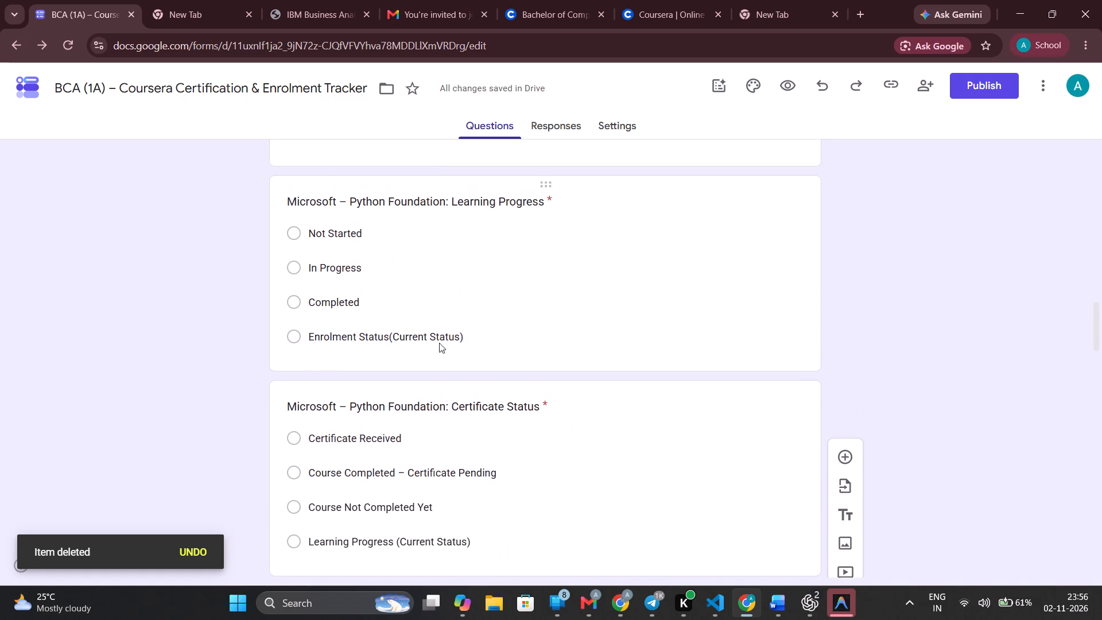
scroll(439, 343, "up", 1)
left_click(398, 401)
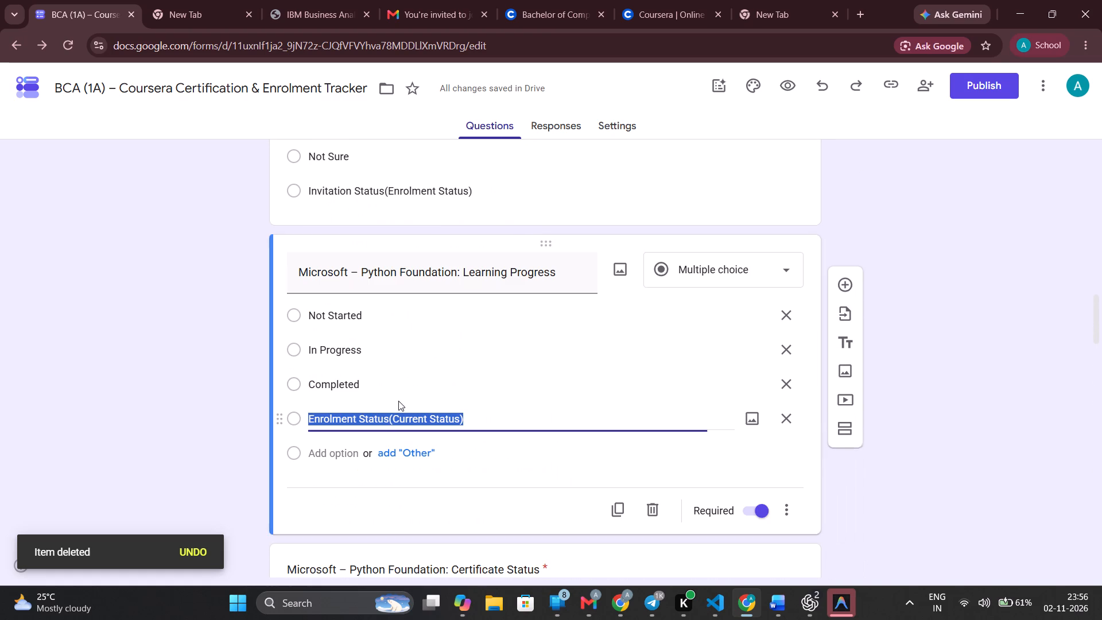
key("ctrl+c")
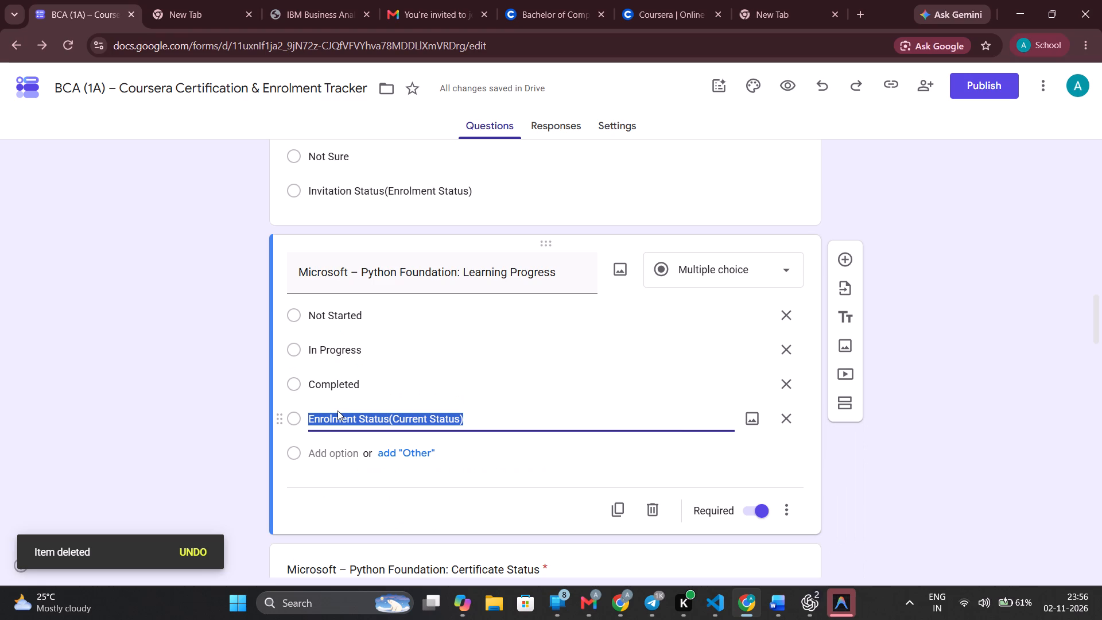
Add the copied "Enrolment Status(Current Status)" as a fourth option of the "IBM – HTML, CSS & JavaScript: Learning Progress" question.
scroll(337, 410, "down", 7)
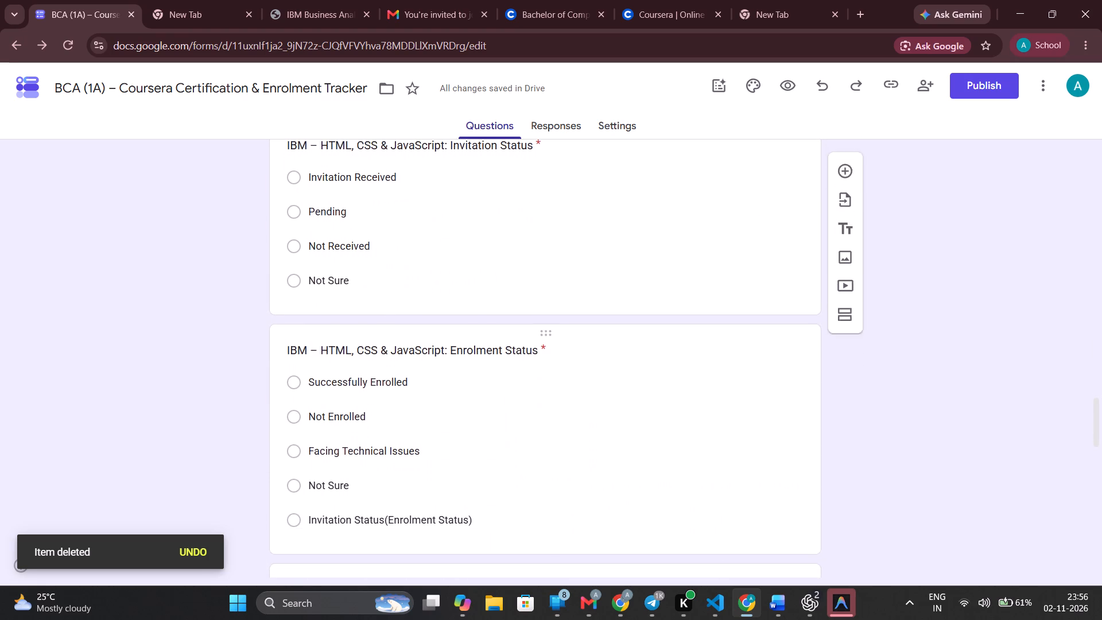
scroll(337, 410, "down", 3)
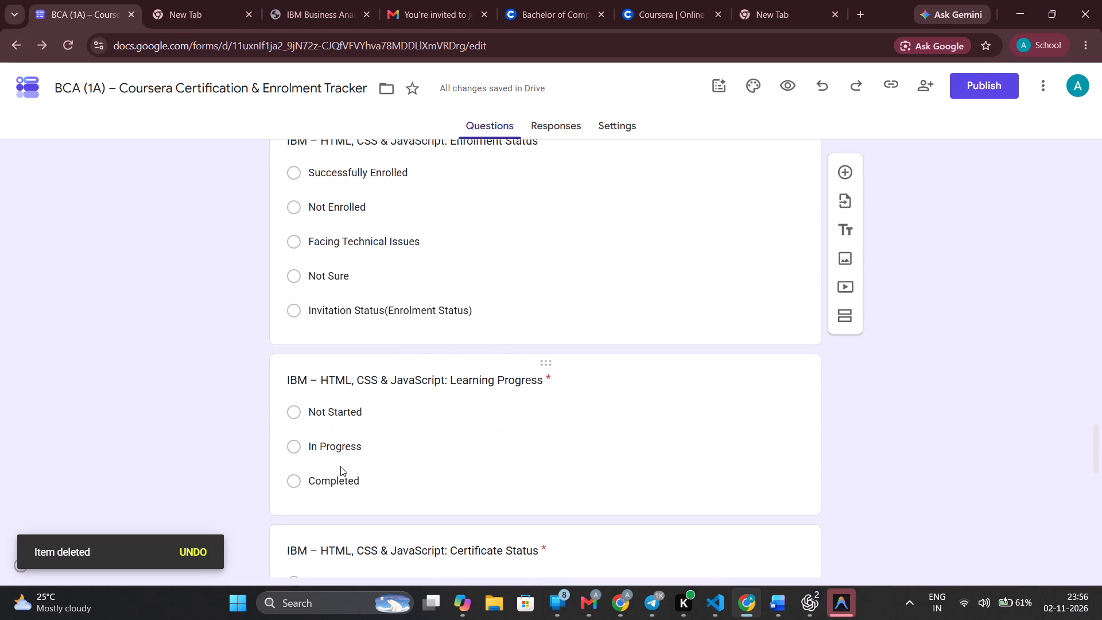
scroll(380, 463, "up", 1)
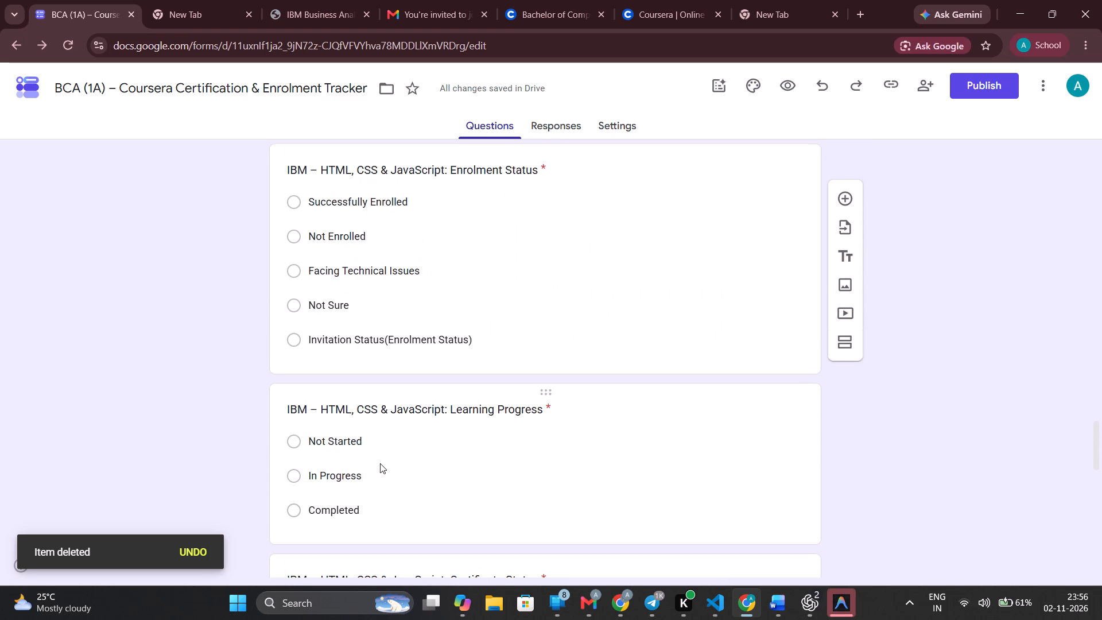
scroll(380, 463, "up", 1)
left_click(380, 463)
left_click(331, 468)
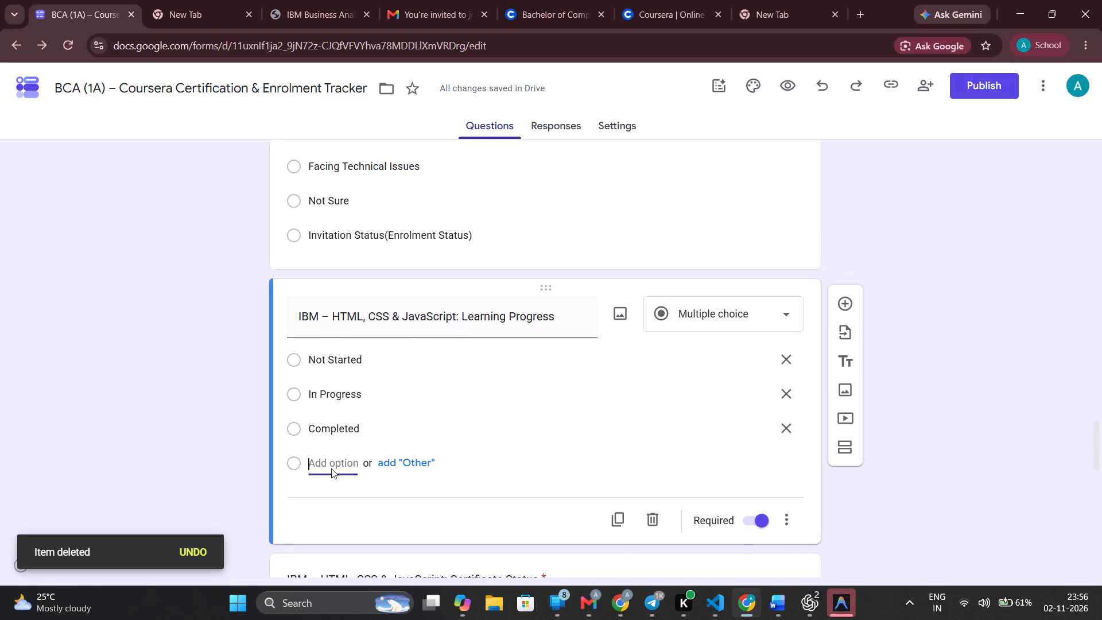
key("ctrl+v")
Copy the option text "Learning Progress (Current Status)" from the "Microsoft – Python Foundation: Certificate Status" question.
scroll(331, 468, "up", 2)
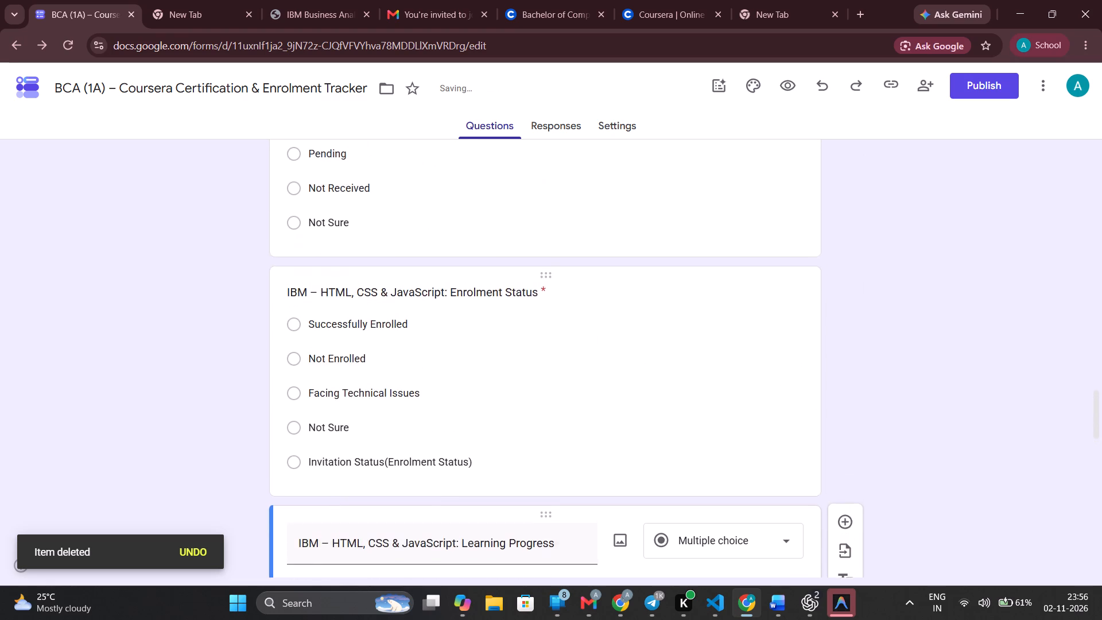
scroll(331, 468, "up", 5)
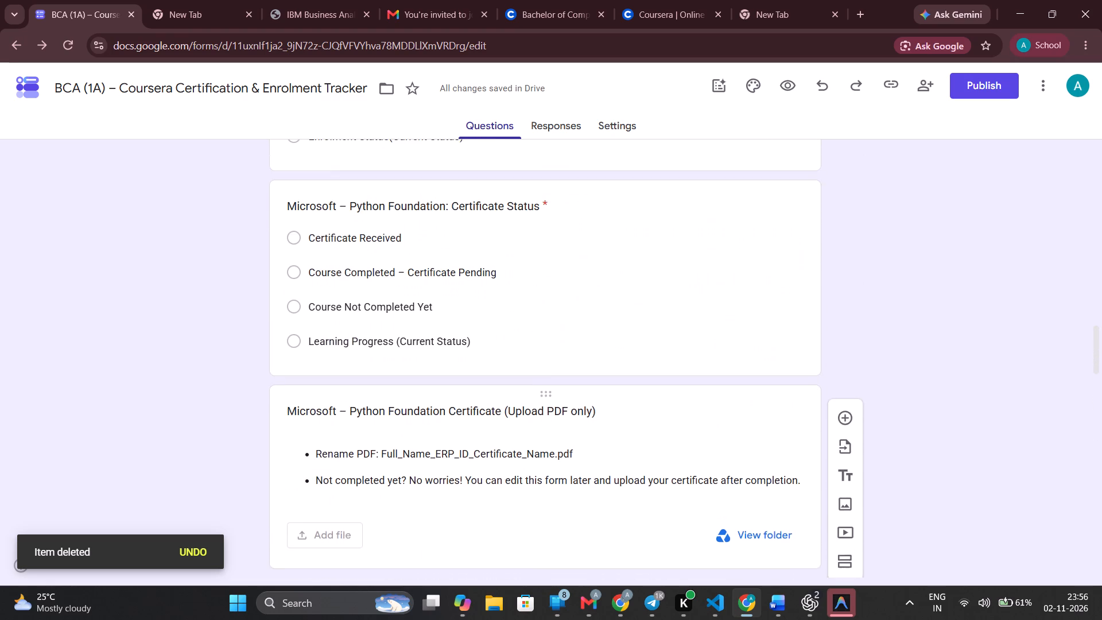
scroll(331, 468, "up", 2)
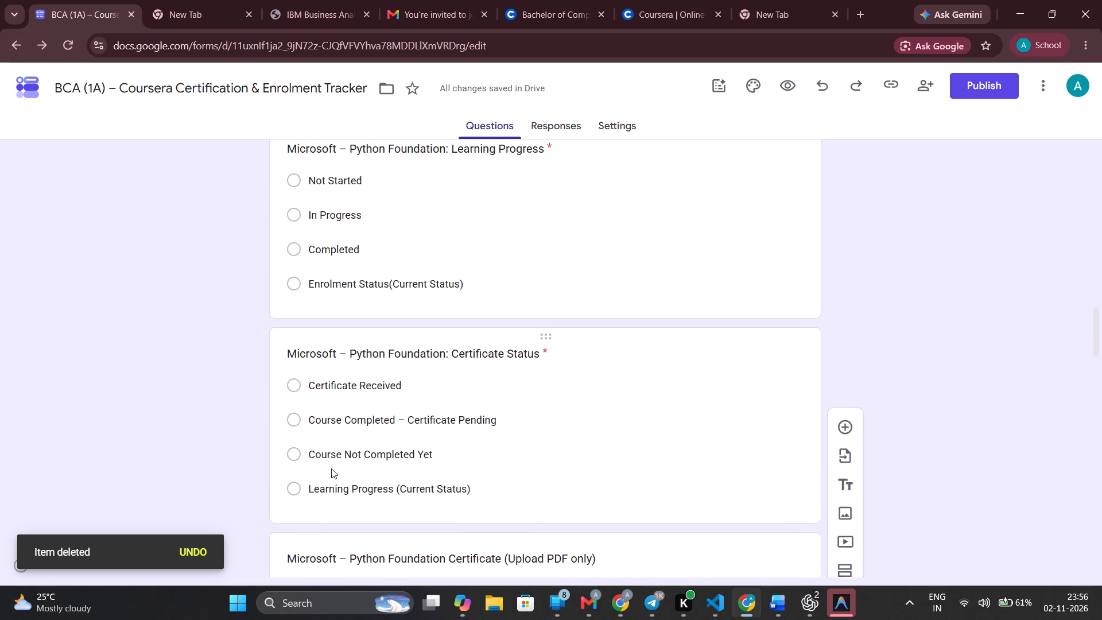
scroll(331, 468, "up", 1)
left_click(368, 501)
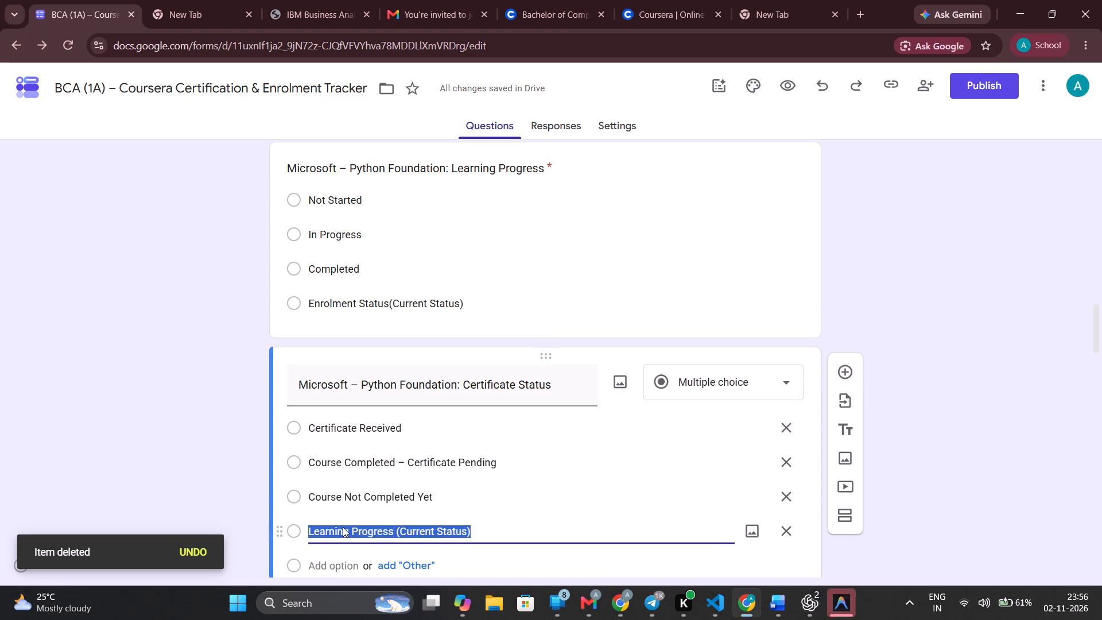
key("ctrl+c")
Add the copied "Learning Progress (Current Status)" as a fourth option of the "IBM – HTML, CSS & JavaScript: Certificate Status" question.
scroll(343, 527, "down", 4)
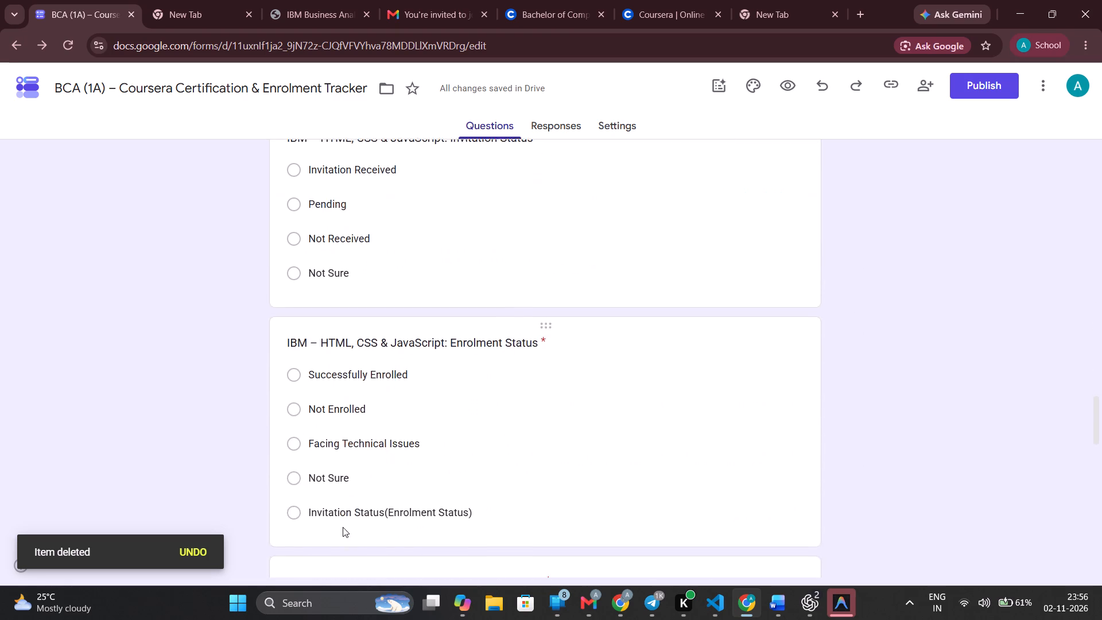
scroll(343, 527, "down", 4)
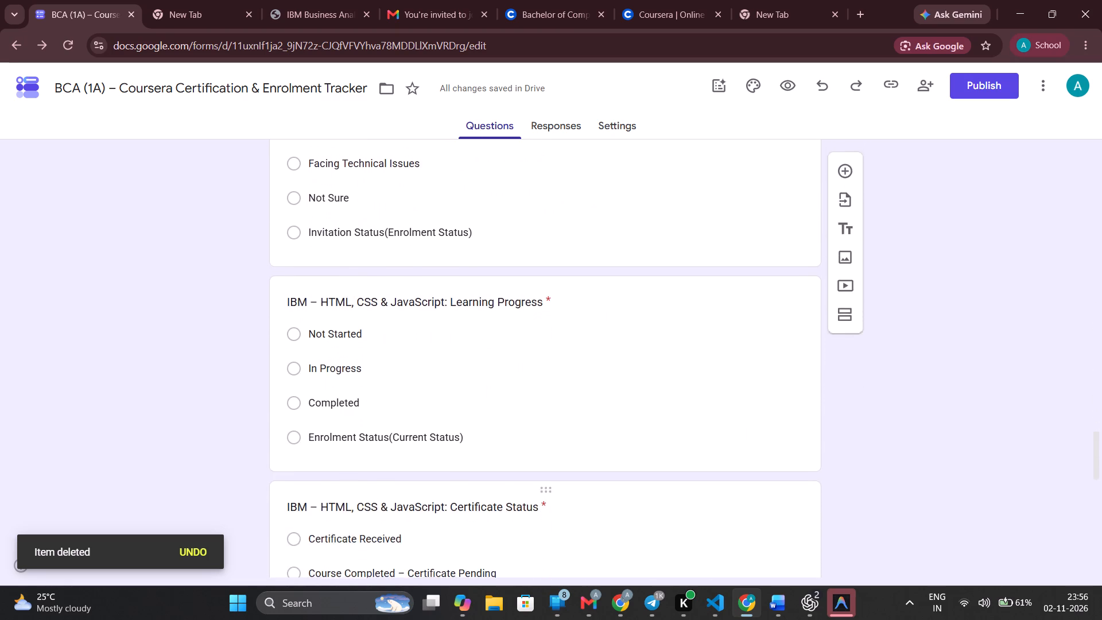
scroll(343, 527, "down", 3)
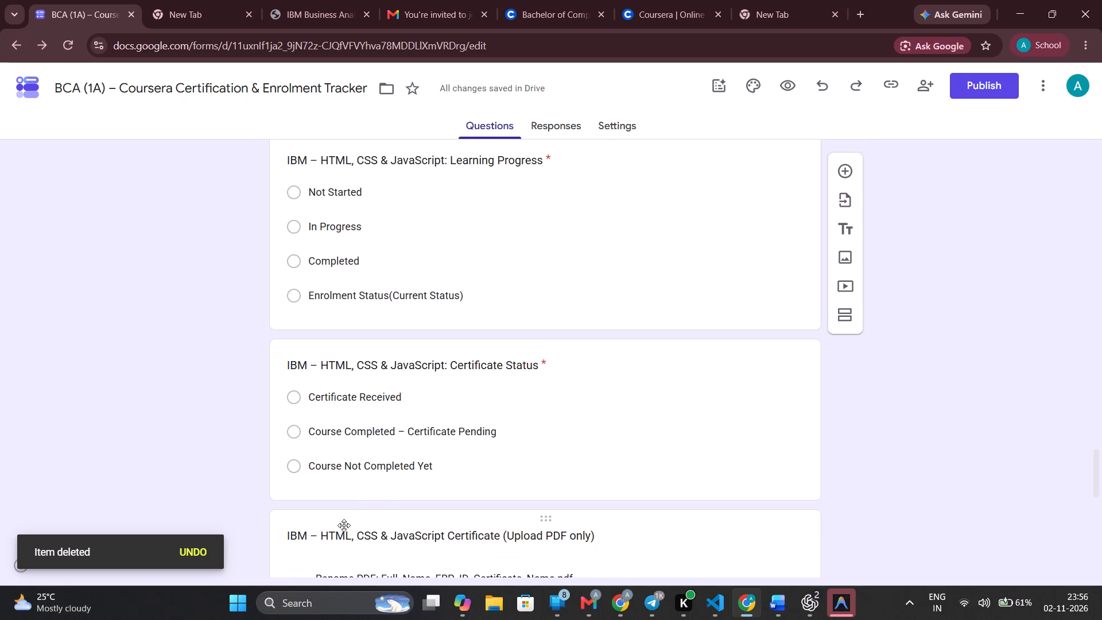
left_click(386, 478)
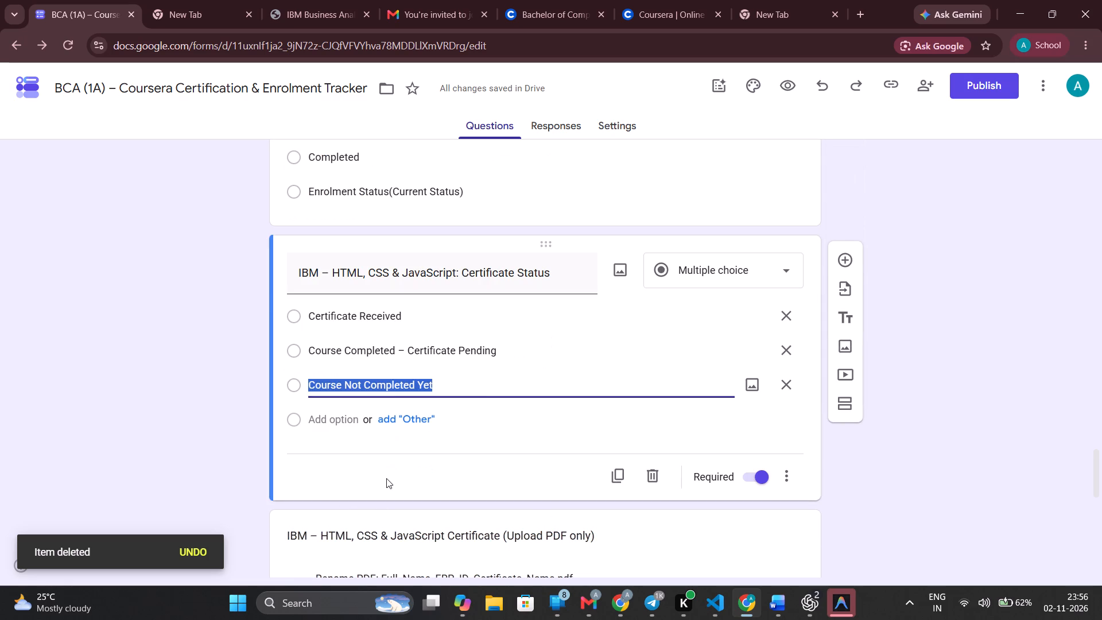
left_click(329, 418)
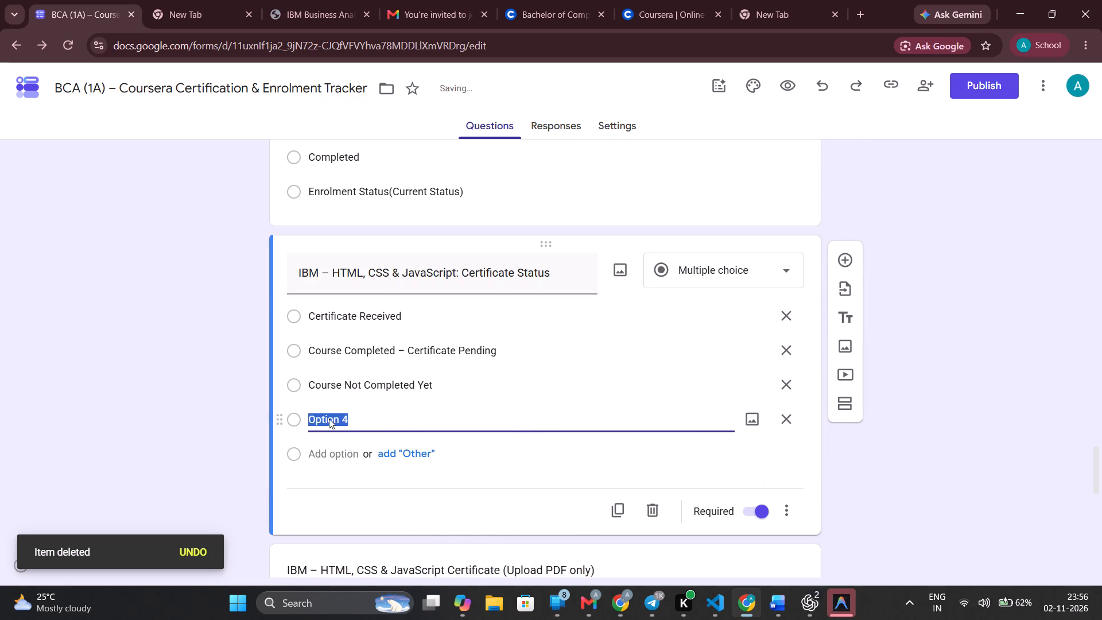
key("ctrl+v")
Review the rest of the form, from the IBM certificate upload question to the closing agreement question.
scroll(329, 418, "down", 2)
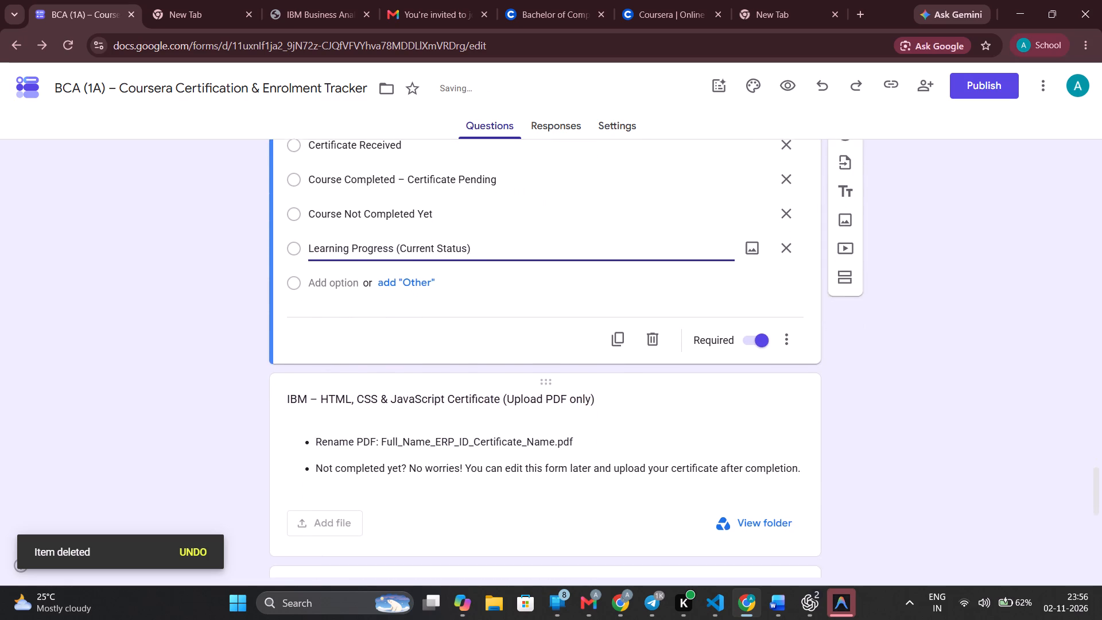
scroll(329, 418, "down", 4)
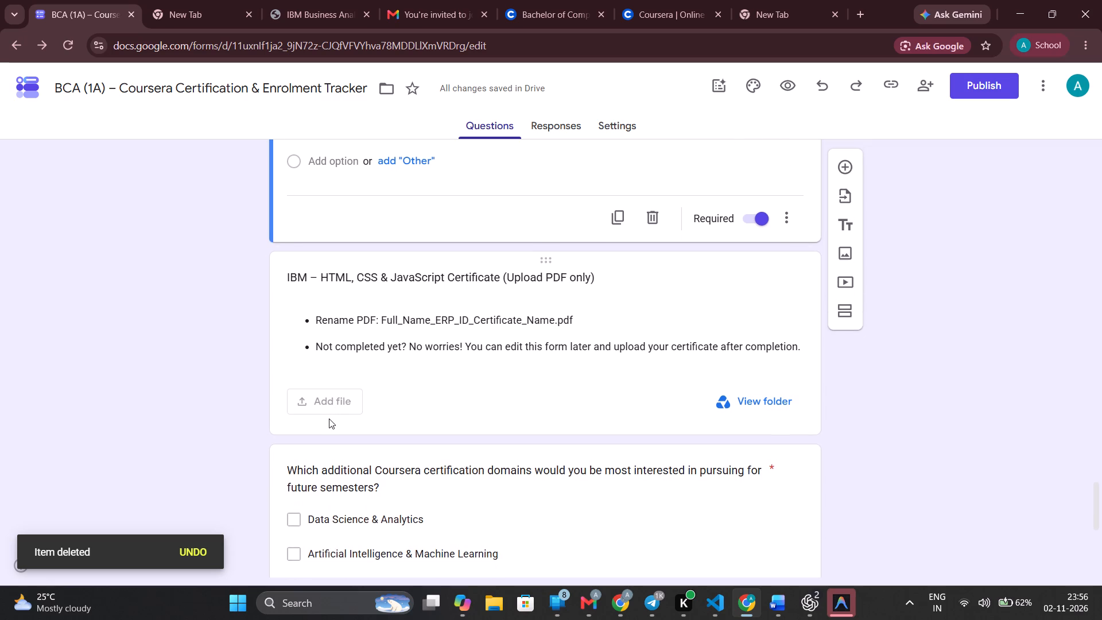
scroll(329, 418, "down", 2)
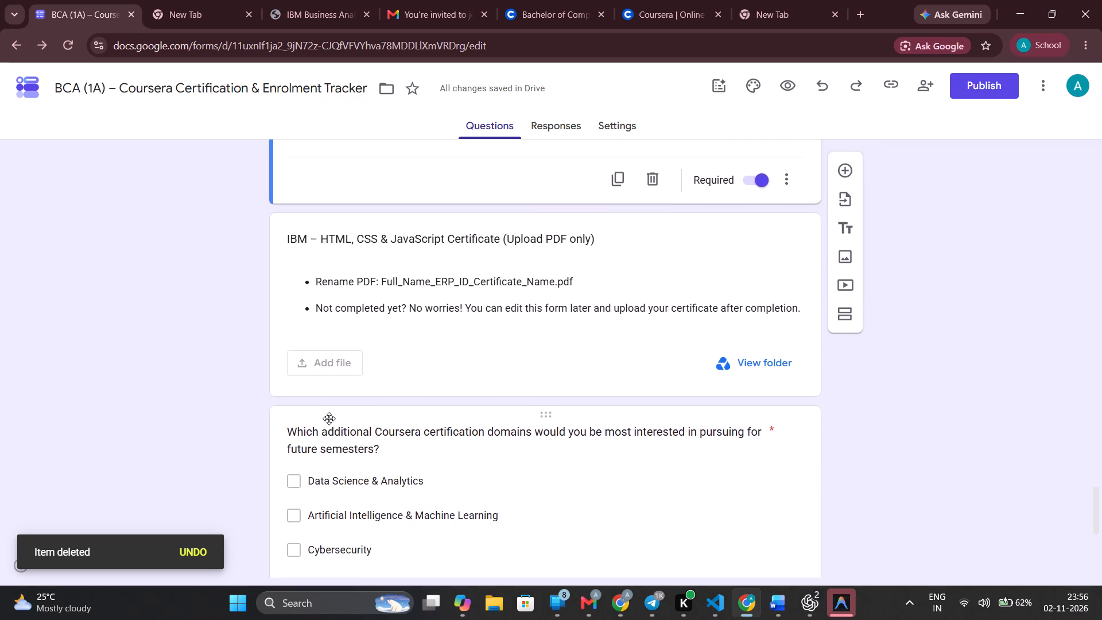
scroll(329, 418, "down", 1)
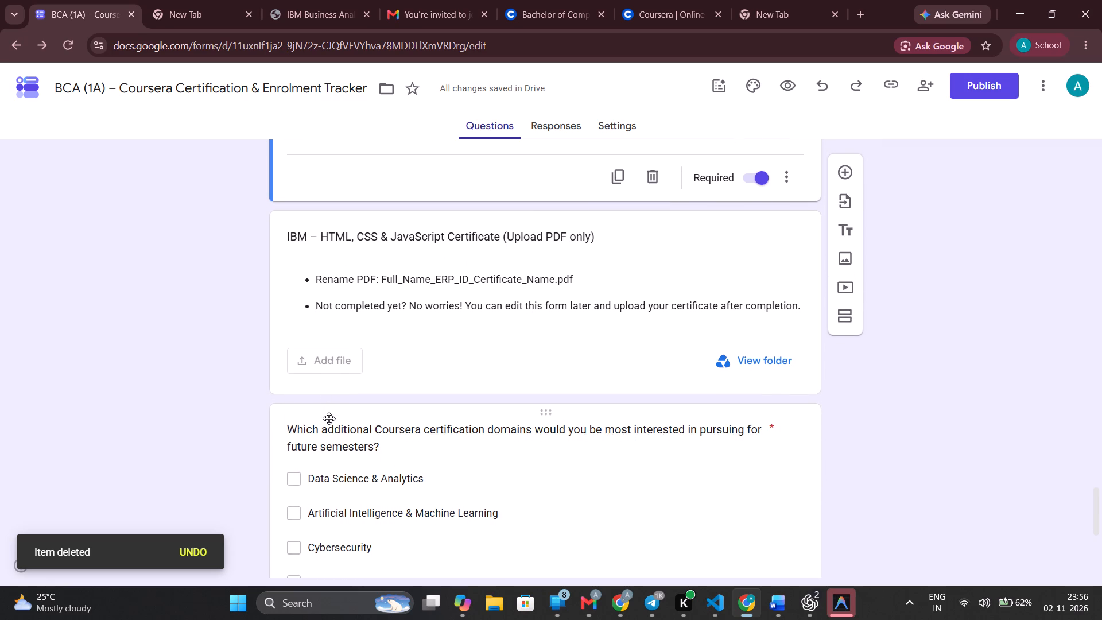
scroll(329, 418, "down", 1)
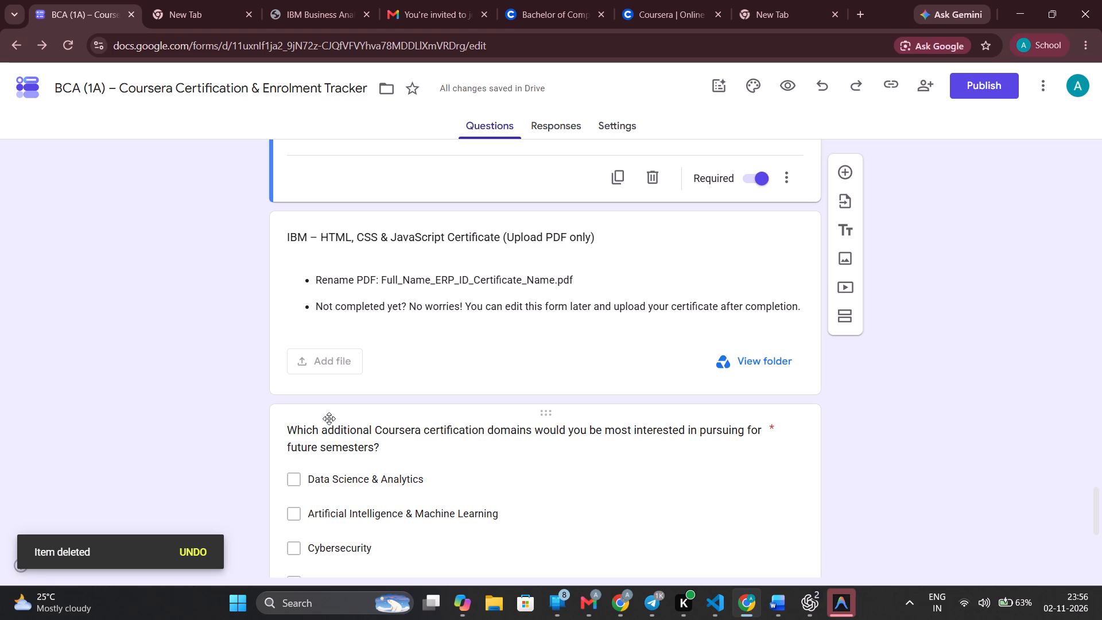
scroll(329, 418, "down", 3)
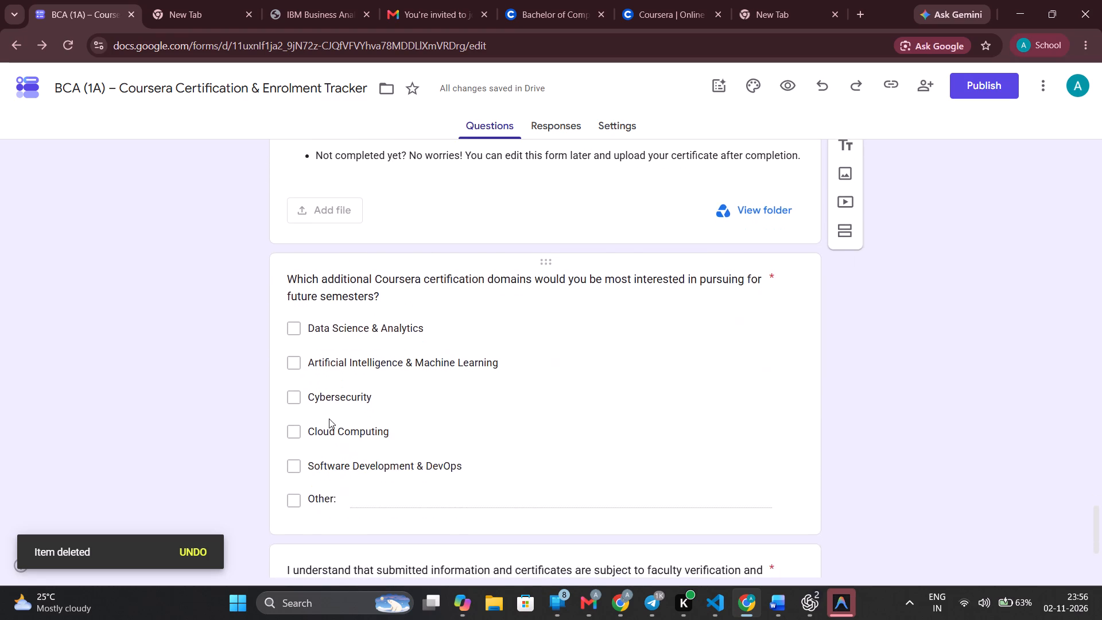
scroll(329, 418, "down", 5)
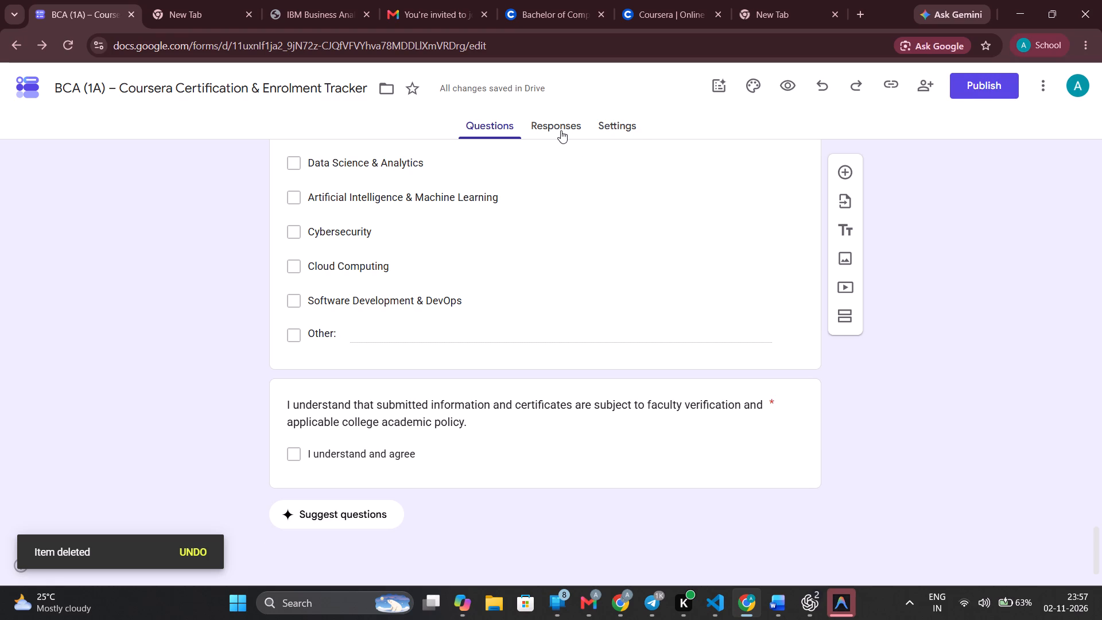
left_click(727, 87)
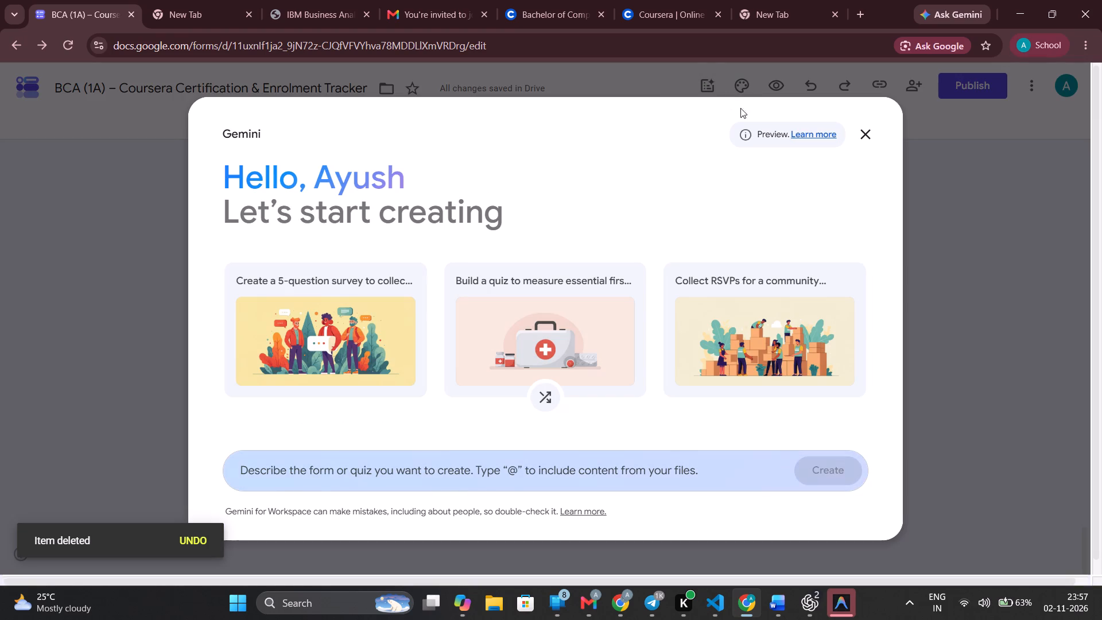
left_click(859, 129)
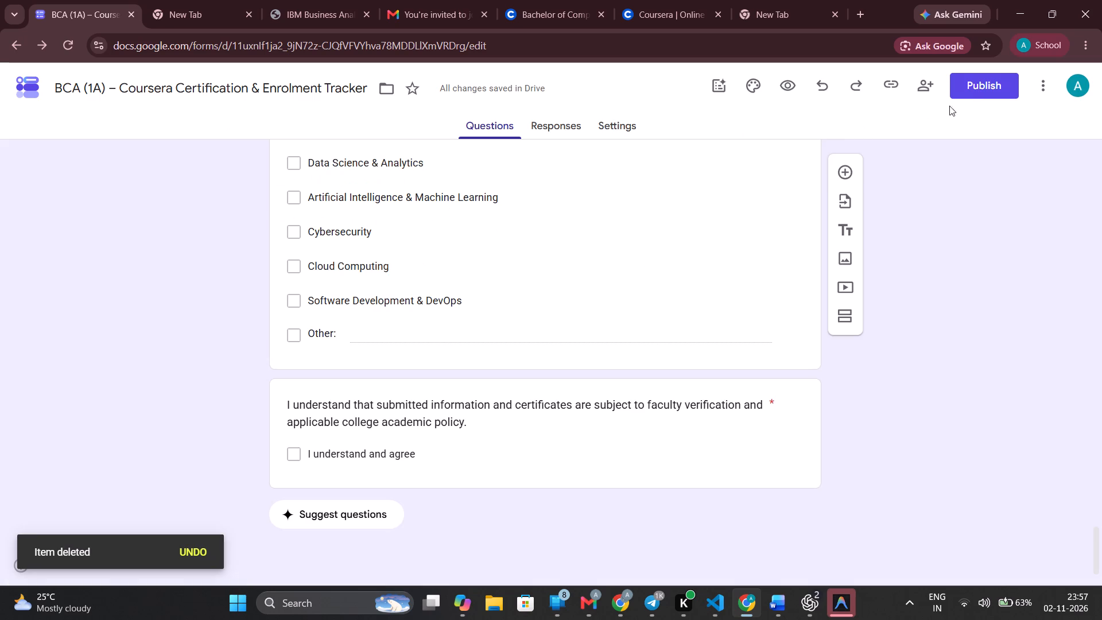
Publish the form with responders set to anyone with the link.
left_click(983, 93)
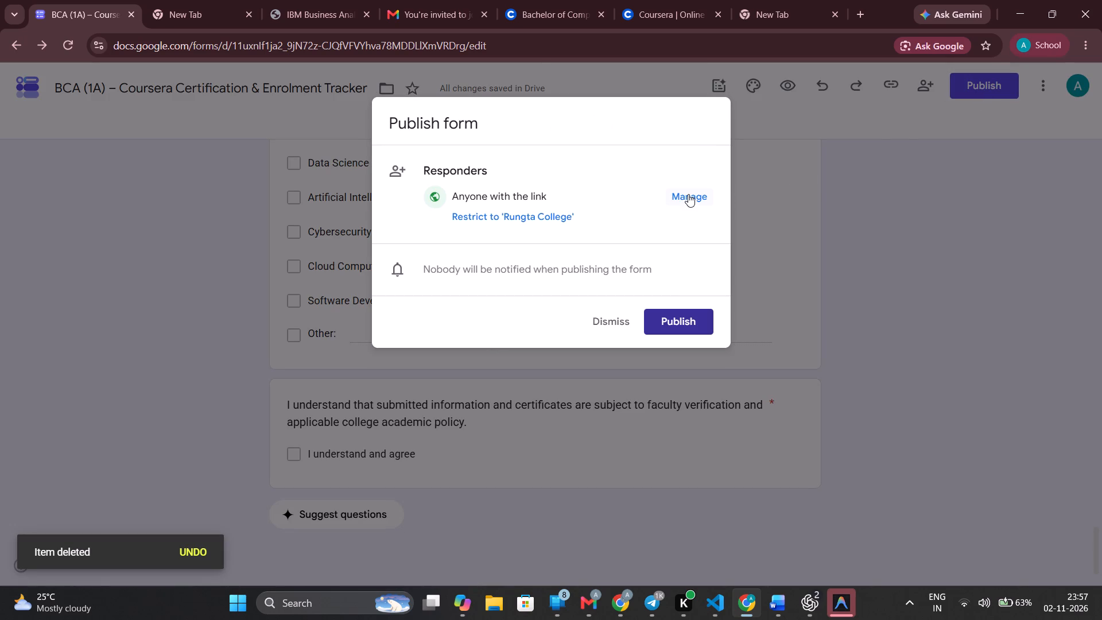
left_click(678, 315)
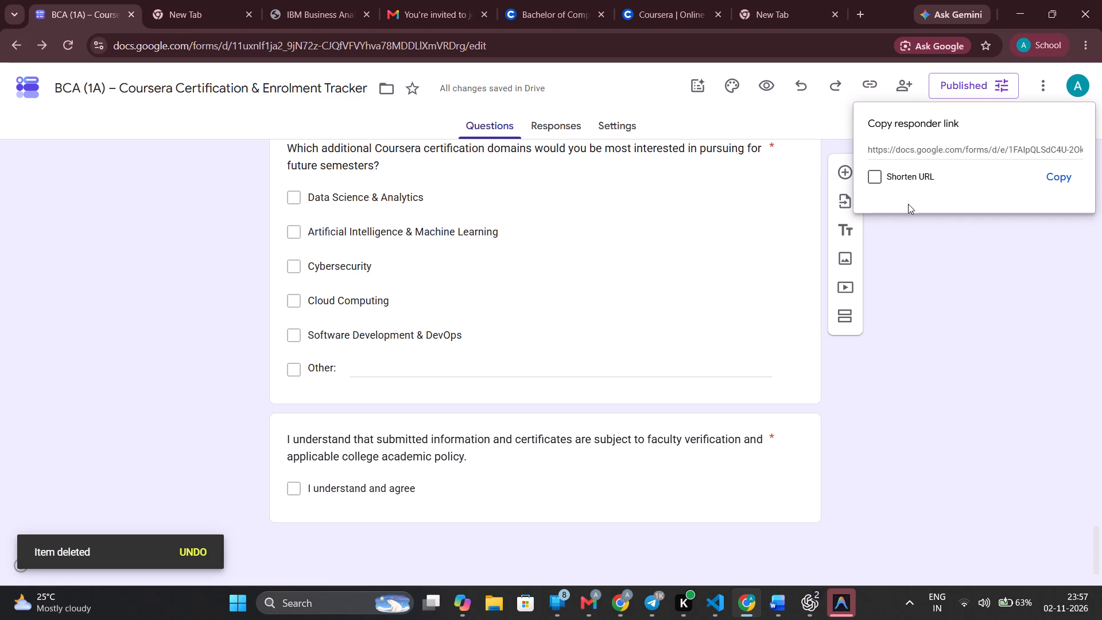
Copy the published form's responder link in its full, unshortened form.
left_click(881, 173)
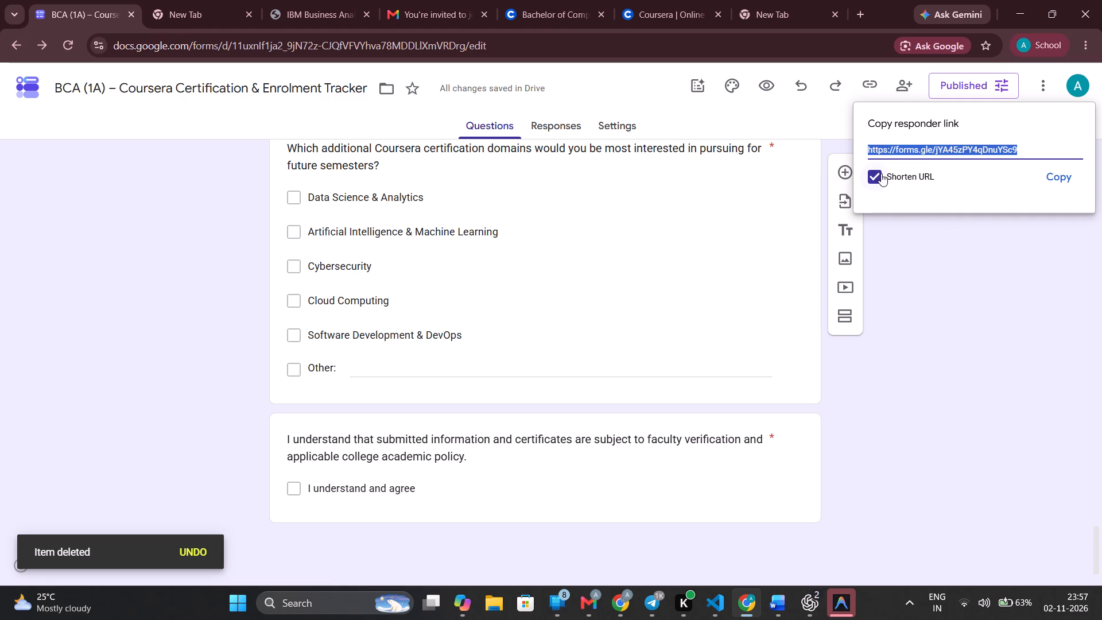
left_click(881, 173)
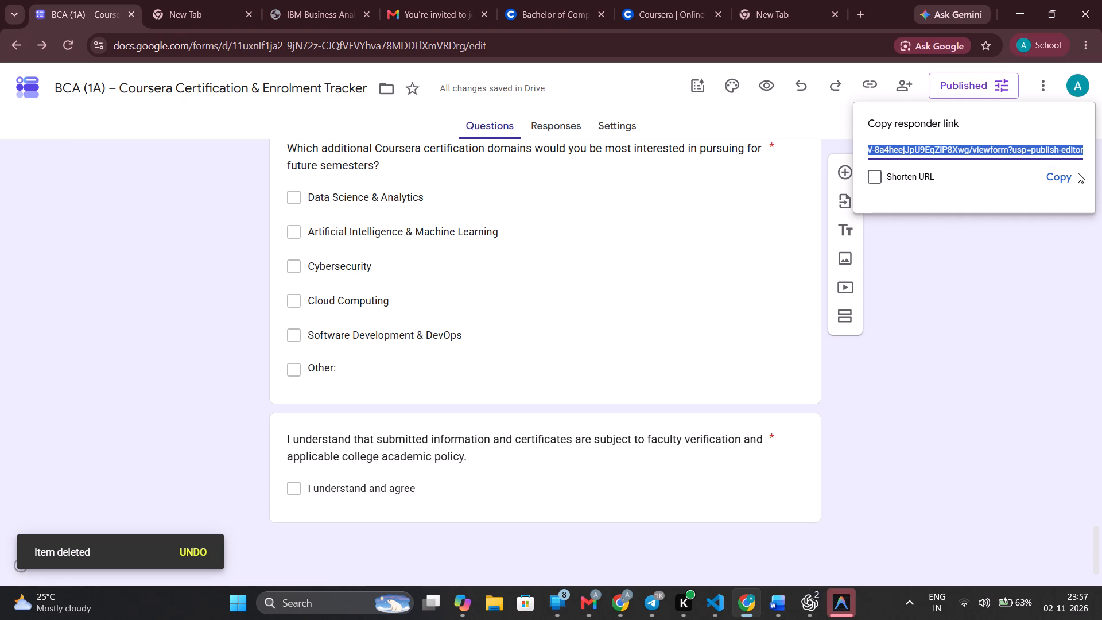
left_click(1067, 177)
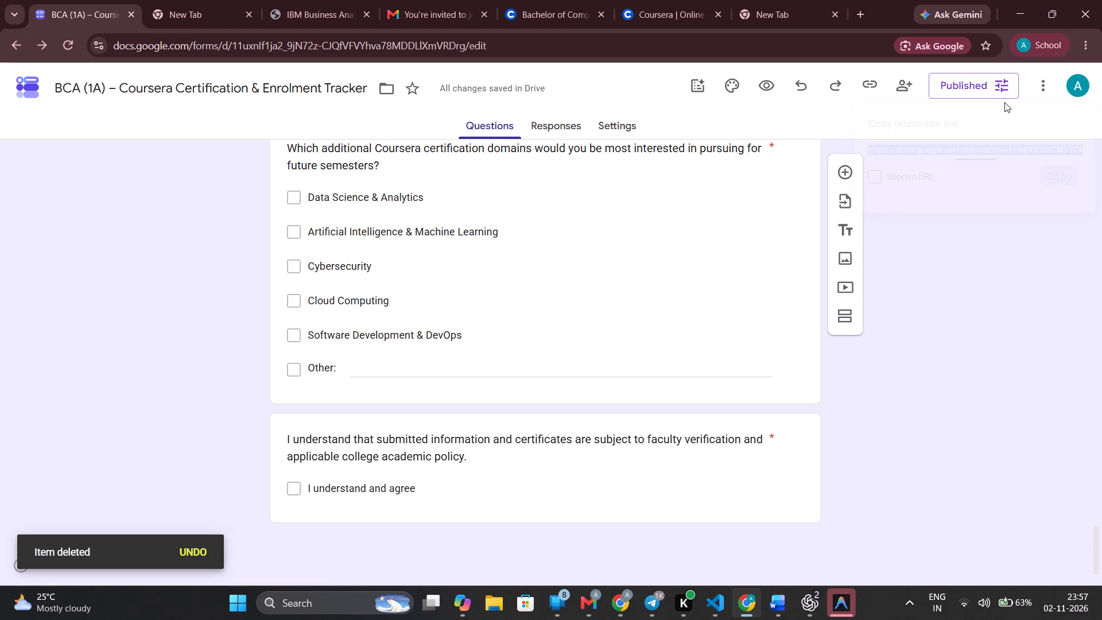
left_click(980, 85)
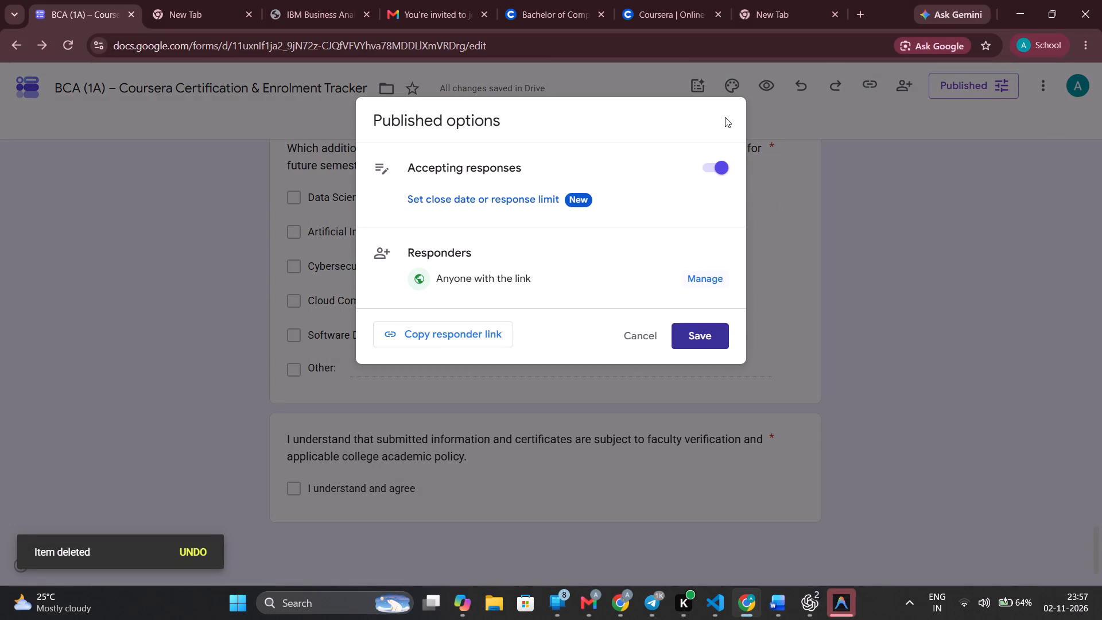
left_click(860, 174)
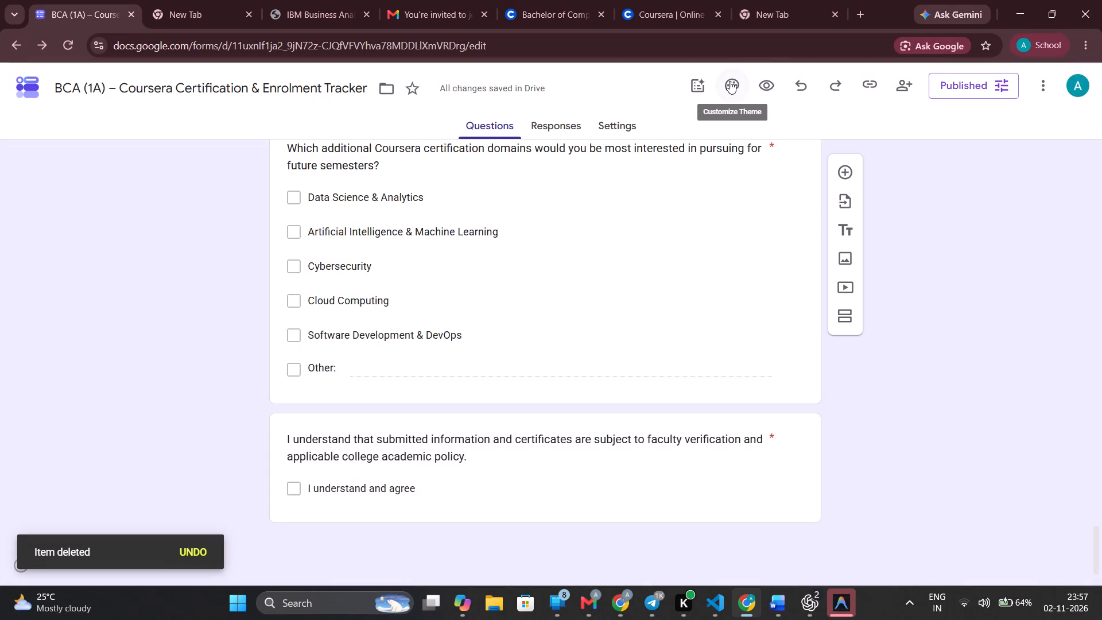
Change the form's theme color to light blue, keeping the Roboto header font.
left_click(730, 81)
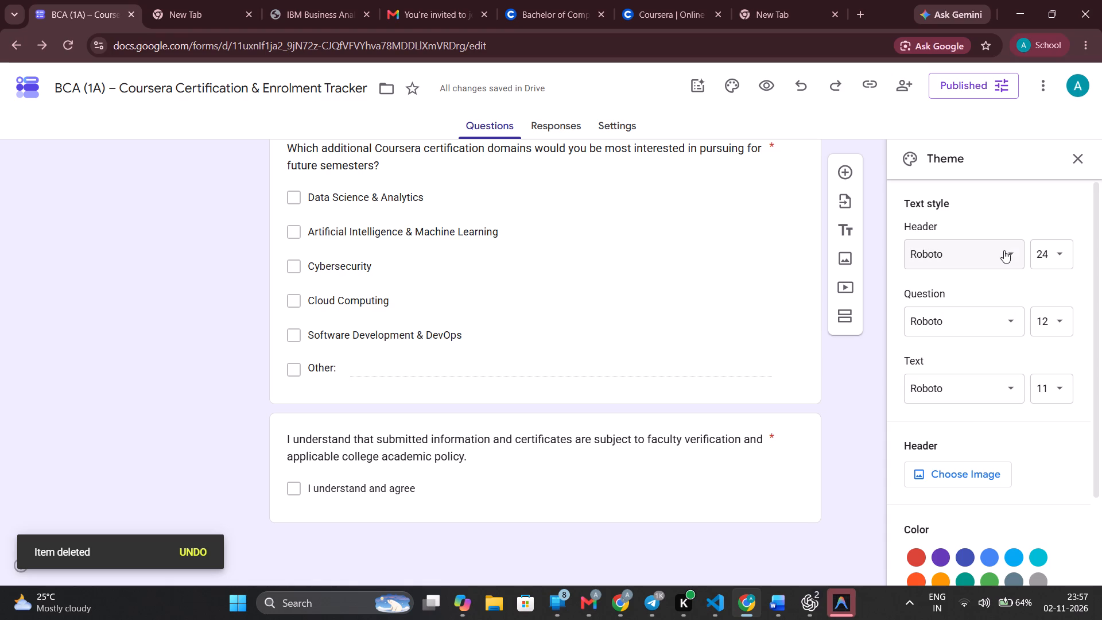
left_click(1004, 251)
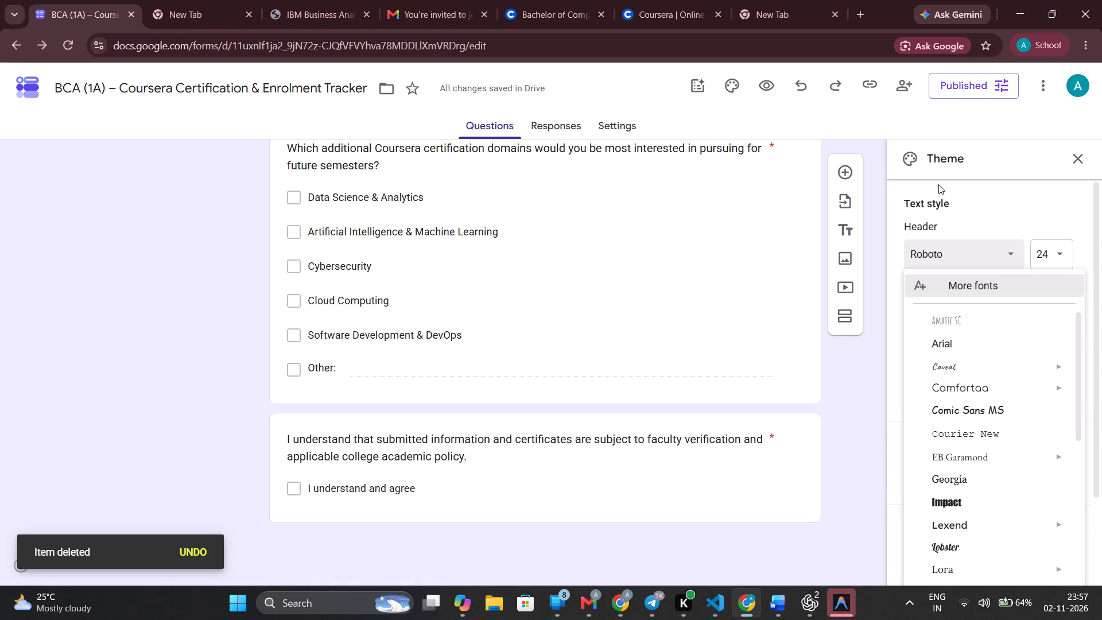
left_click(1002, 214)
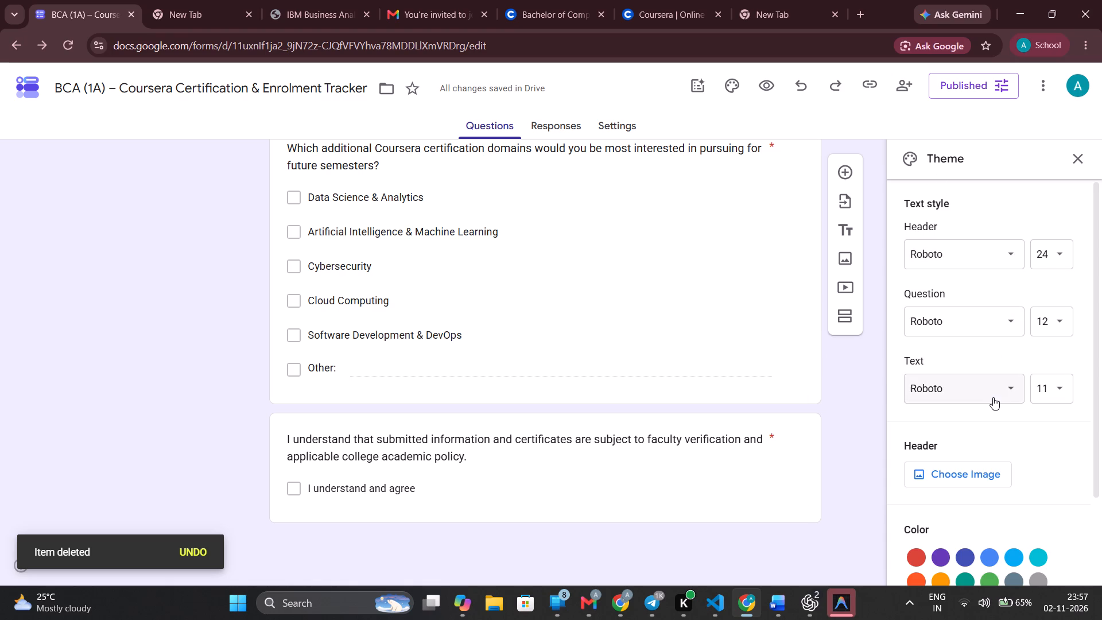
left_click(1015, 553)
left_click(1015, 553)
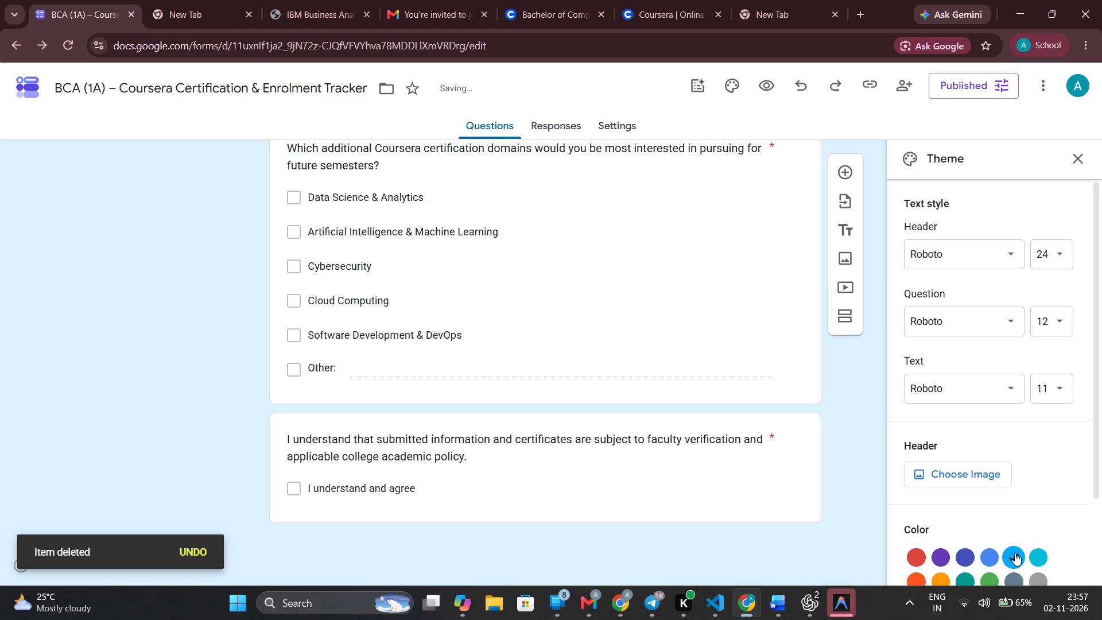
left_click(1078, 161)
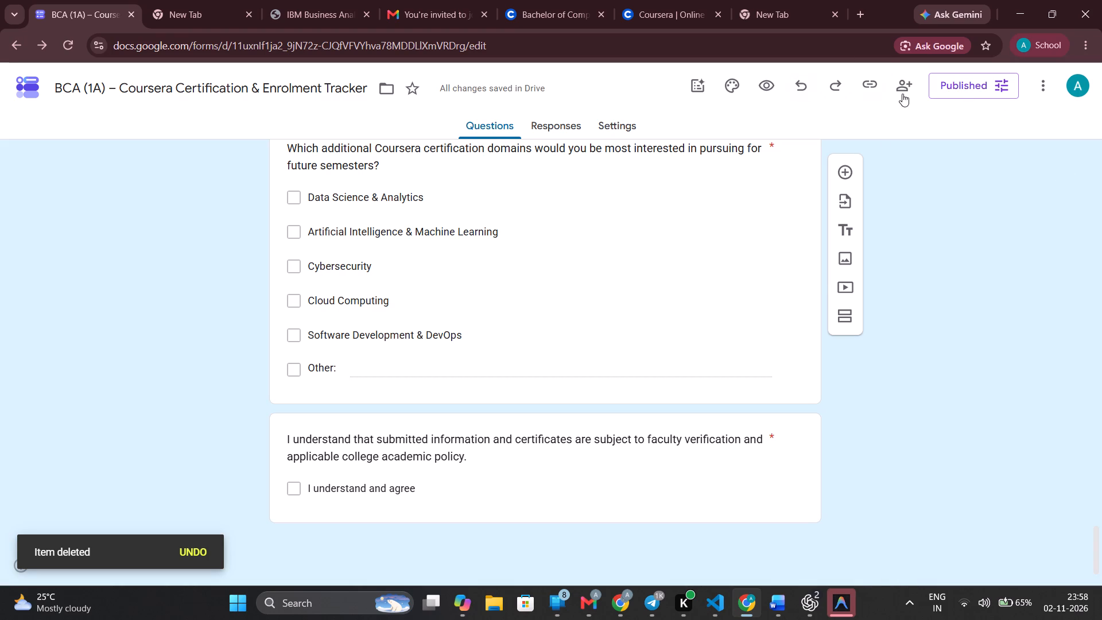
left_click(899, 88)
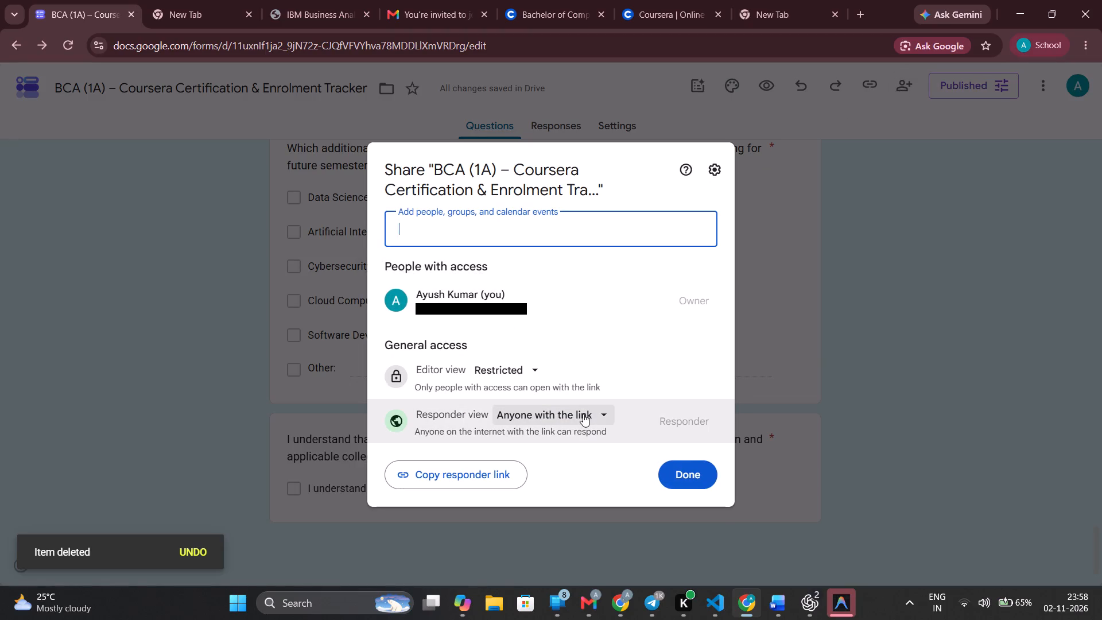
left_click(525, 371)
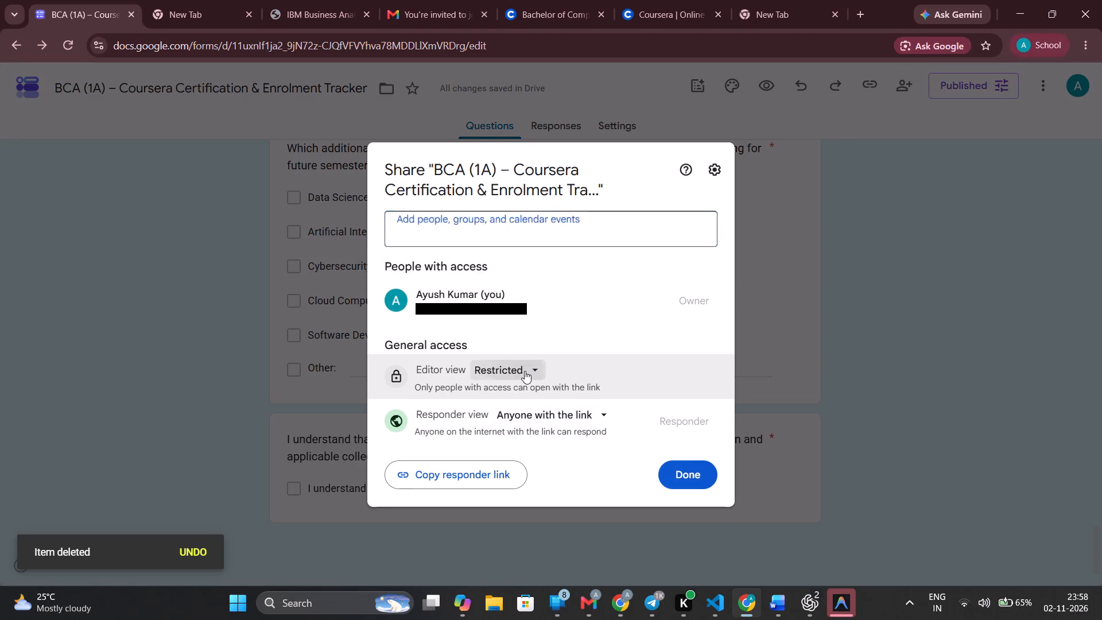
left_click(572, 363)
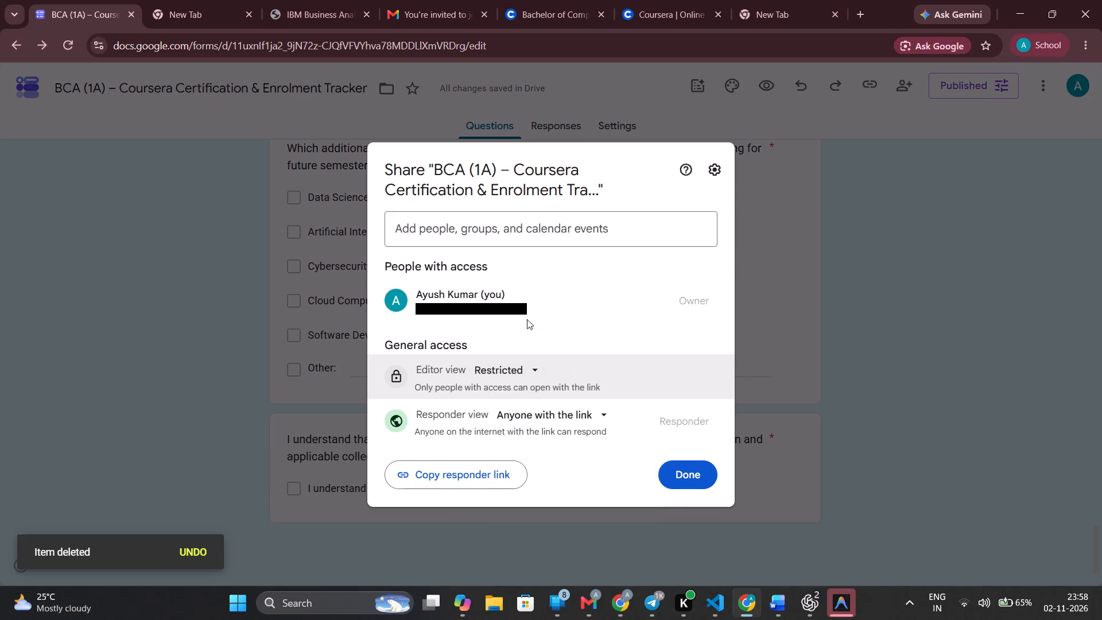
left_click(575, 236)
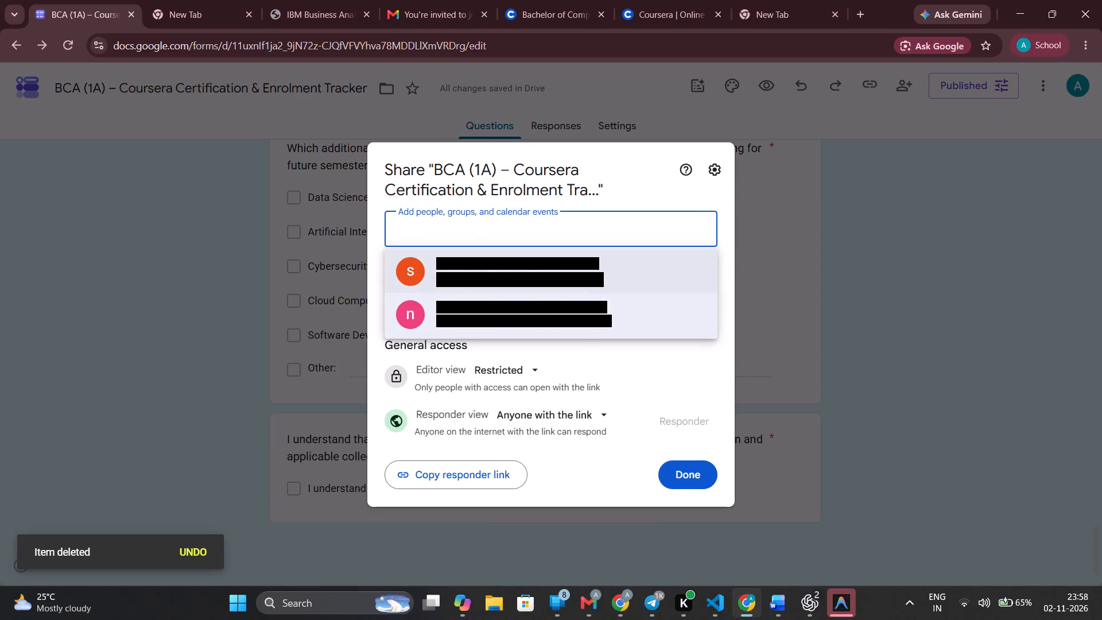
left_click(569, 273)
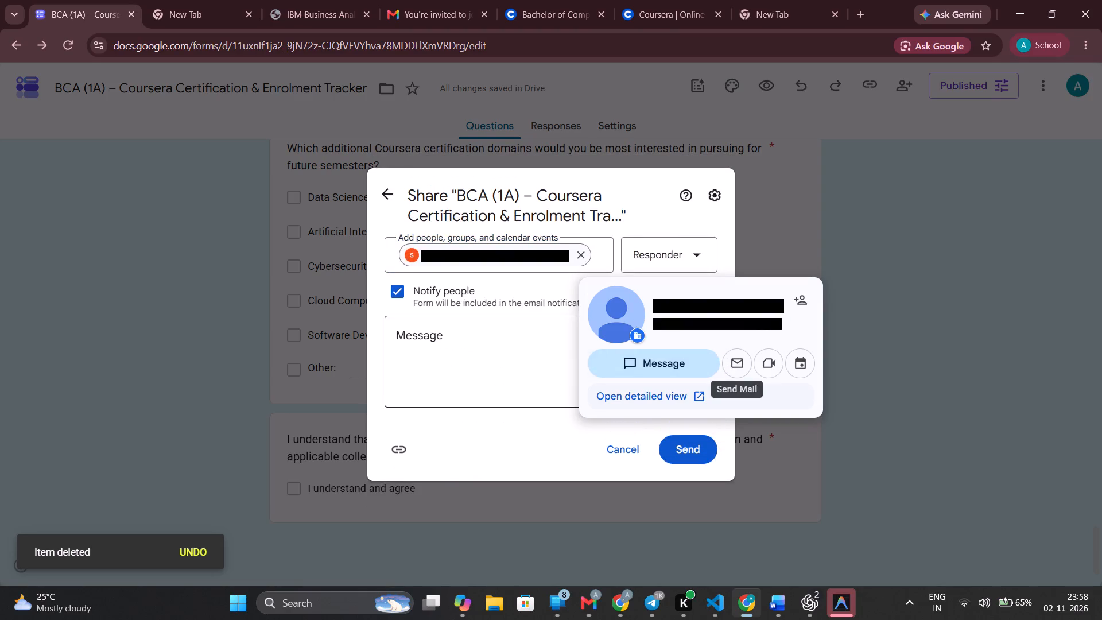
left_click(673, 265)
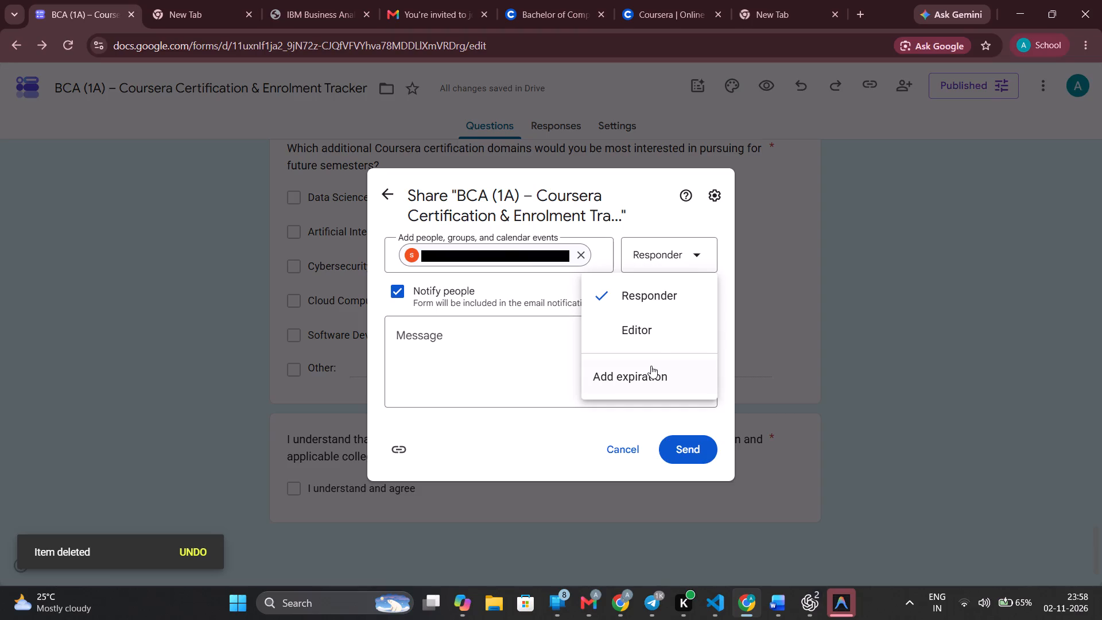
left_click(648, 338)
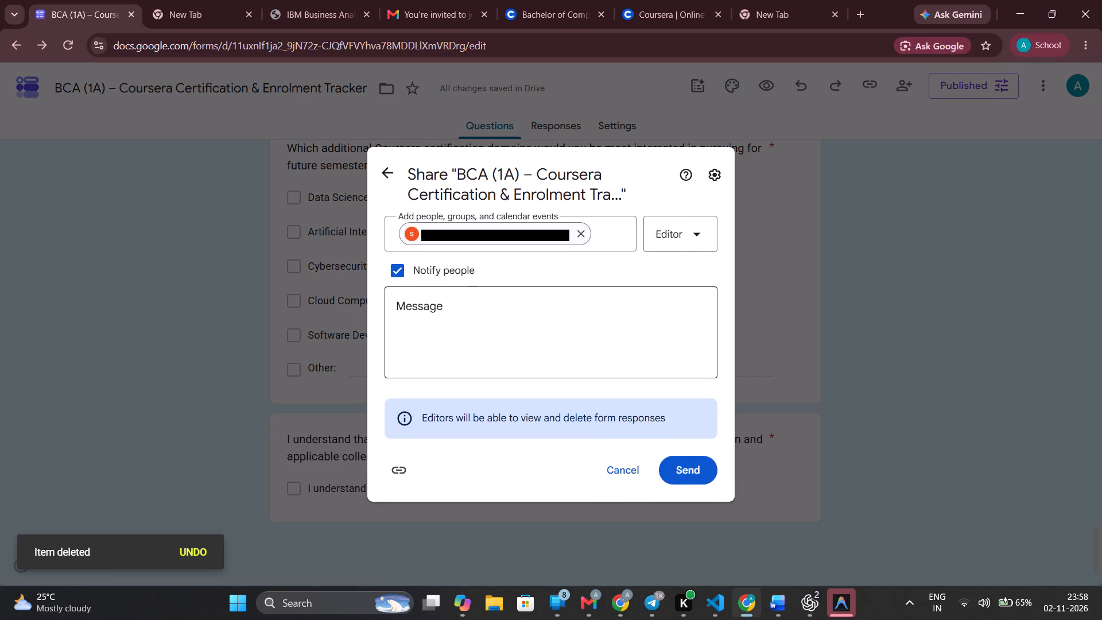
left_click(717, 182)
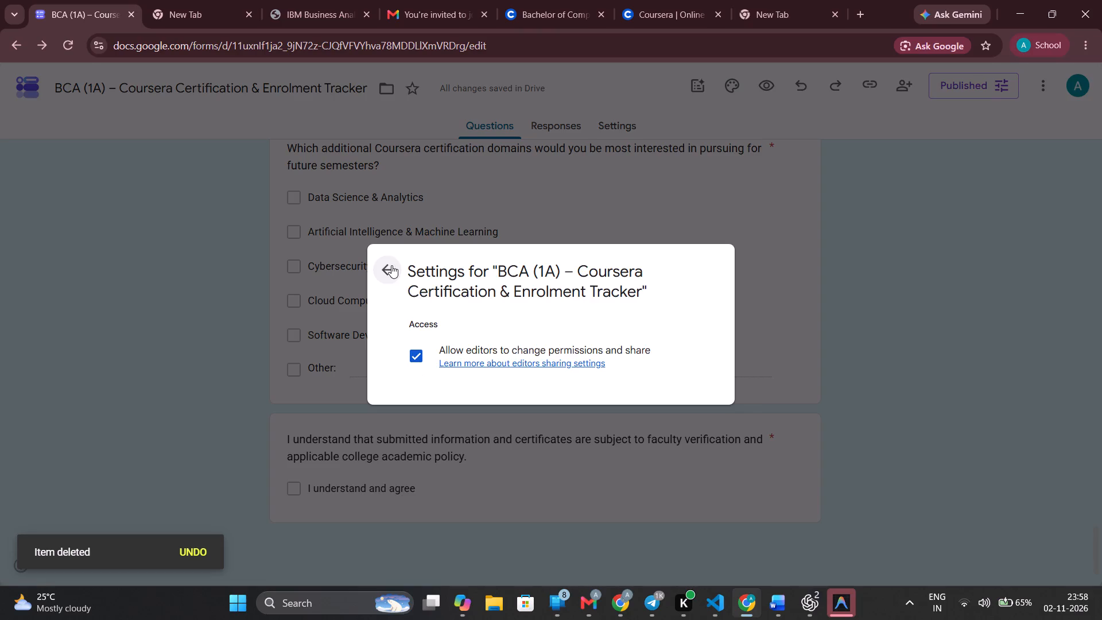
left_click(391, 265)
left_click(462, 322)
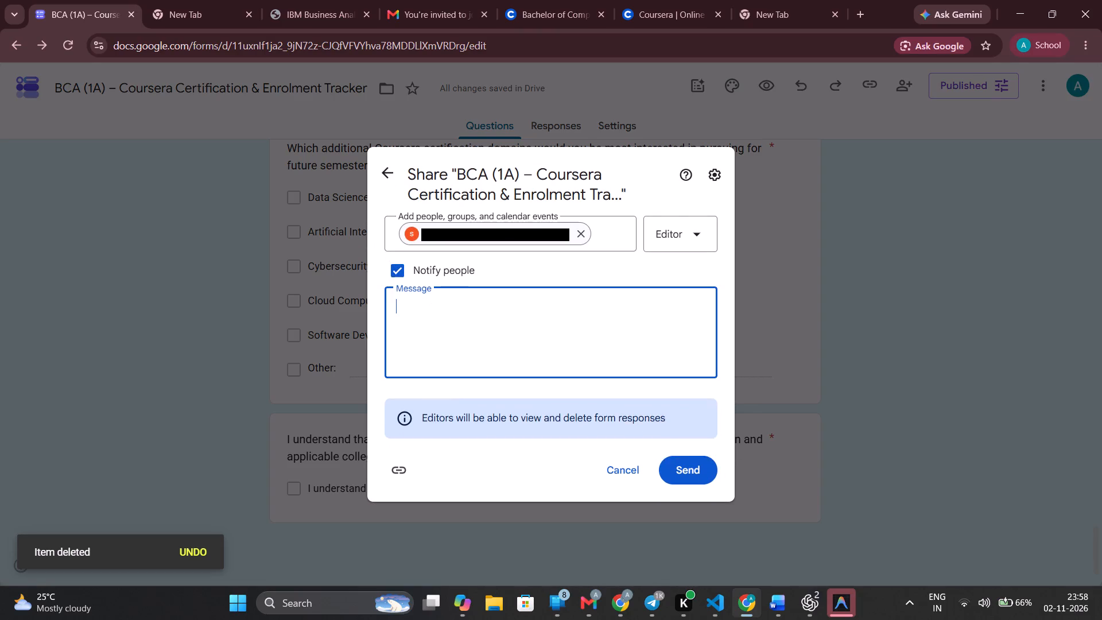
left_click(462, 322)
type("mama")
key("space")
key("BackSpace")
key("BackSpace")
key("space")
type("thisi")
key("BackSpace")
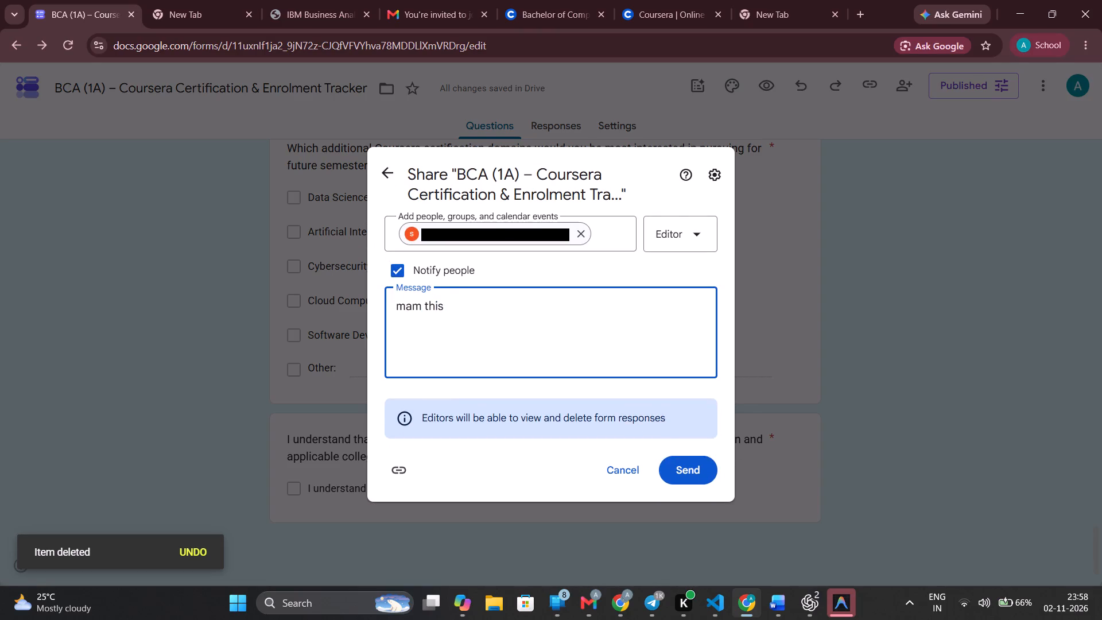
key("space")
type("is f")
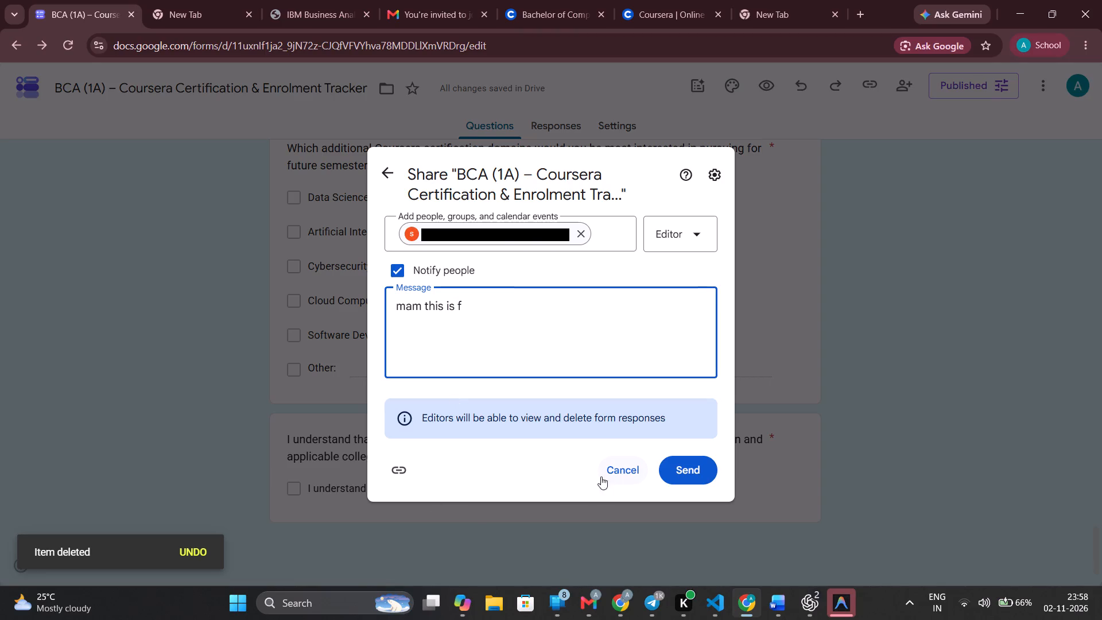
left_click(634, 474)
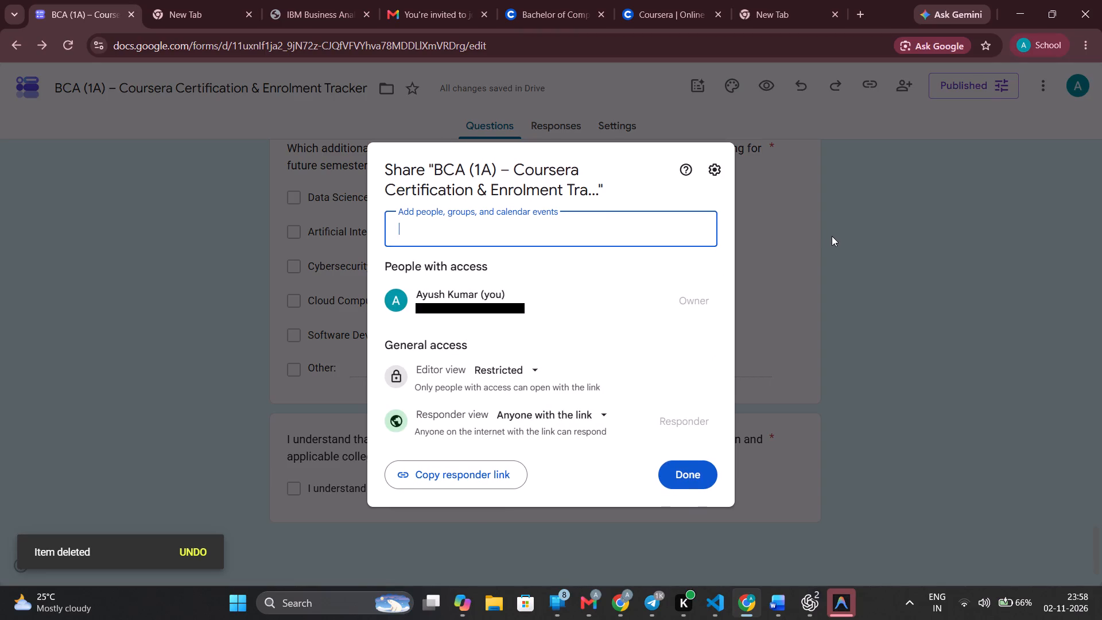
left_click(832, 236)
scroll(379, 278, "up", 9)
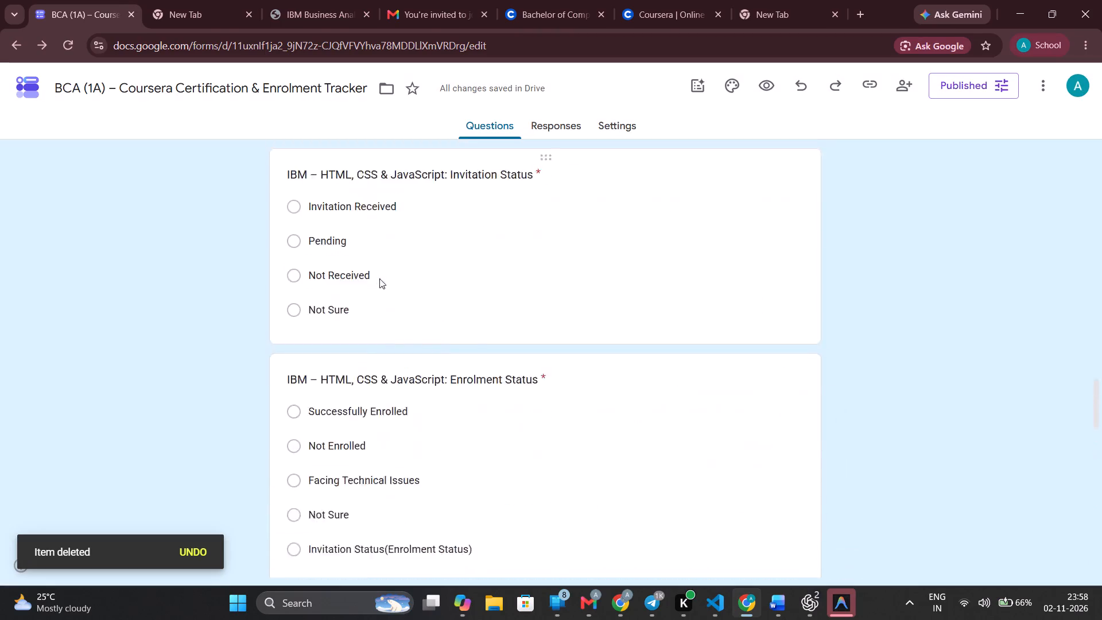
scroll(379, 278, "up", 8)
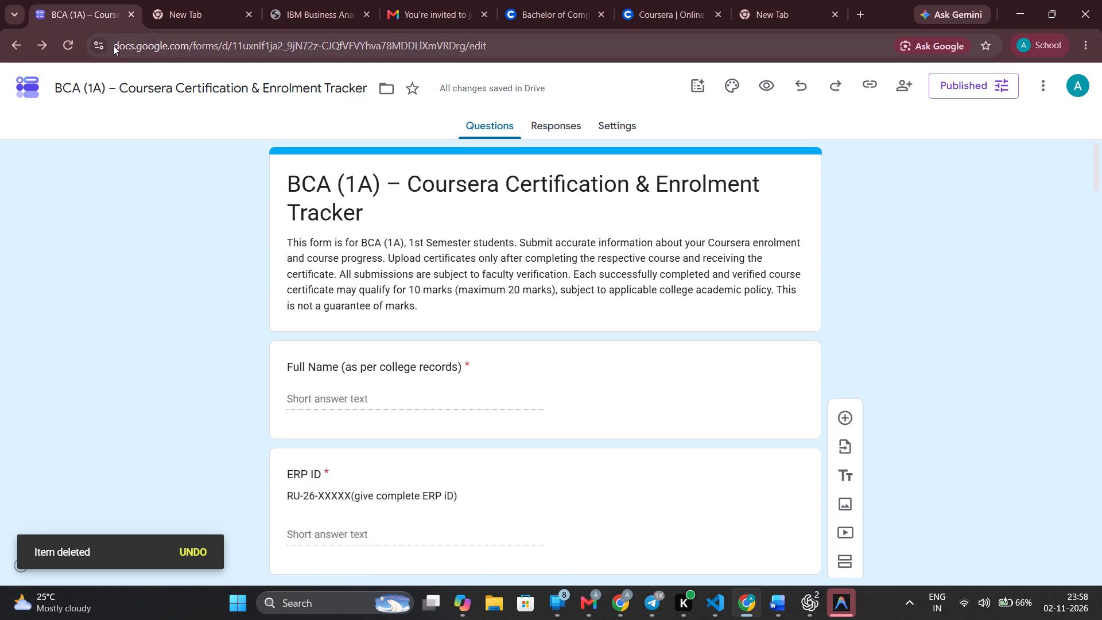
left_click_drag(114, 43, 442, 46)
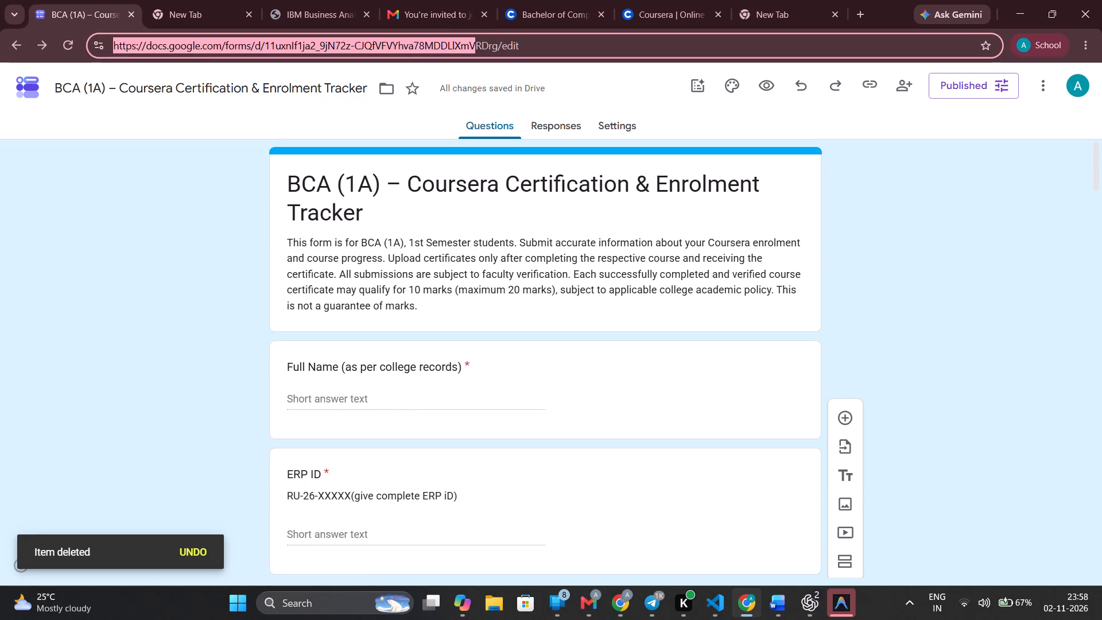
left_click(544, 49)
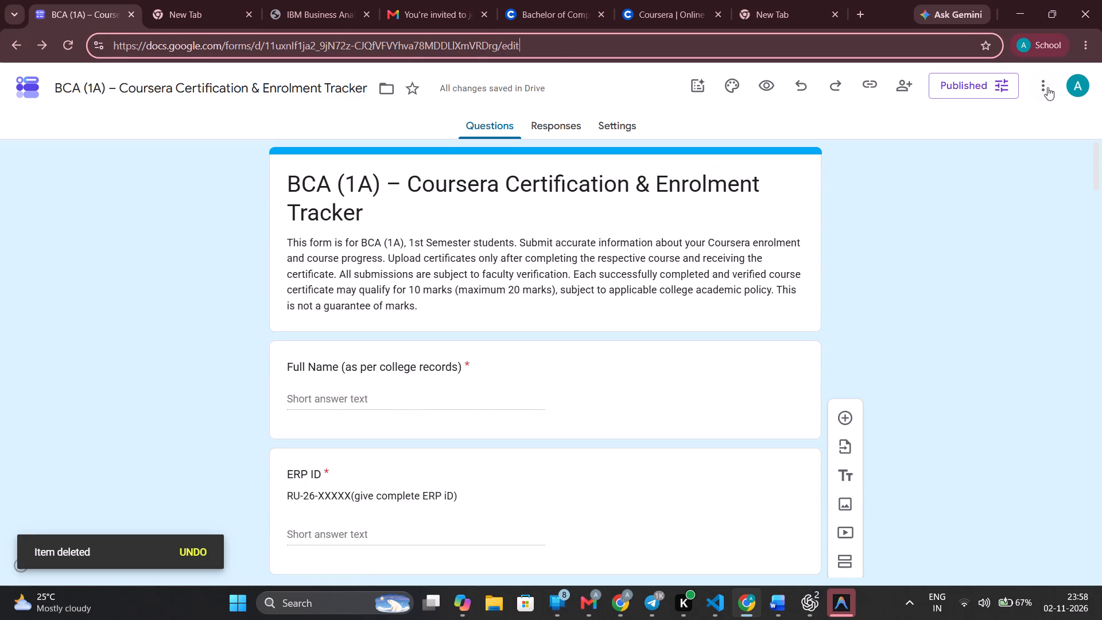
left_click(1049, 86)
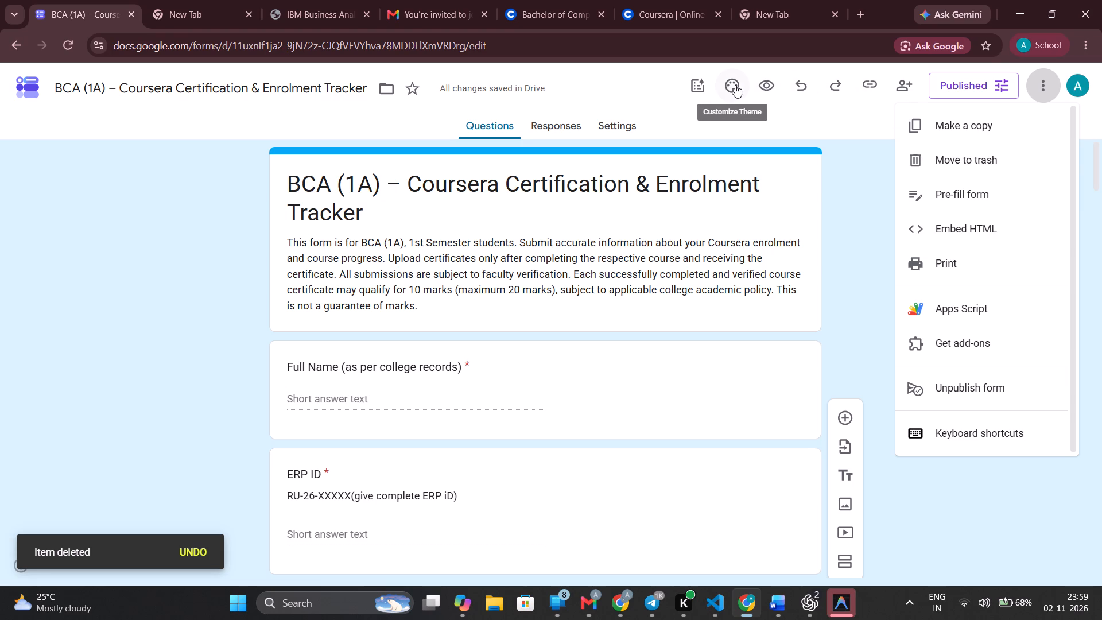
Open the form's preview and enter a test name in the Full Name question.
left_click(763, 91)
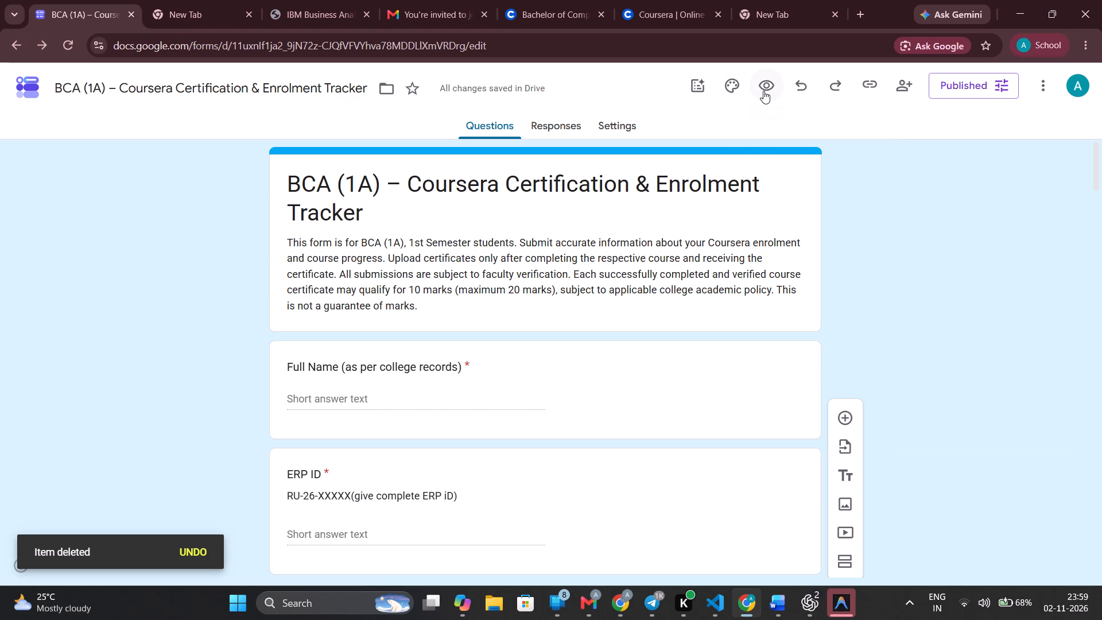
left_click(765, 84)
scroll(413, 179, "down", 2)
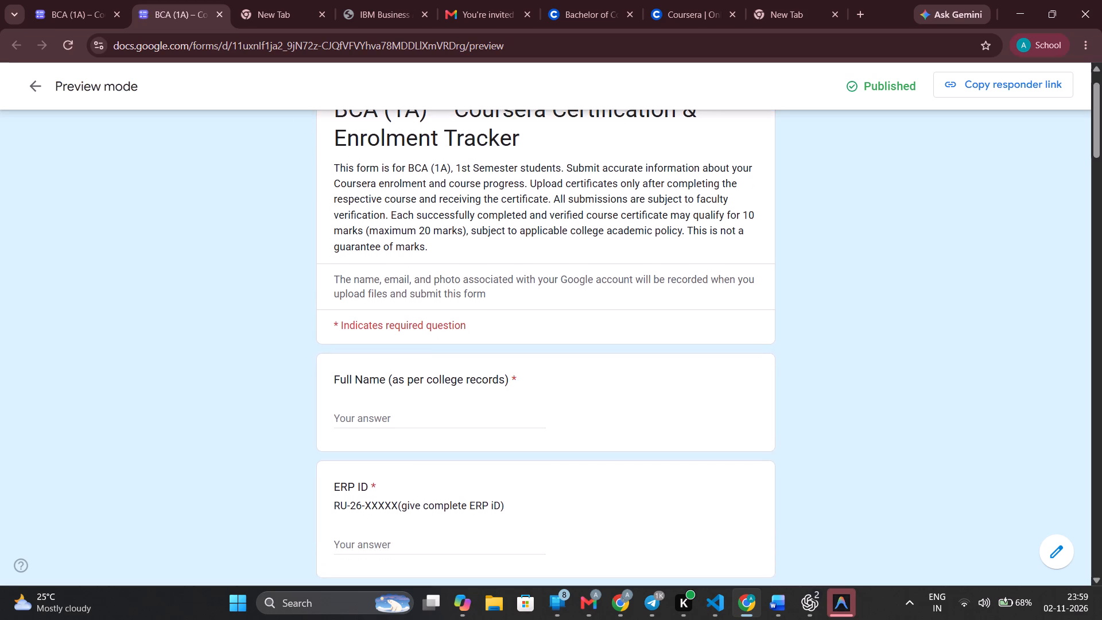
scroll(413, 179, "down", 2)
scroll(413, 179, "up", 2)
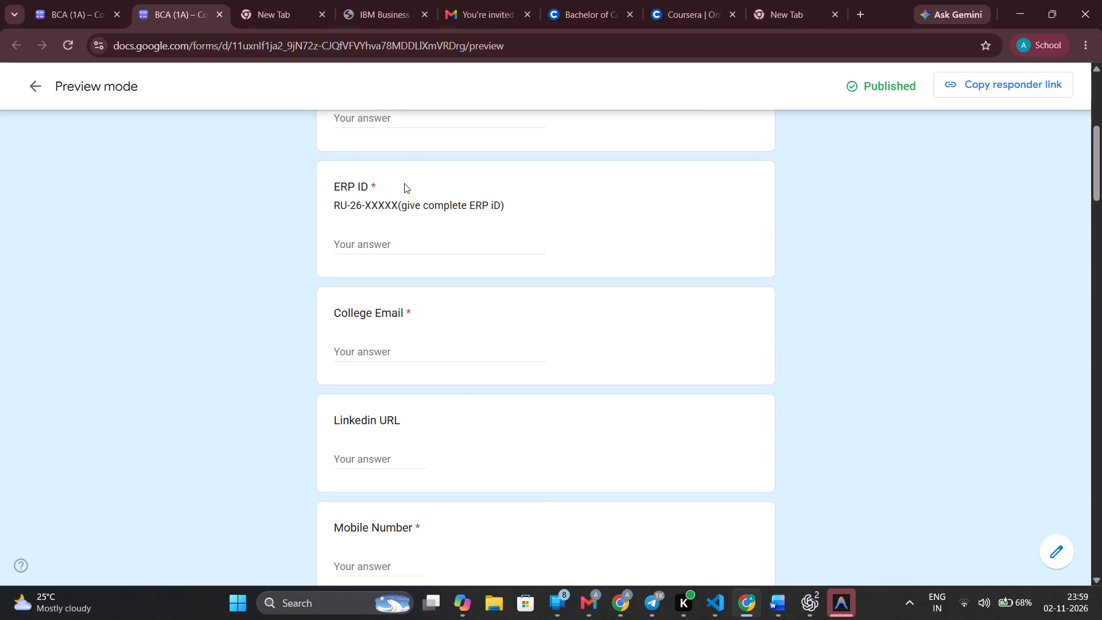
scroll(373, 197, "up", 1)
left_click(374, 220)
scroll(374, 220, "up", 1)
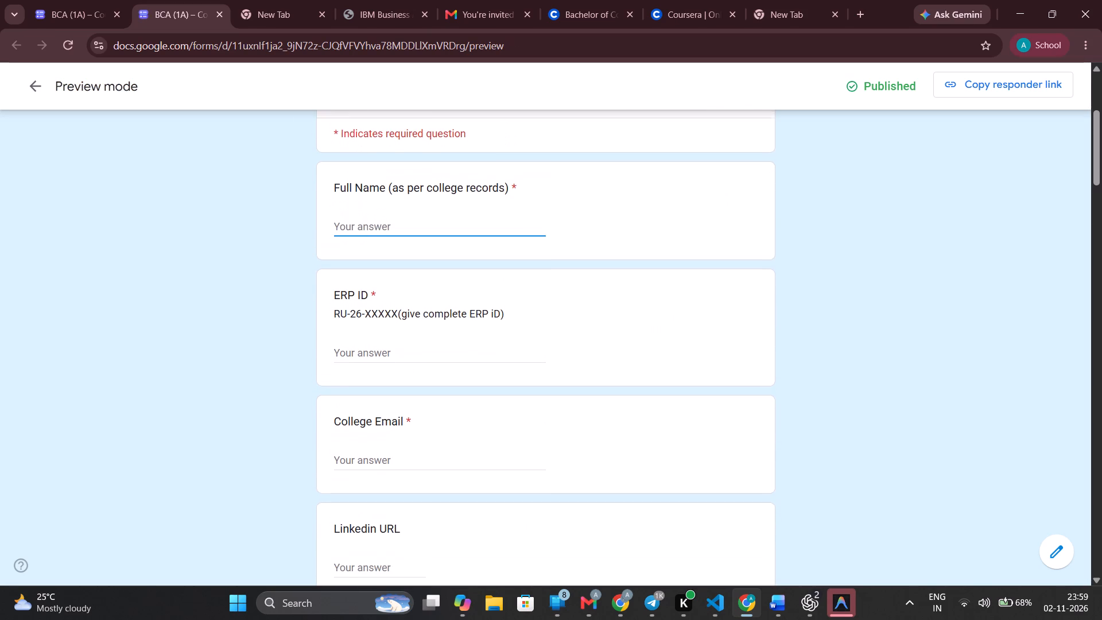
scroll(374, 220, "up", 1)
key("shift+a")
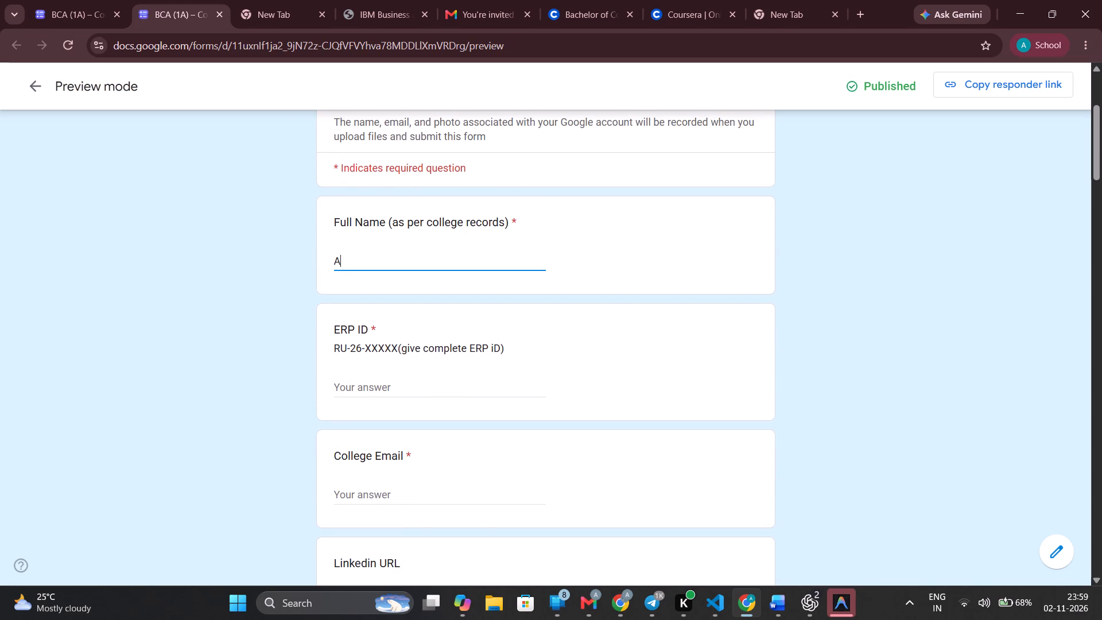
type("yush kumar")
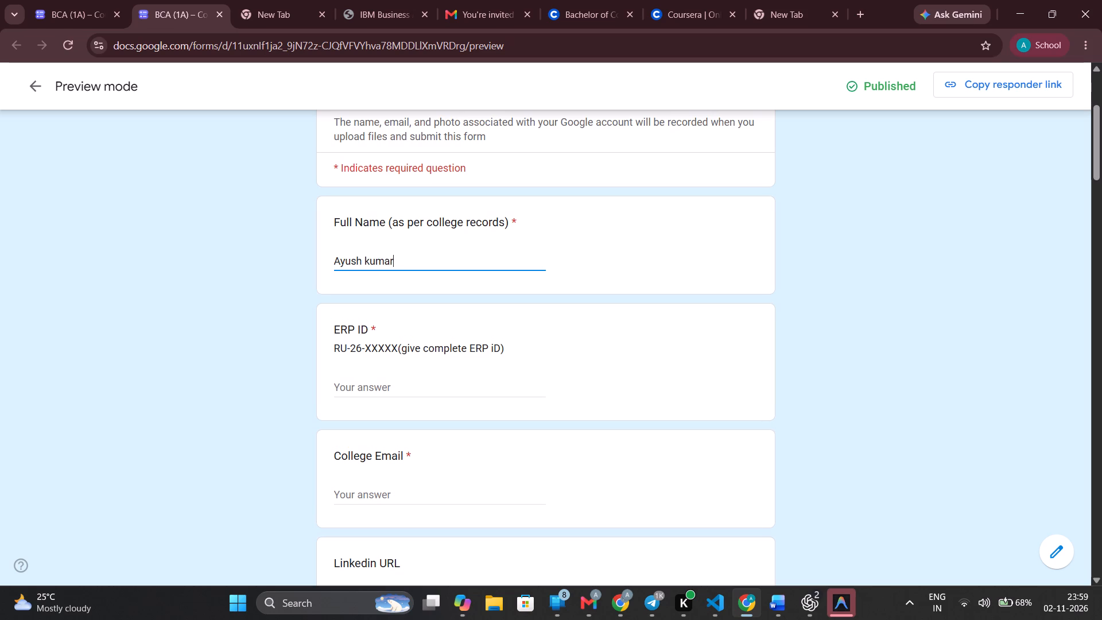
Review the previewed form from the Microsoft and IBM course questions through the closing agreement and submit area.
scroll(374, 220, "down", 9)
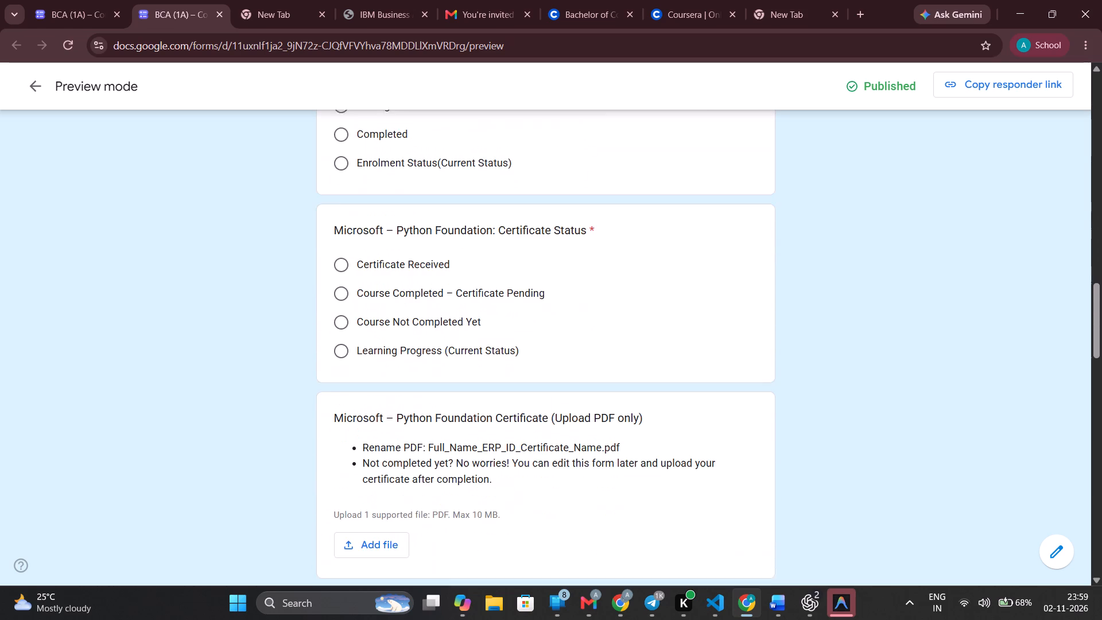
scroll(371, 209, "down", 4)
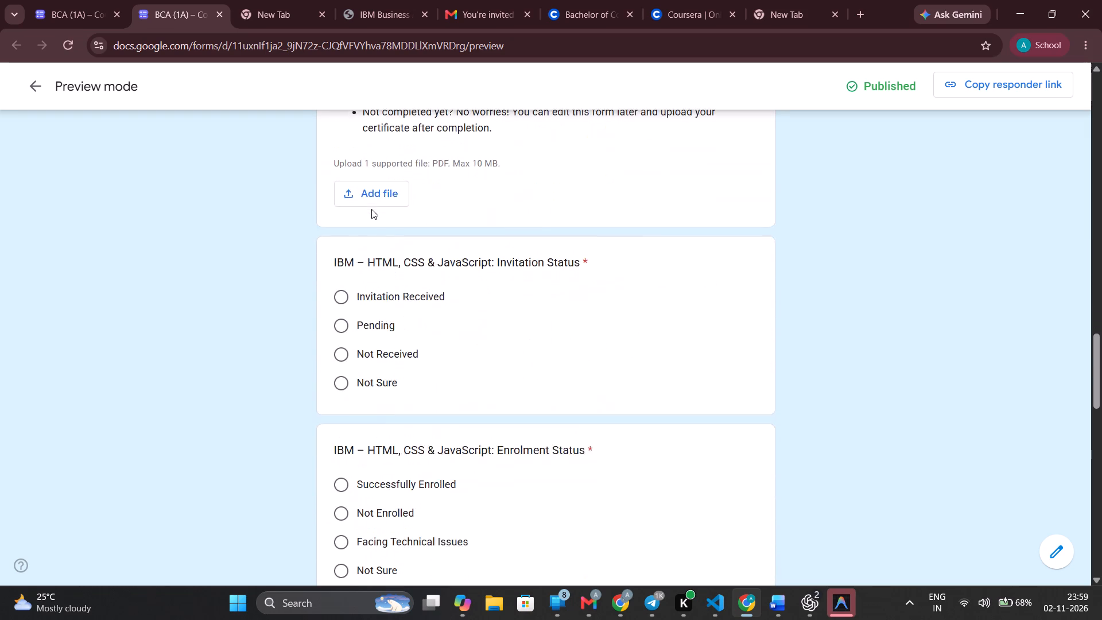
scroll(371, 209, "down", 6)
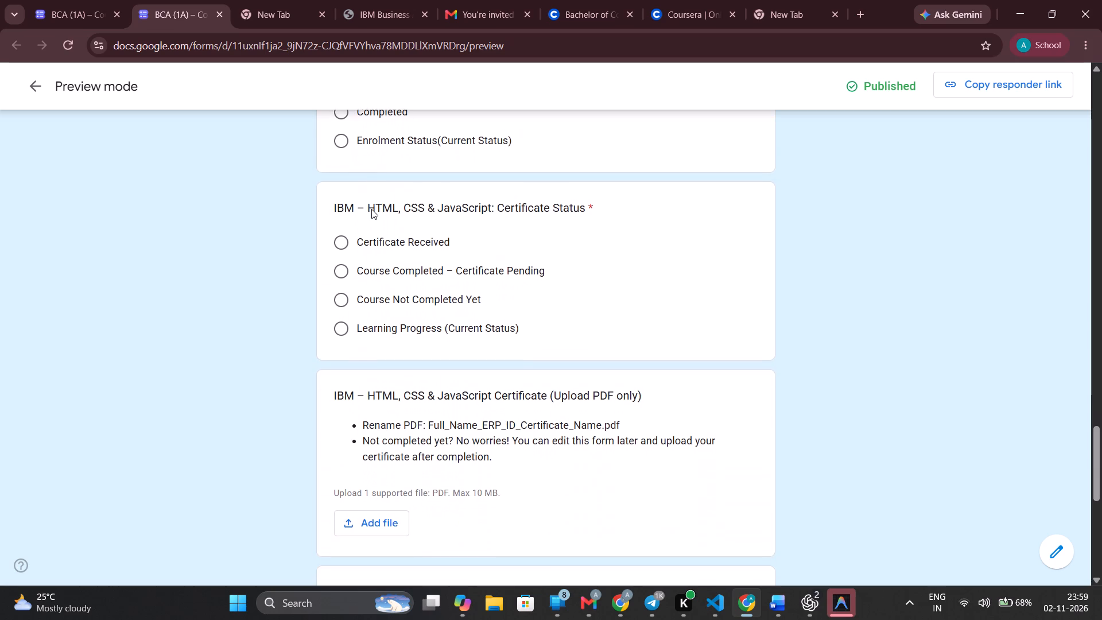
scroll(371, 209, "down", 4)
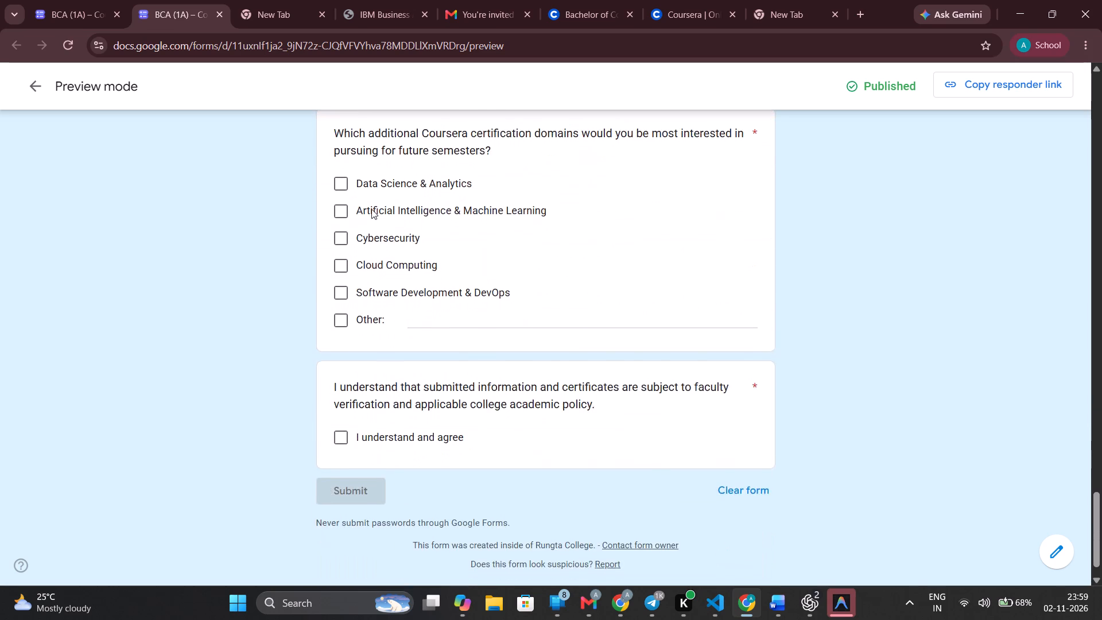
scroll(371, 209, "down", 1)
scroll(371, 209, "up", 17)
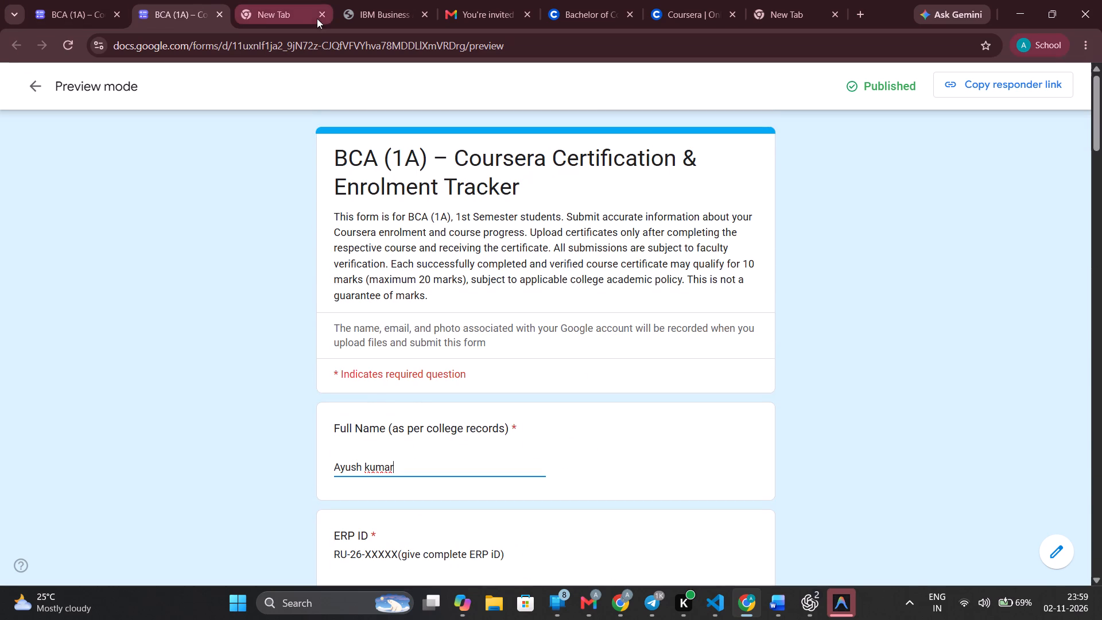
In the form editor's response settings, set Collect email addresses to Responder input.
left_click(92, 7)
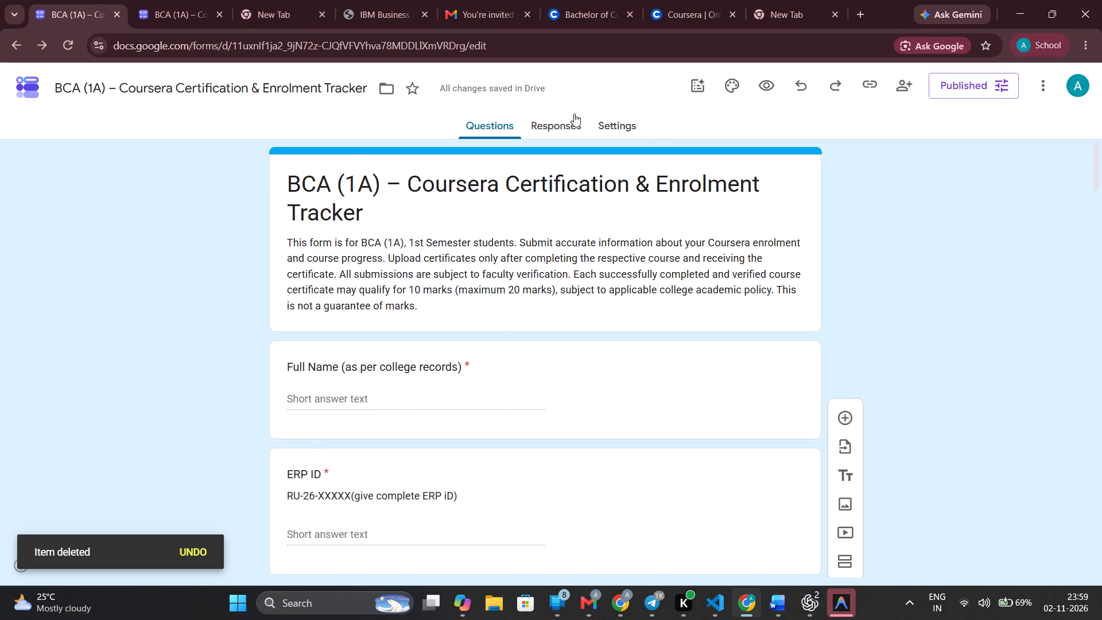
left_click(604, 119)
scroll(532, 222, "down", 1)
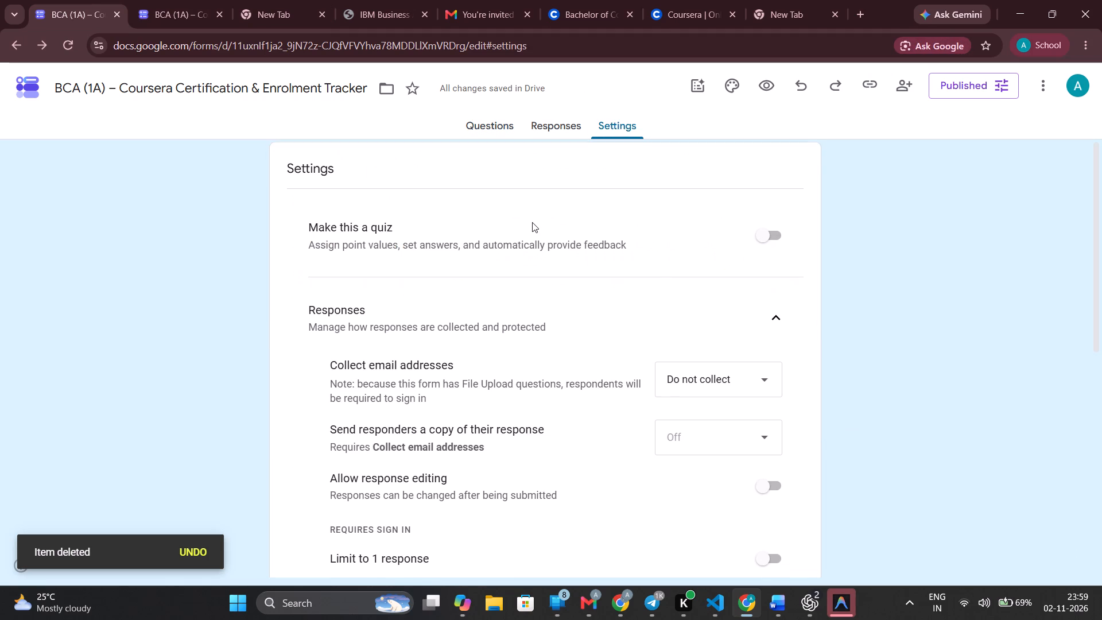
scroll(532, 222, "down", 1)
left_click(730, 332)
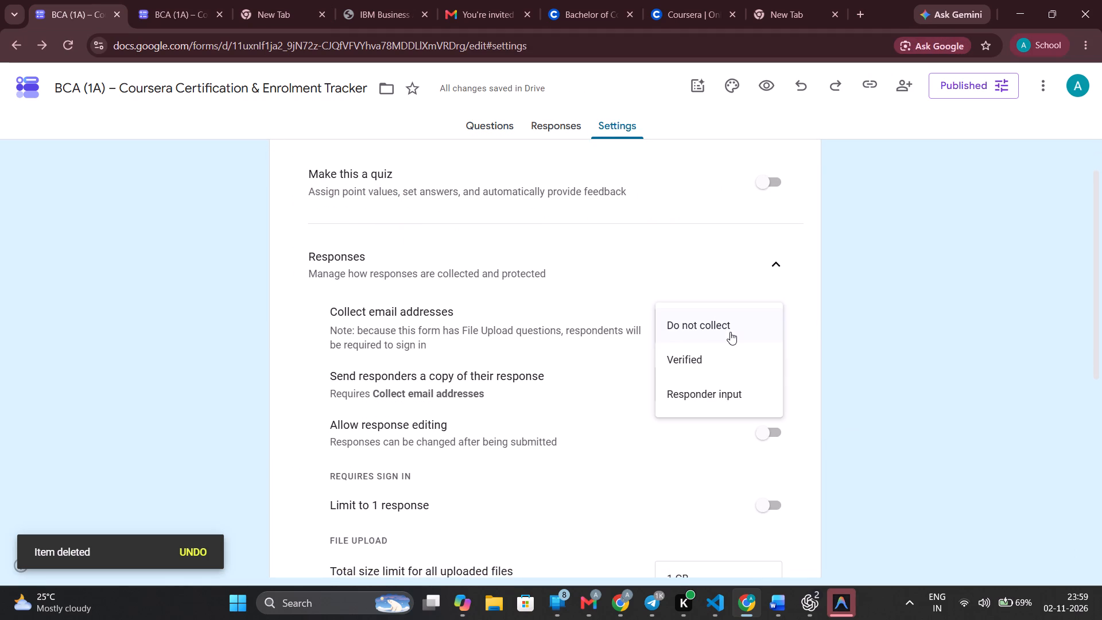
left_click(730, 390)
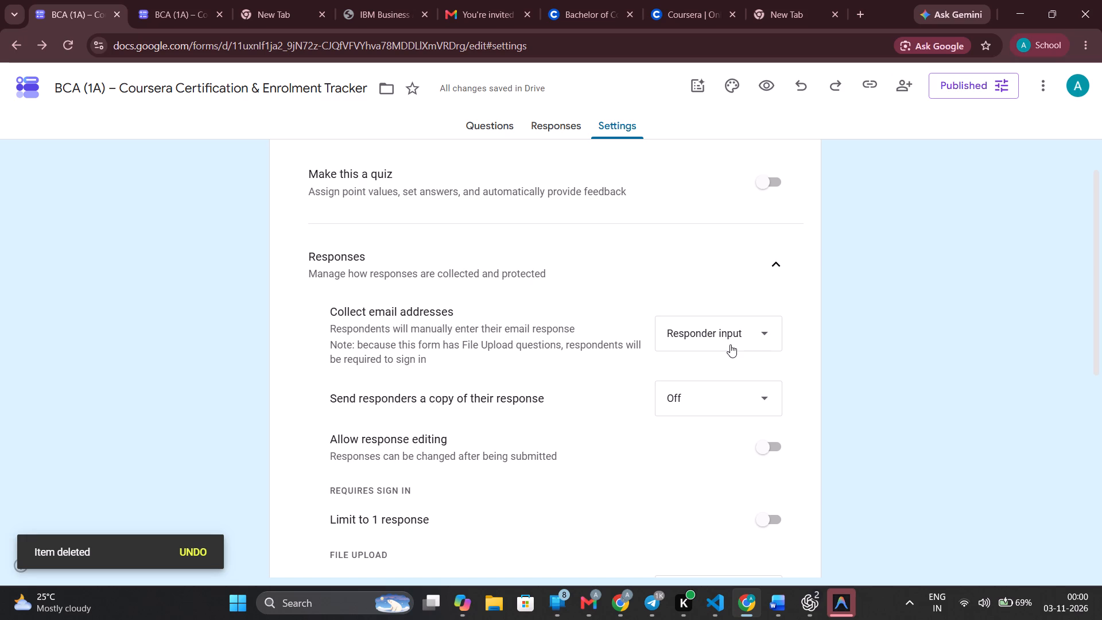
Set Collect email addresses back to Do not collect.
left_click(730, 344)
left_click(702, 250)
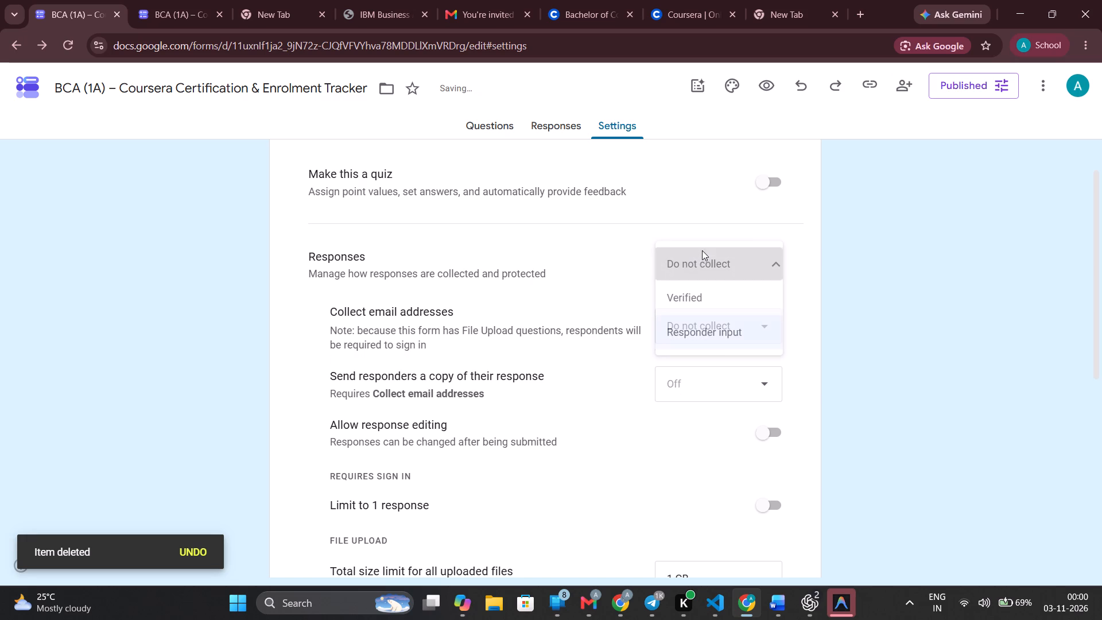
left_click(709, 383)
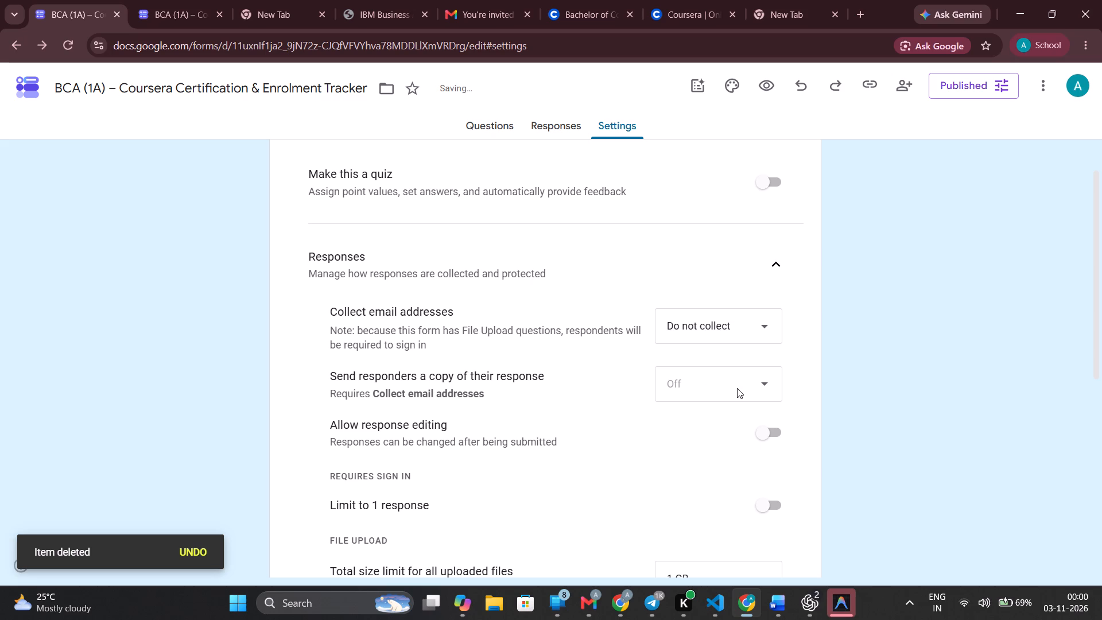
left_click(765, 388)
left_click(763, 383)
Turn on Allow response editing and Limit to 1 response in the form's response settings.
left_click(755, 454)
left_click(774, 436)
scroll(707, 400, "down", 1)
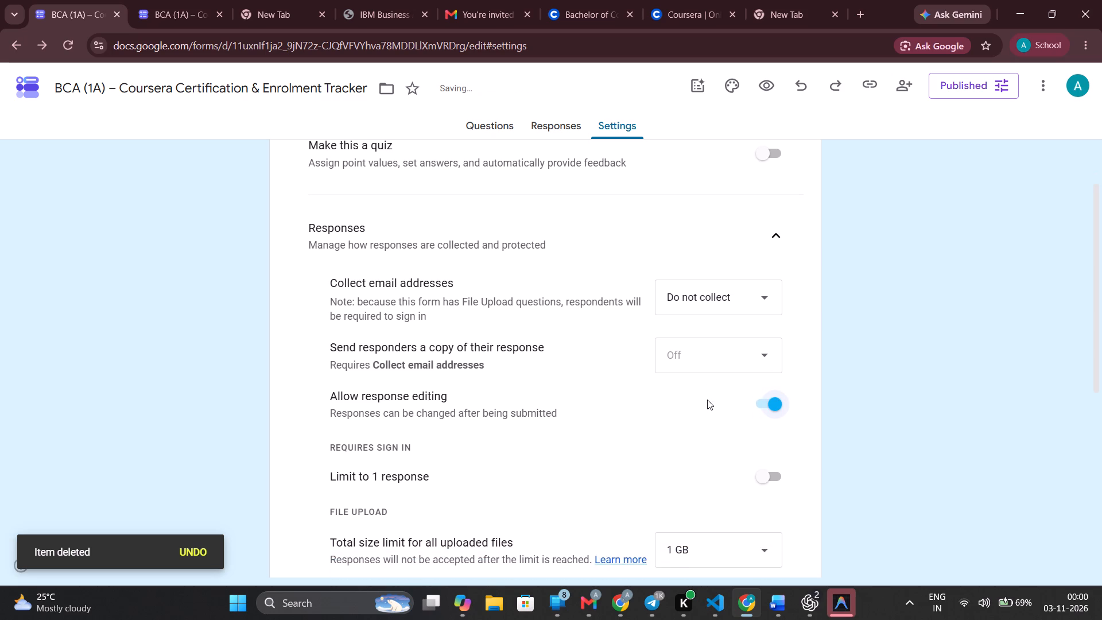
scroll(707, 400, "down", 1)
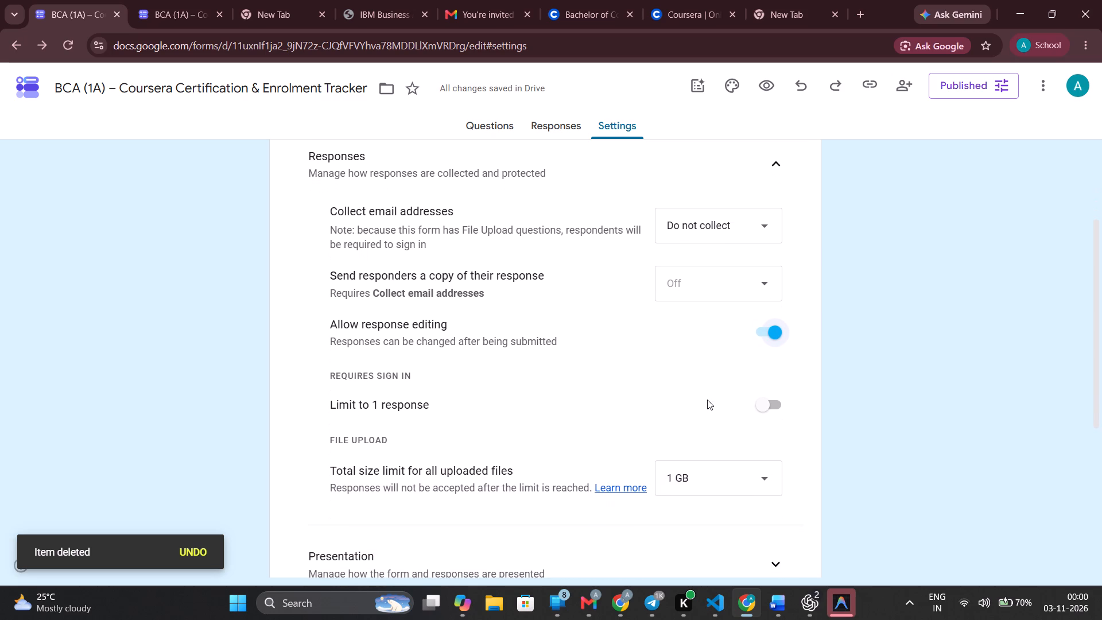
left_click(766, 406)
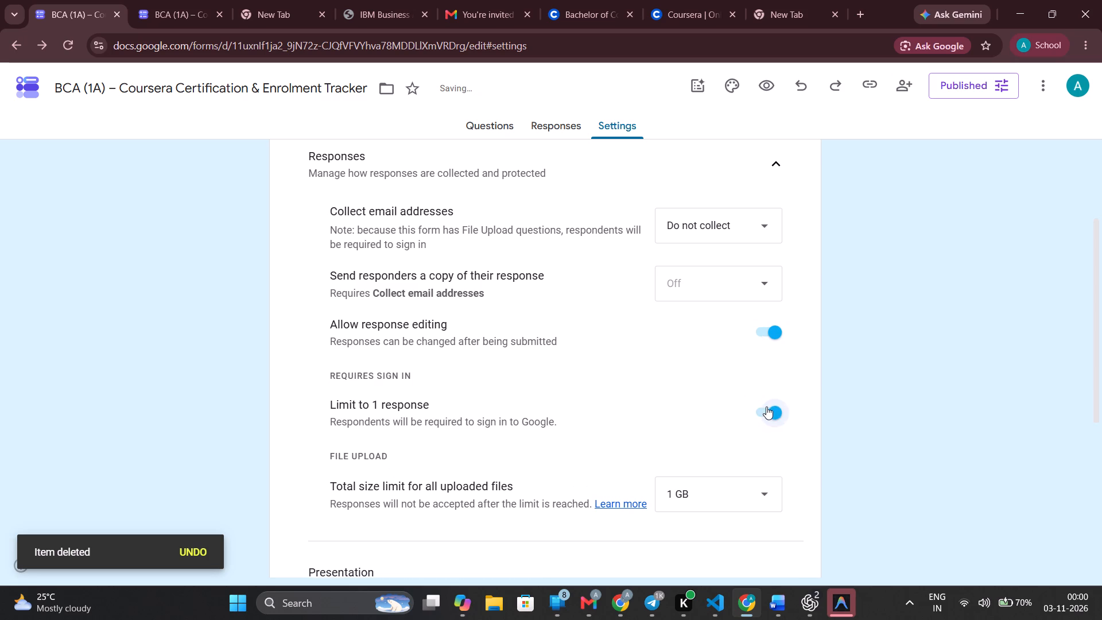
Set the total size limit for all uploaded files to 10 GB.
scroll(716, 397, "down", 1)
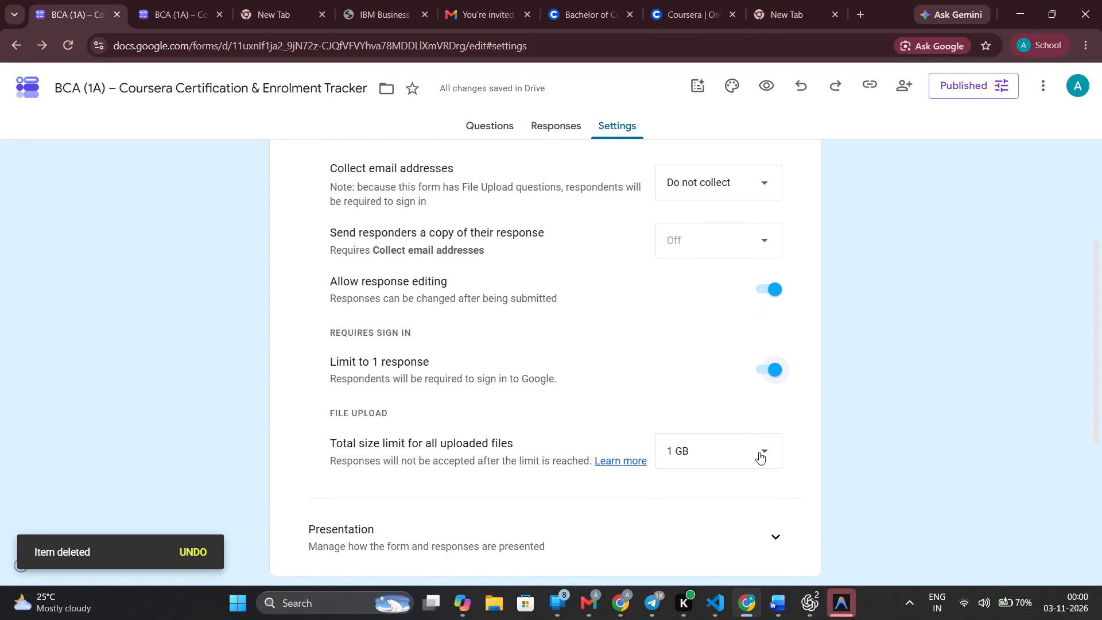
scroll(759, 452, "down", 1)
left_click(760, 440)
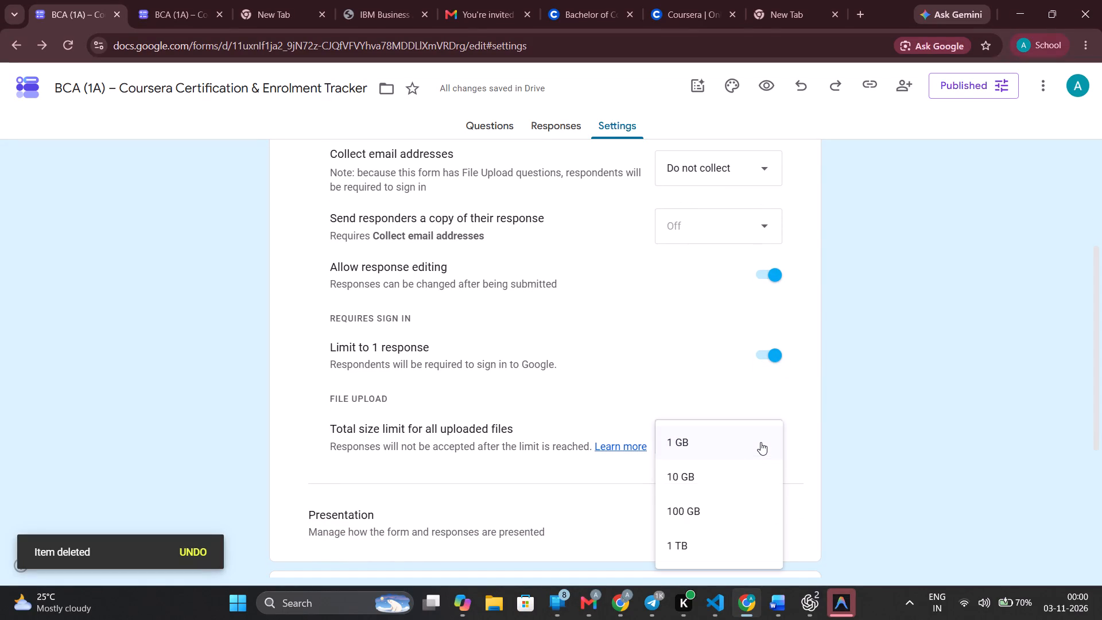
left_click(732, 485)
Turn on Show progress bar in the form's Presentation settings.
scroll(732, 473, "down", 1)
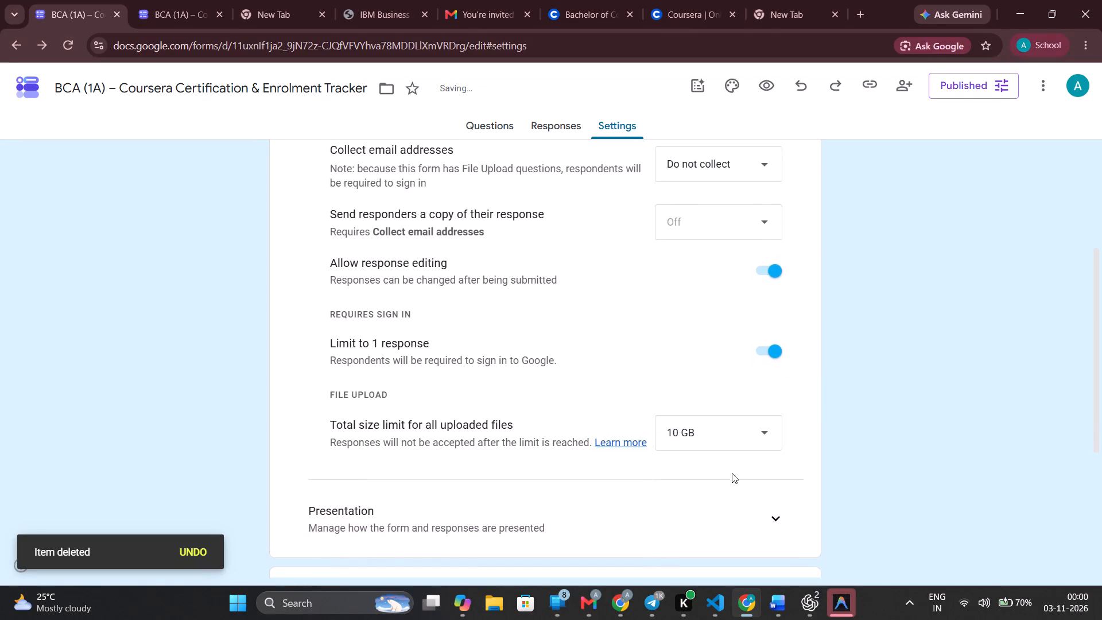
scroll(732, 473, "down", 2)
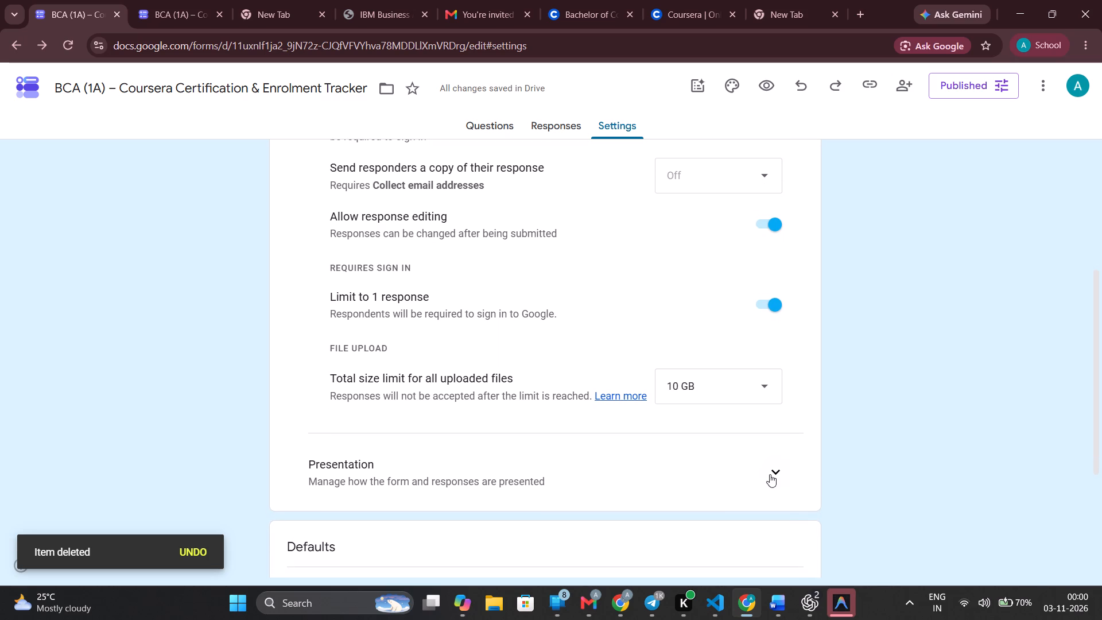
left_click(775, 472)
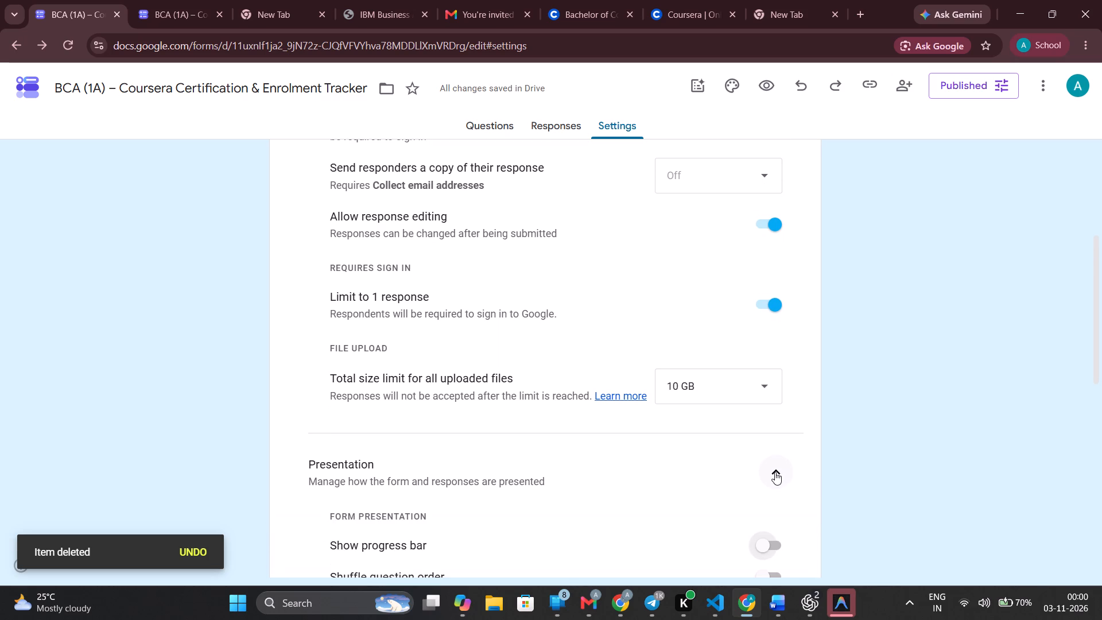
scroll(747, 475, "down", 2)
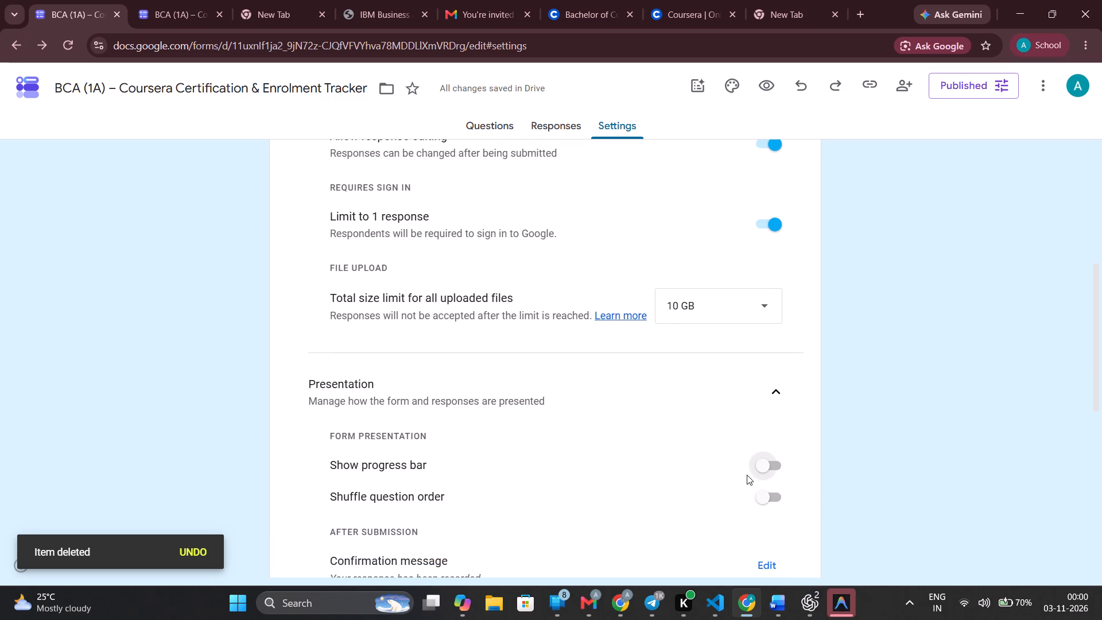
left_click(777, 463)
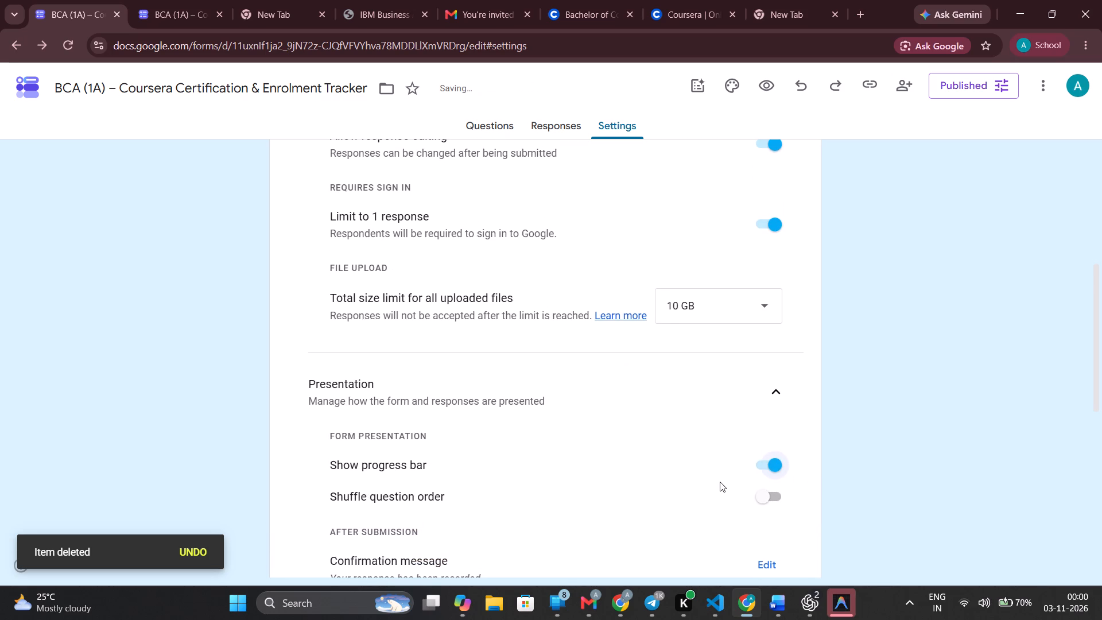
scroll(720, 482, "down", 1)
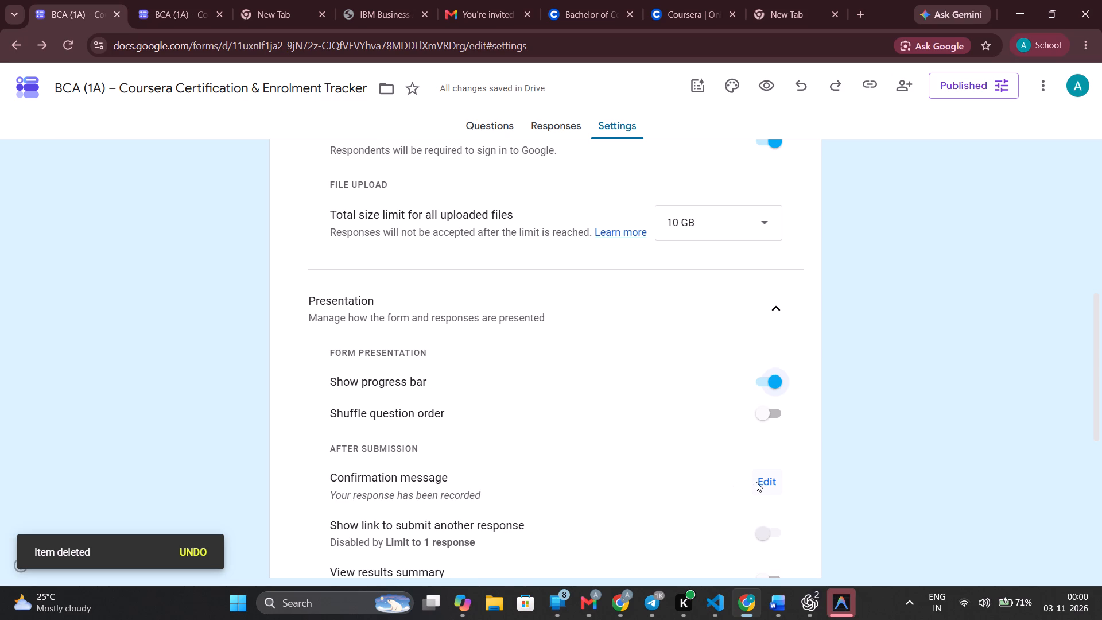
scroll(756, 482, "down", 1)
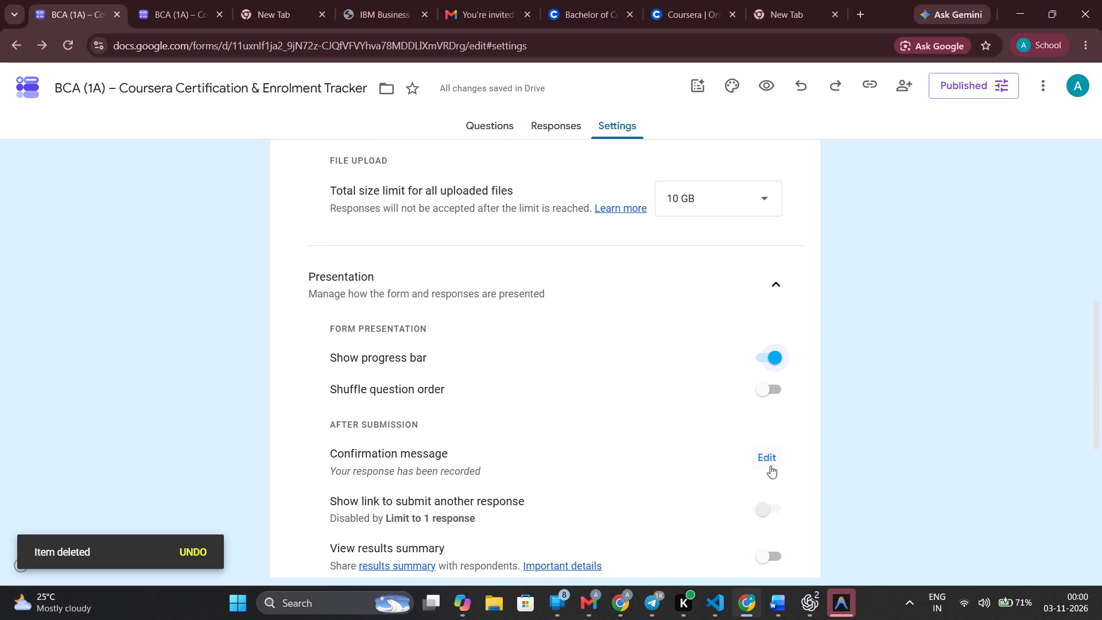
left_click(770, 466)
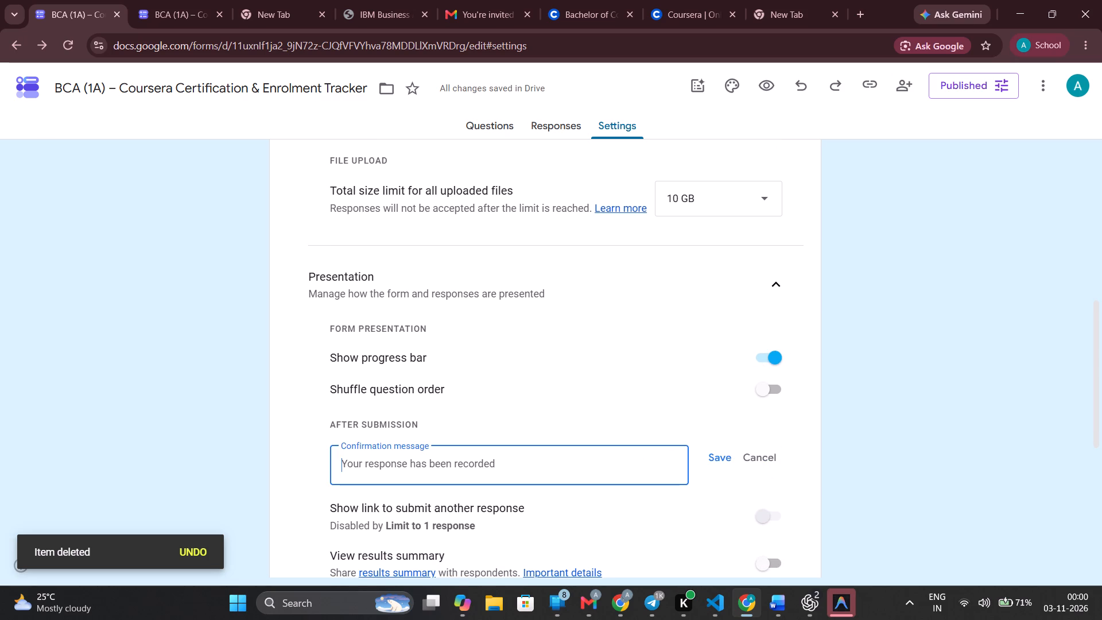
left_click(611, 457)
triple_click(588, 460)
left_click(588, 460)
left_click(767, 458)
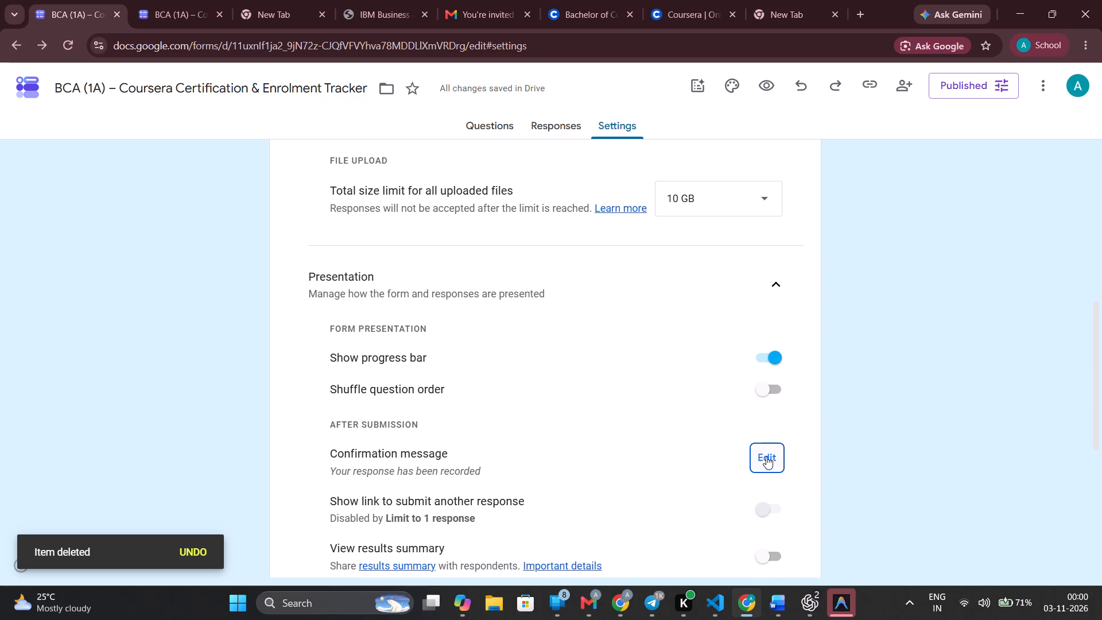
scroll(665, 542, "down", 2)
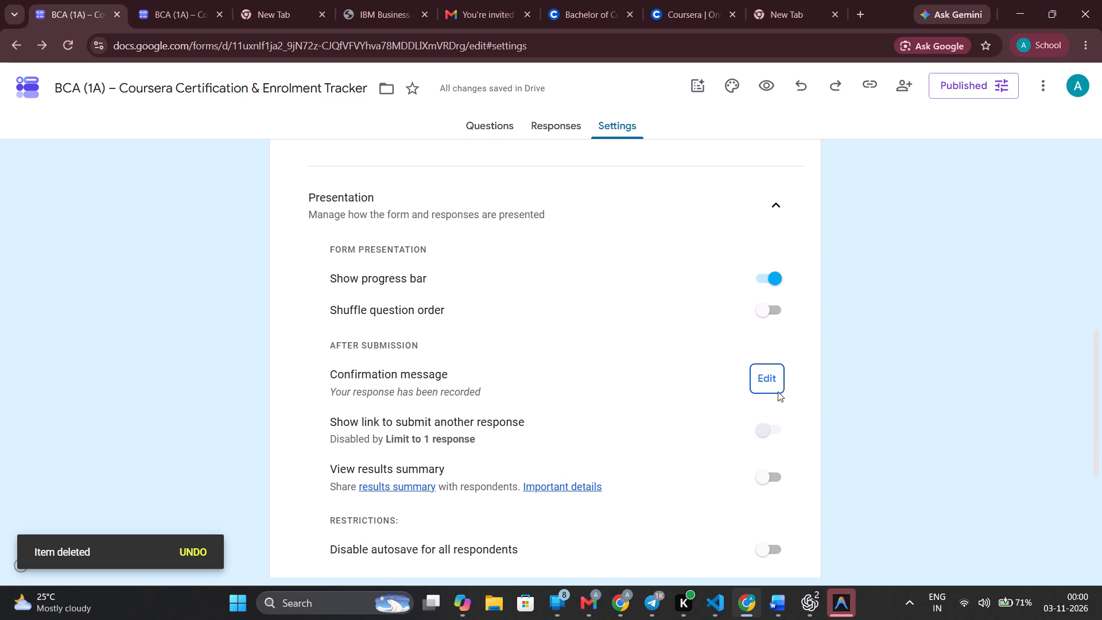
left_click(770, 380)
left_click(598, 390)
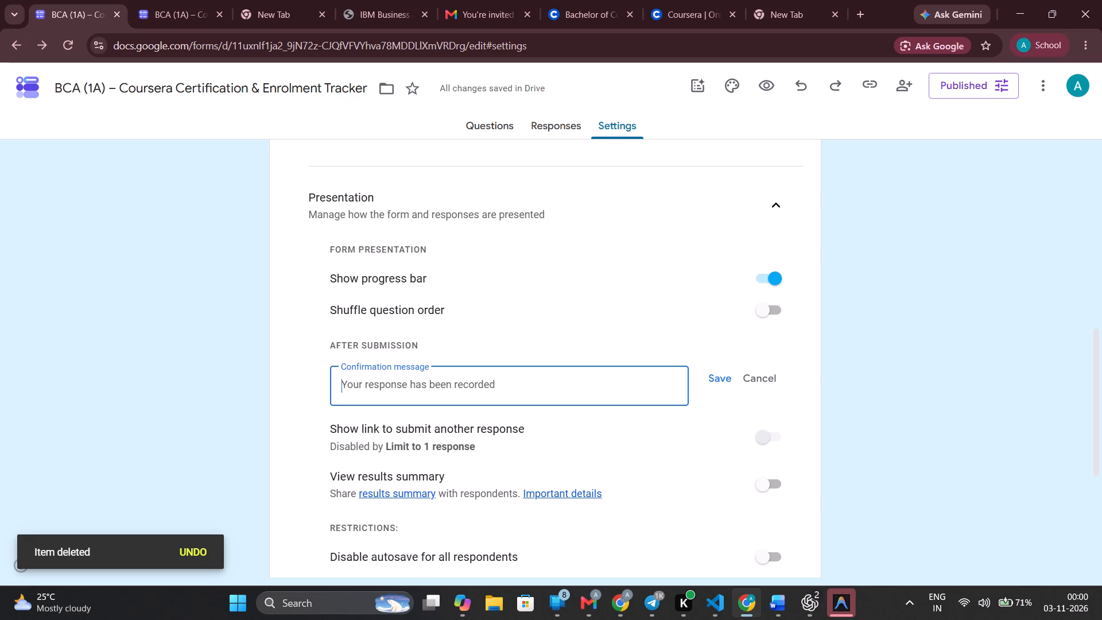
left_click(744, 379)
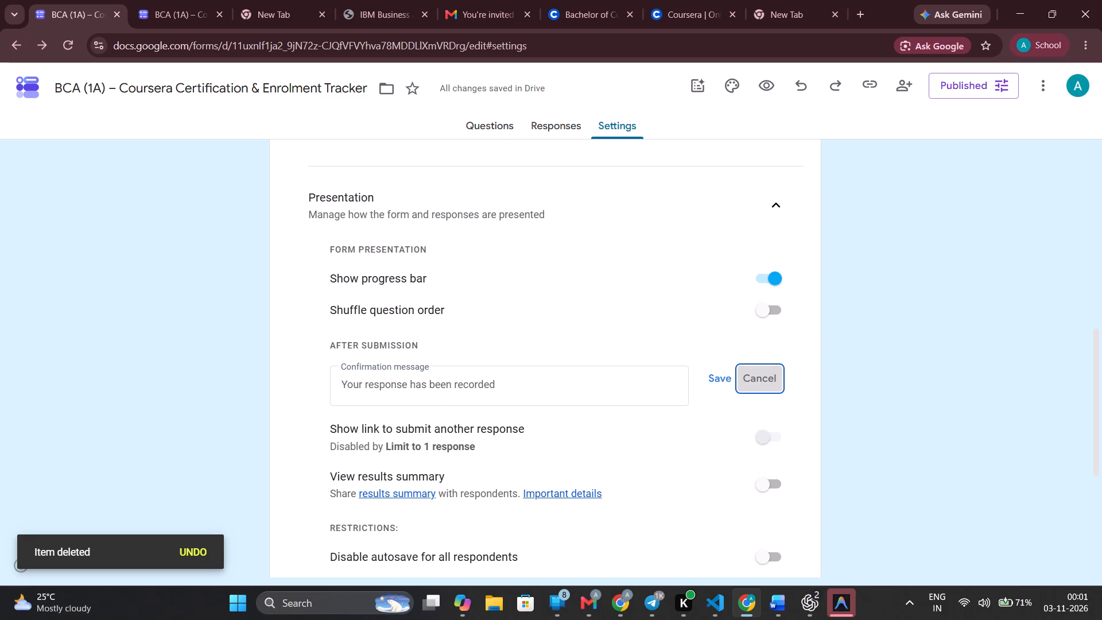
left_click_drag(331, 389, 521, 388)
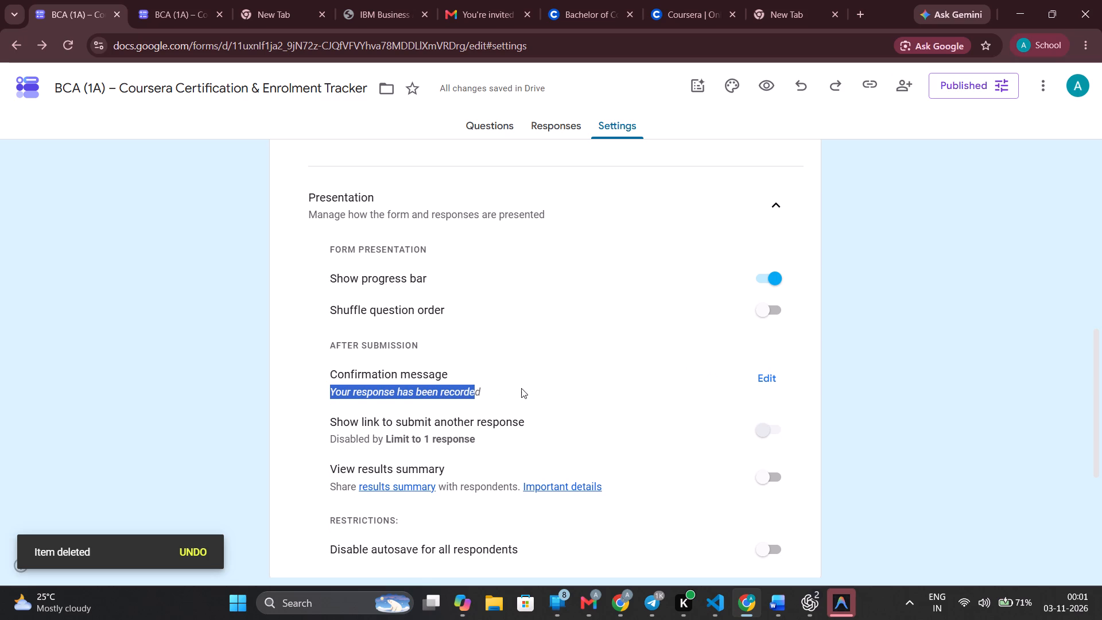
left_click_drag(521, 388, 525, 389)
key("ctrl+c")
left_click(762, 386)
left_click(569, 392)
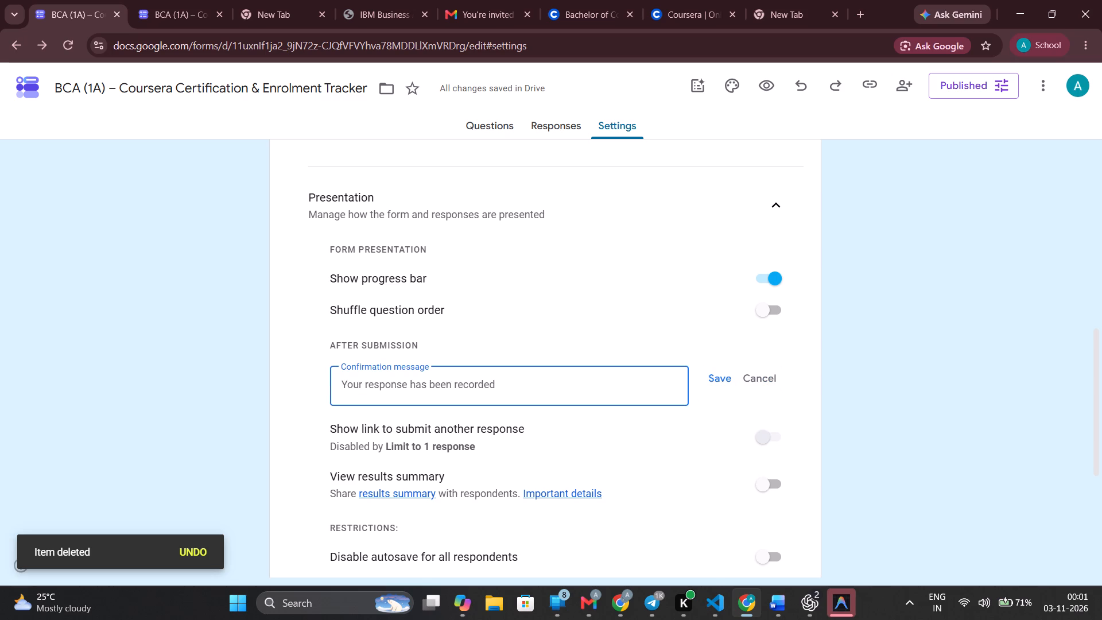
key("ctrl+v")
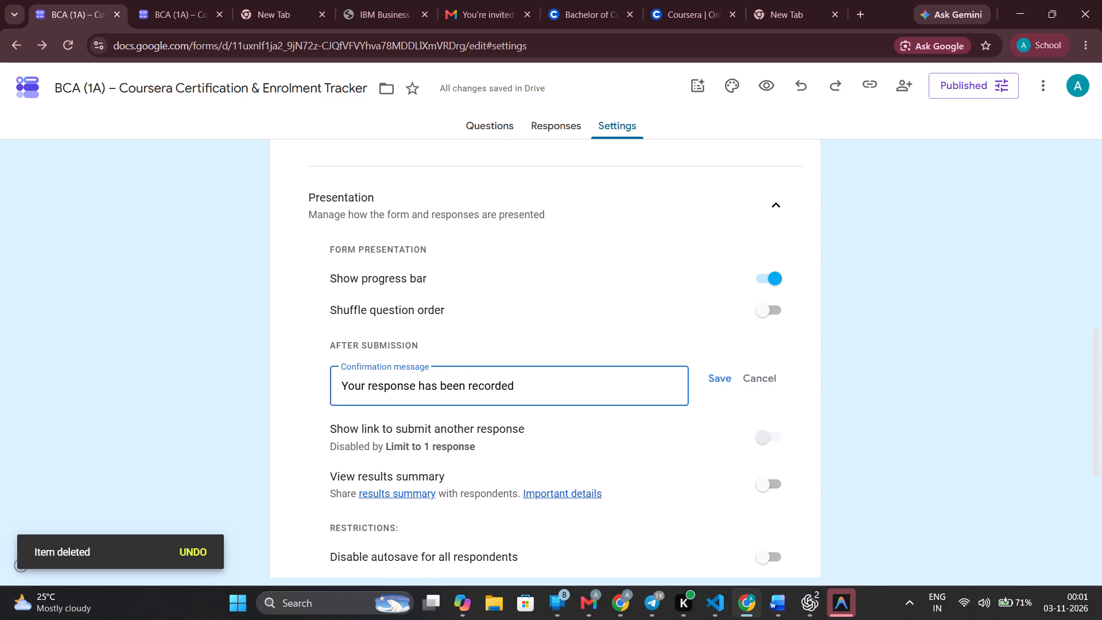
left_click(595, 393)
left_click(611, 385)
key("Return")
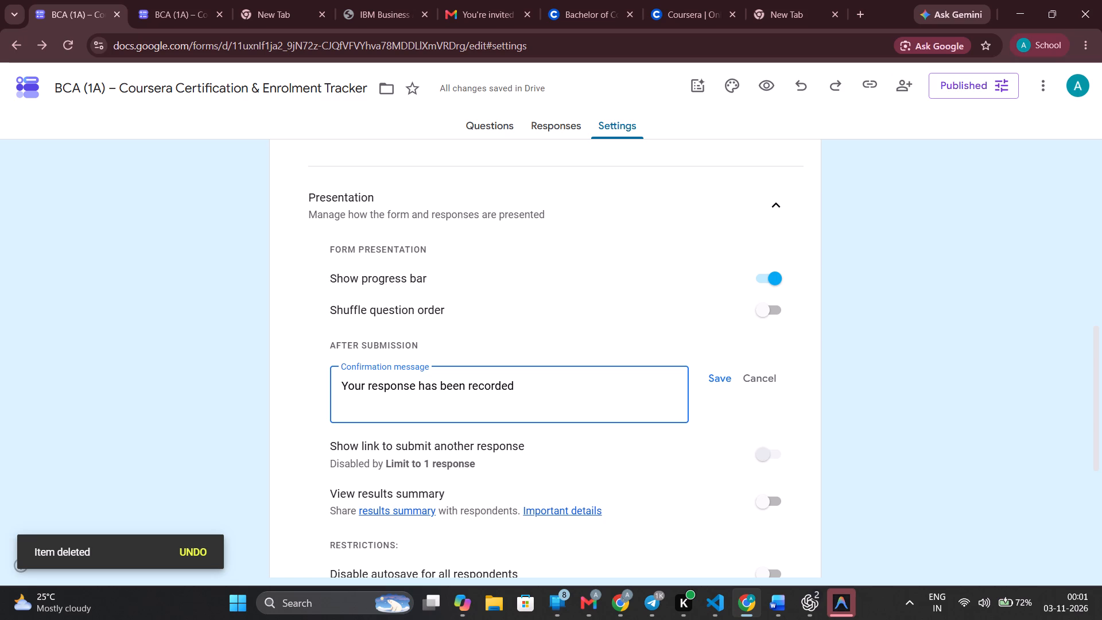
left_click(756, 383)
Review the remaining Presentation settings, the default email collection options and the question defaults.
scroll(636, 412, "down", 1)
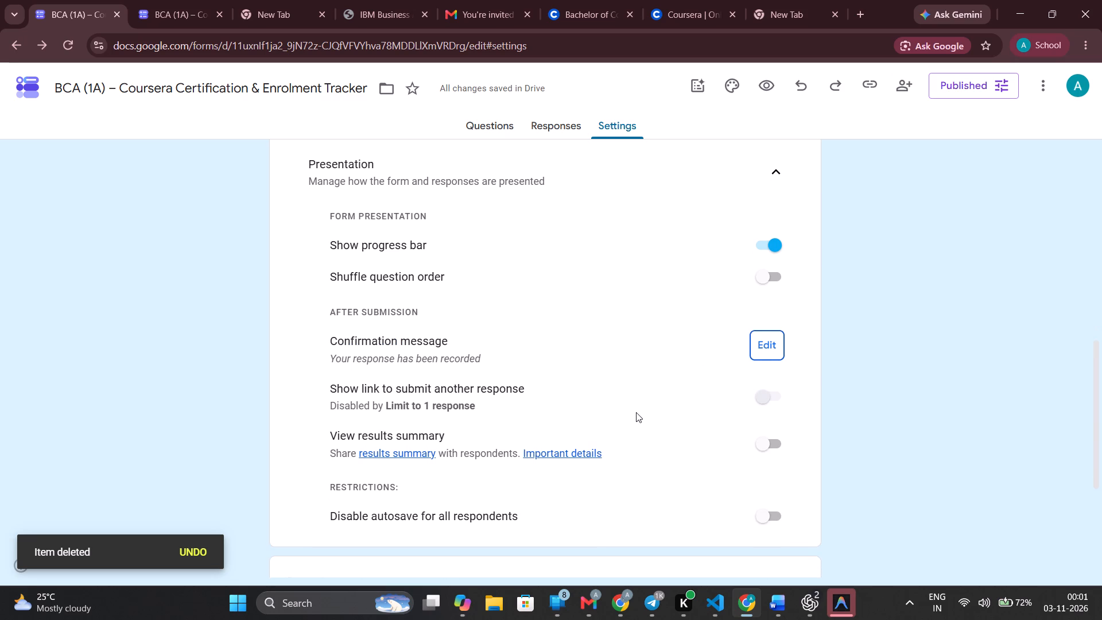
scroll(636, 412, "down", 1)
scroll(681, 424, "down", 1)
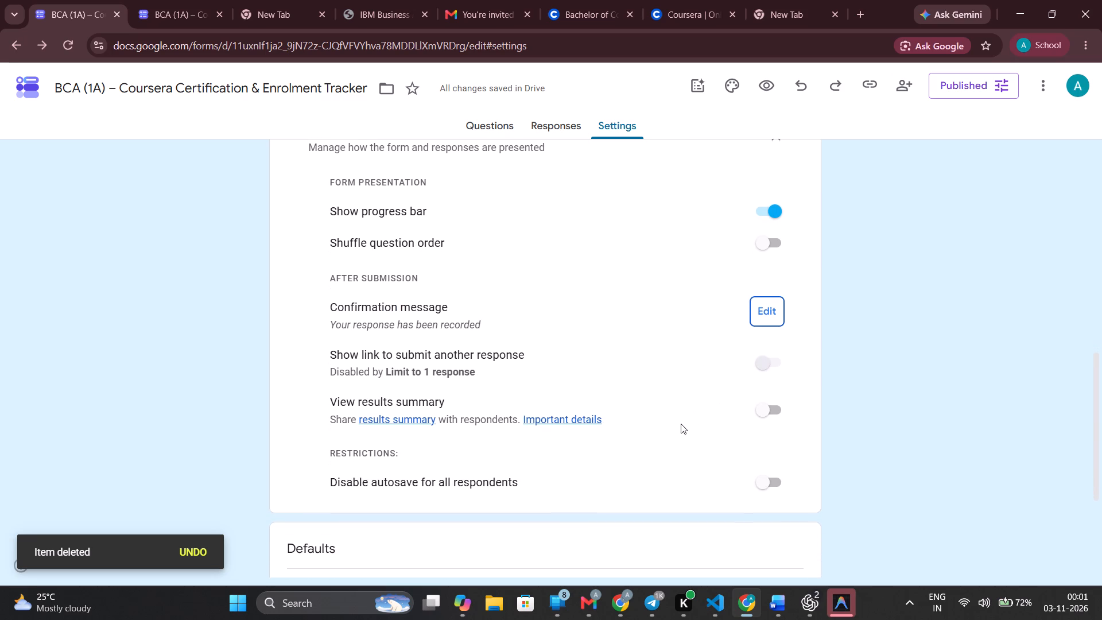
scroll(681, 424, "down", 1)
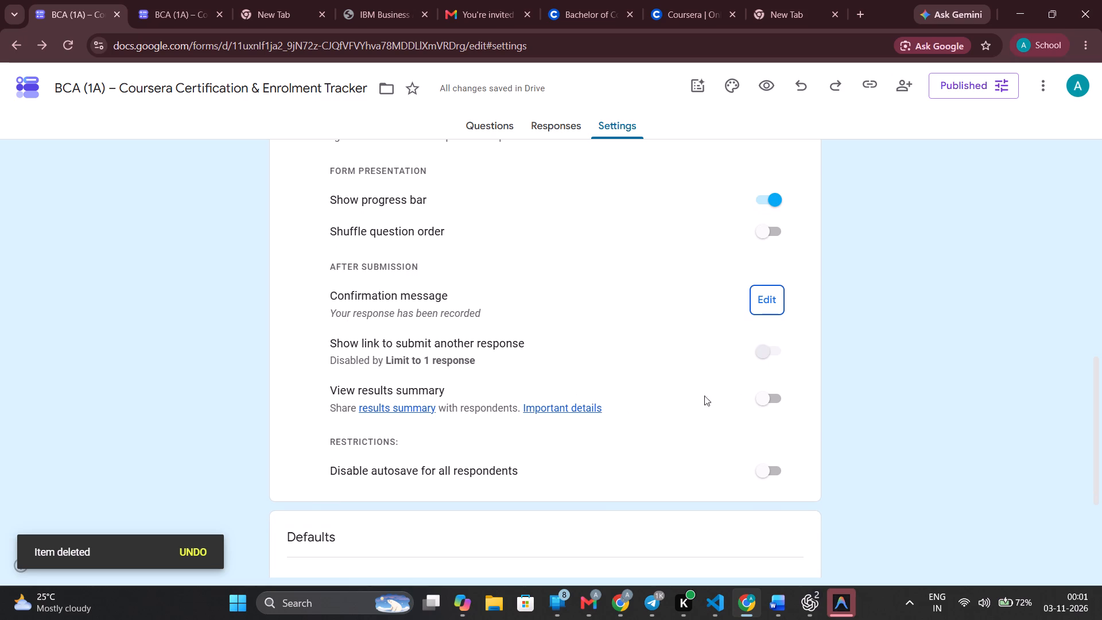
scroll(680, 440, "down", 1)
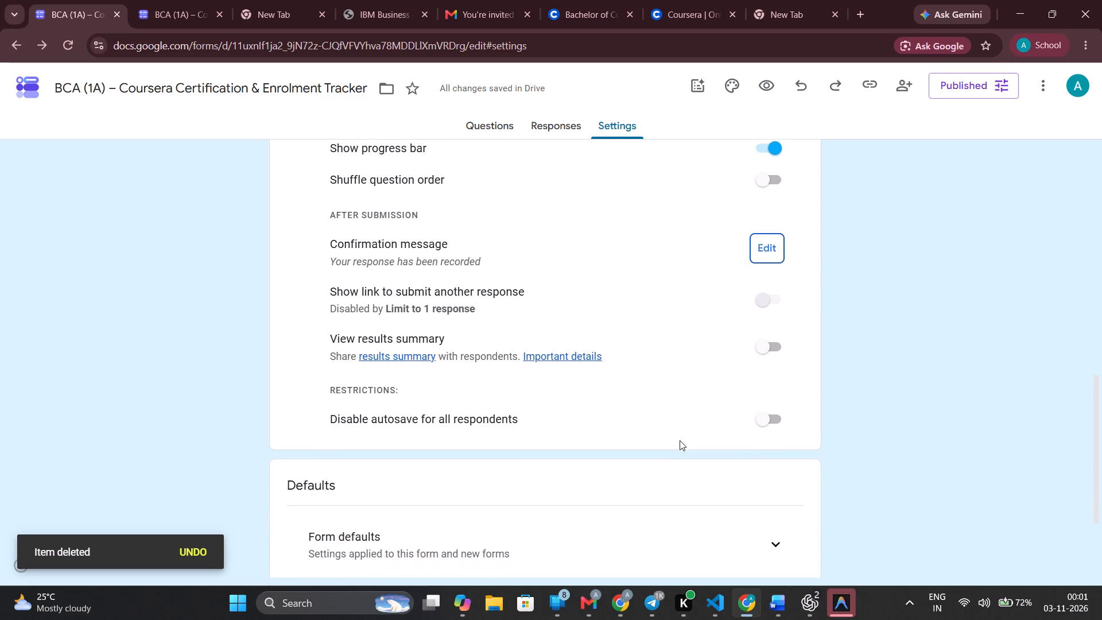
scroll(680, 440, "down", 1)
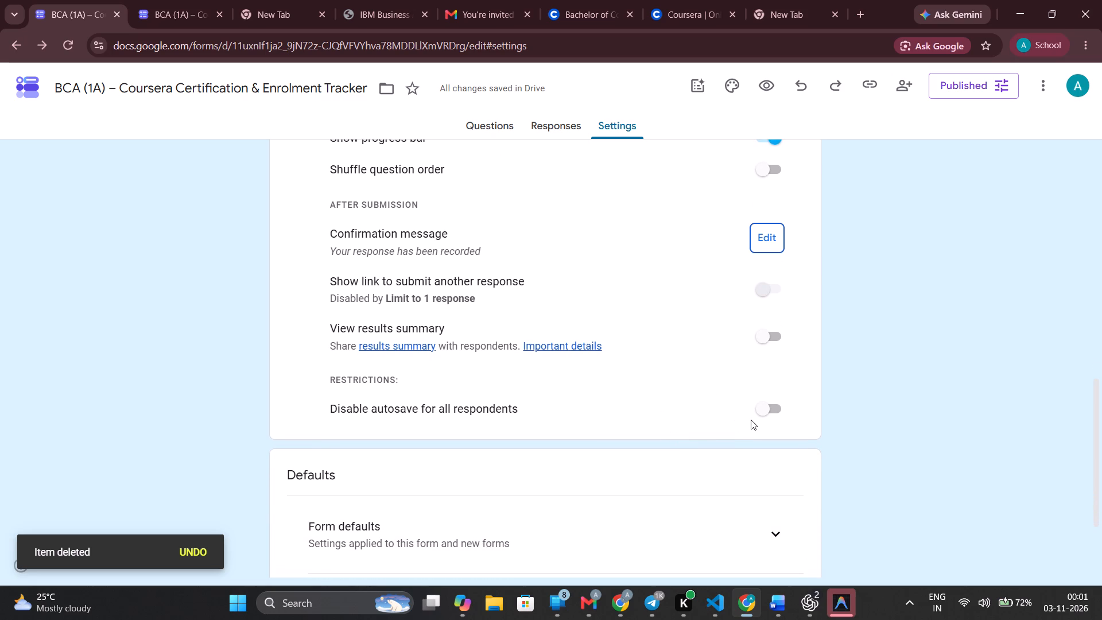
scroll(704, 429, "down", 1)
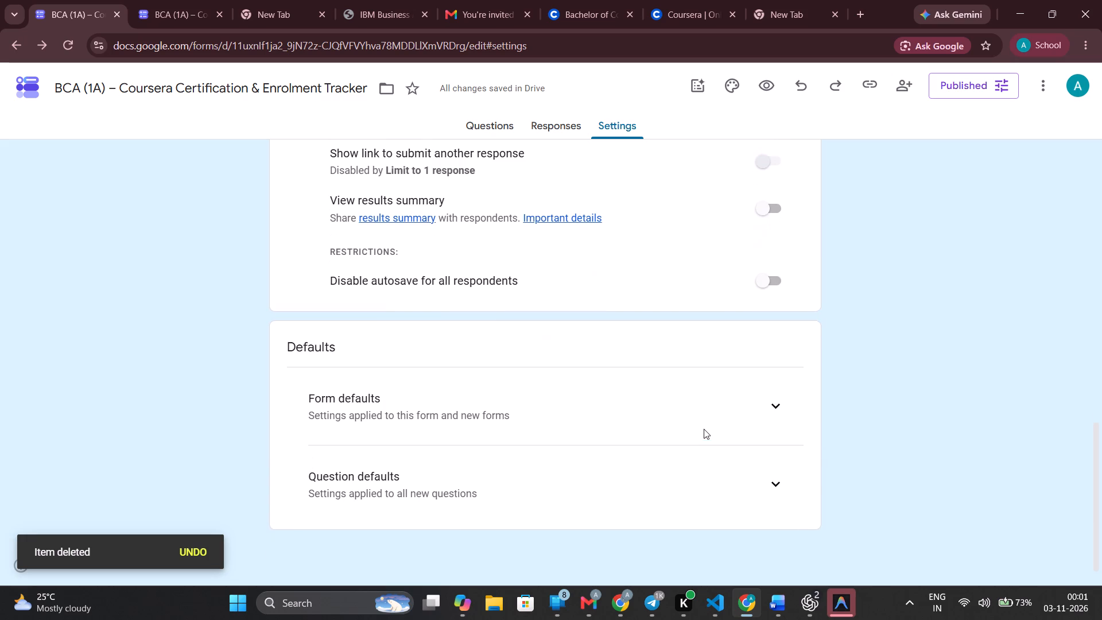
scroll(704, 429, "down", 1)
left_click(782, 398)
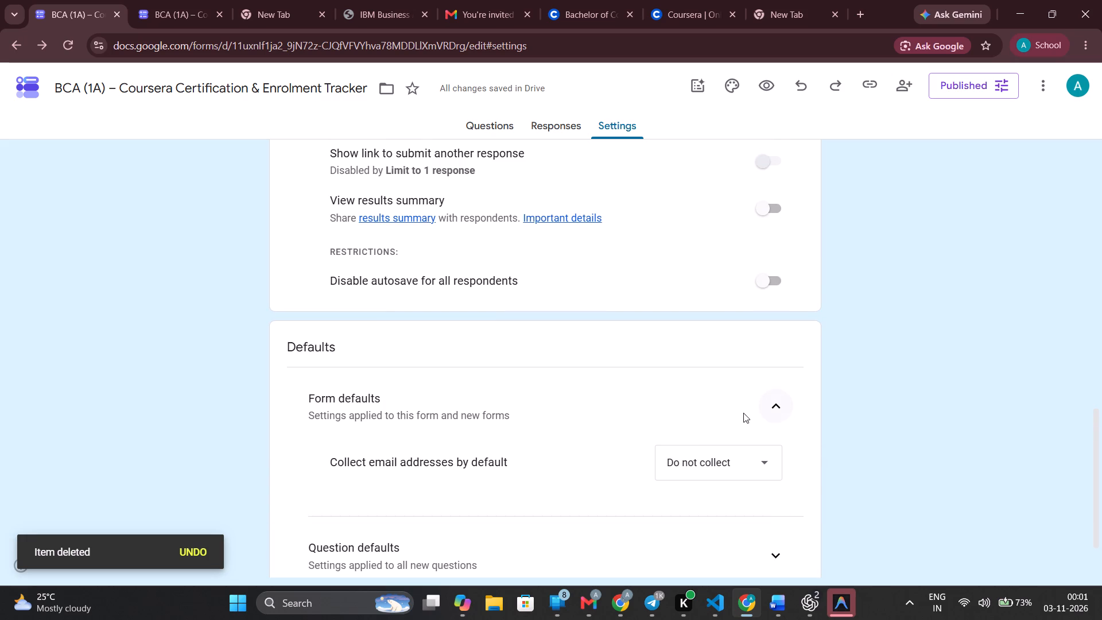
scroll(741, 412, "down", 1)
left_click(756, 427)
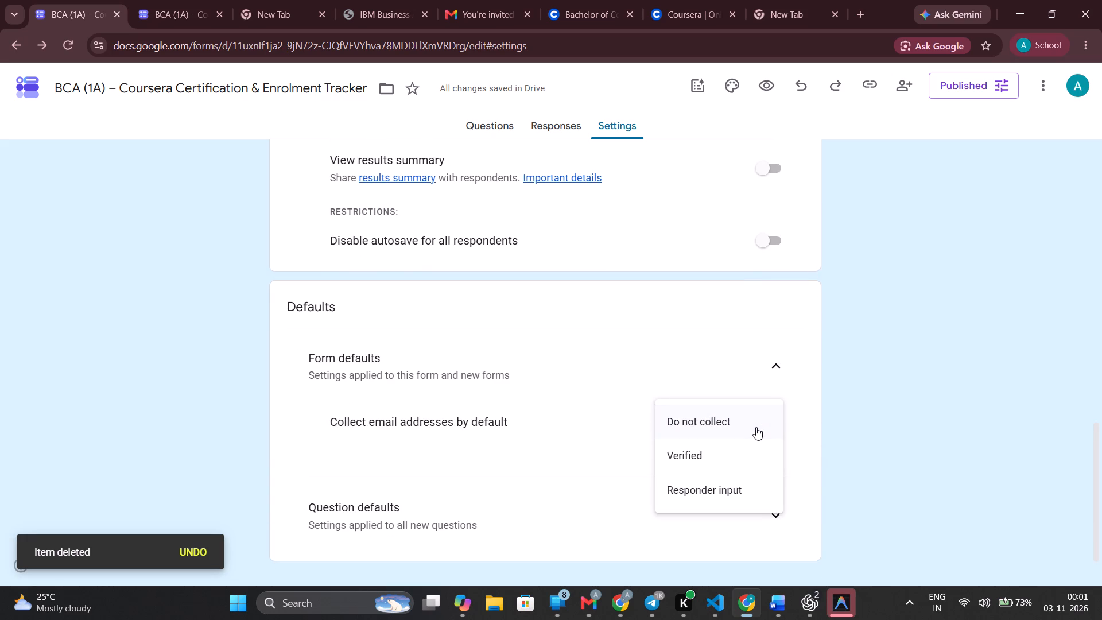
left_click(806, 431)
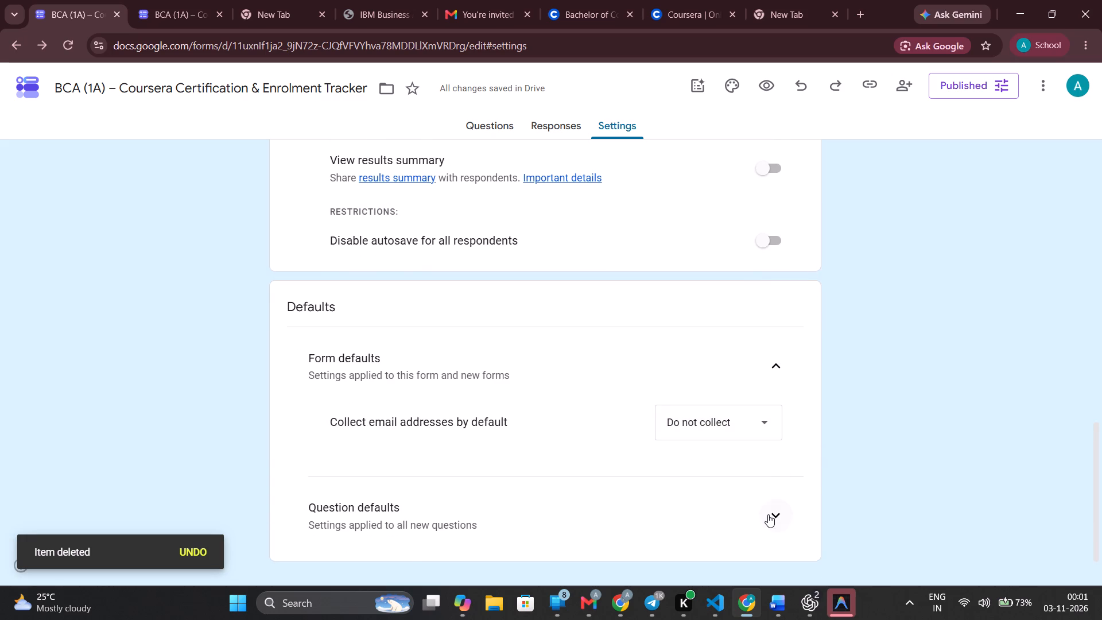
left_click(768, 514)
scroll(768, 514, "down", 1)
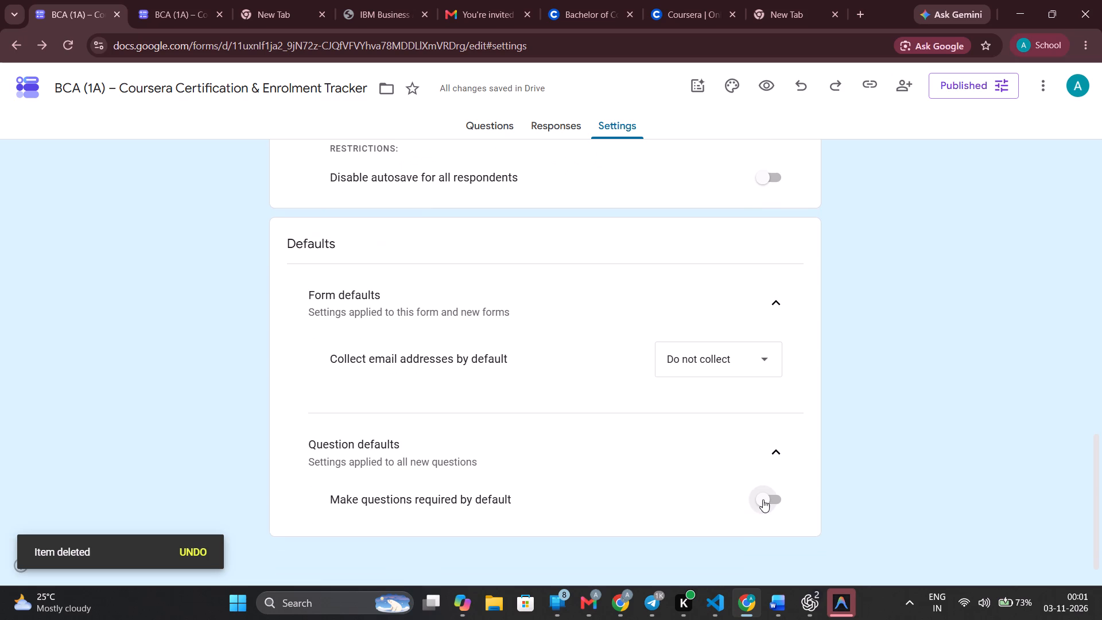
Link the form's responses to a newly created Google Sheets spreadsheet.
scroll(752, 478, "up", 7)
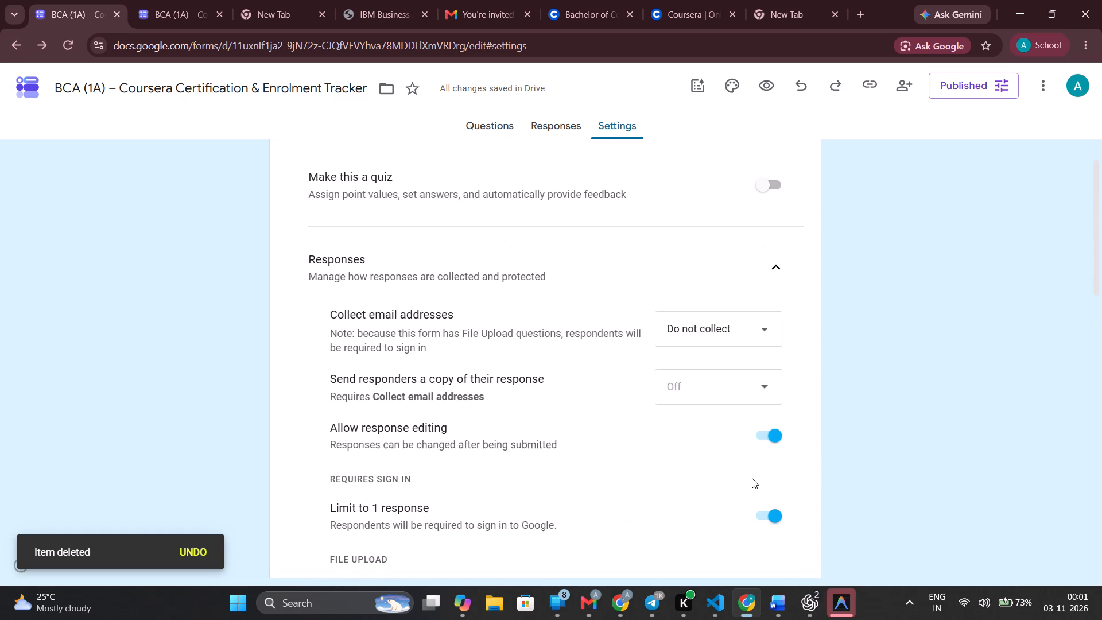
scroll(752, 478, "up", 2)
left_click(560, 123)
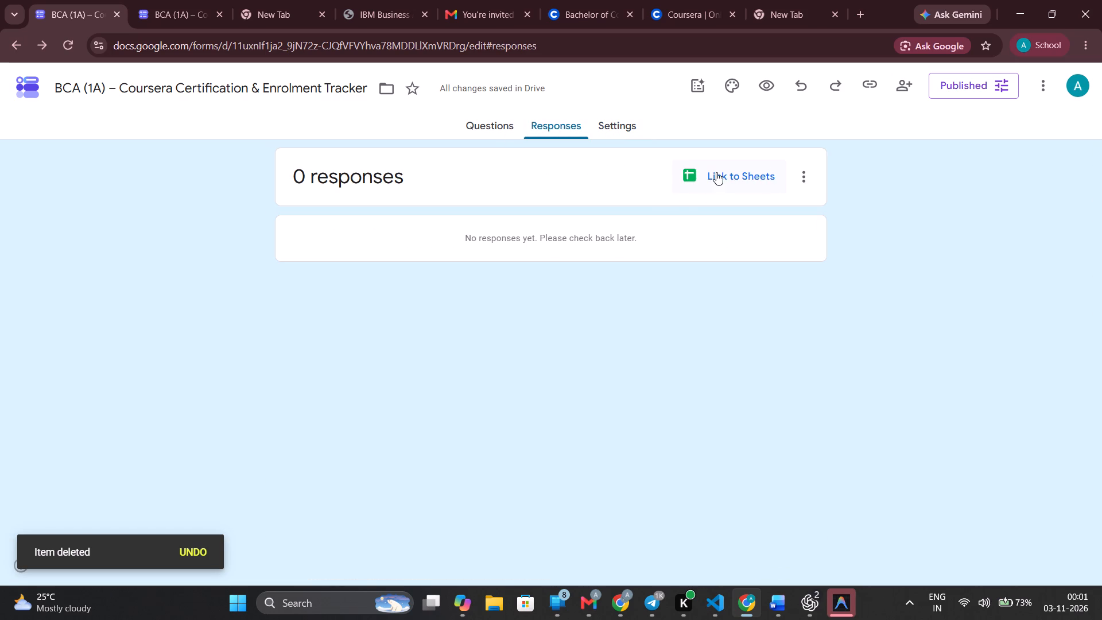
left_click(717, 172)
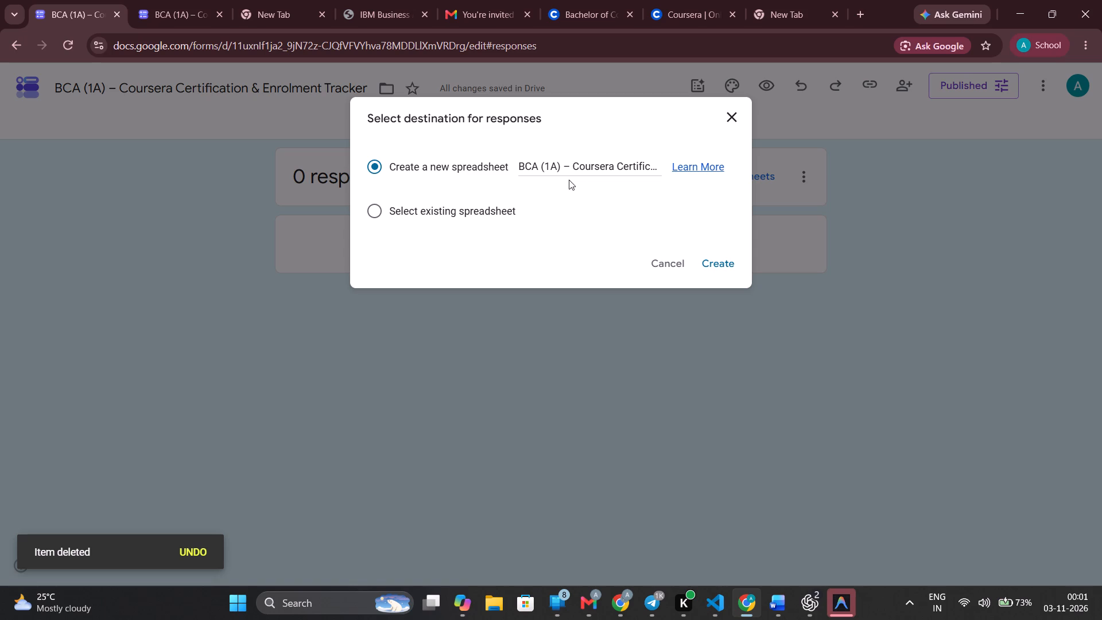
left_click(705, 262)
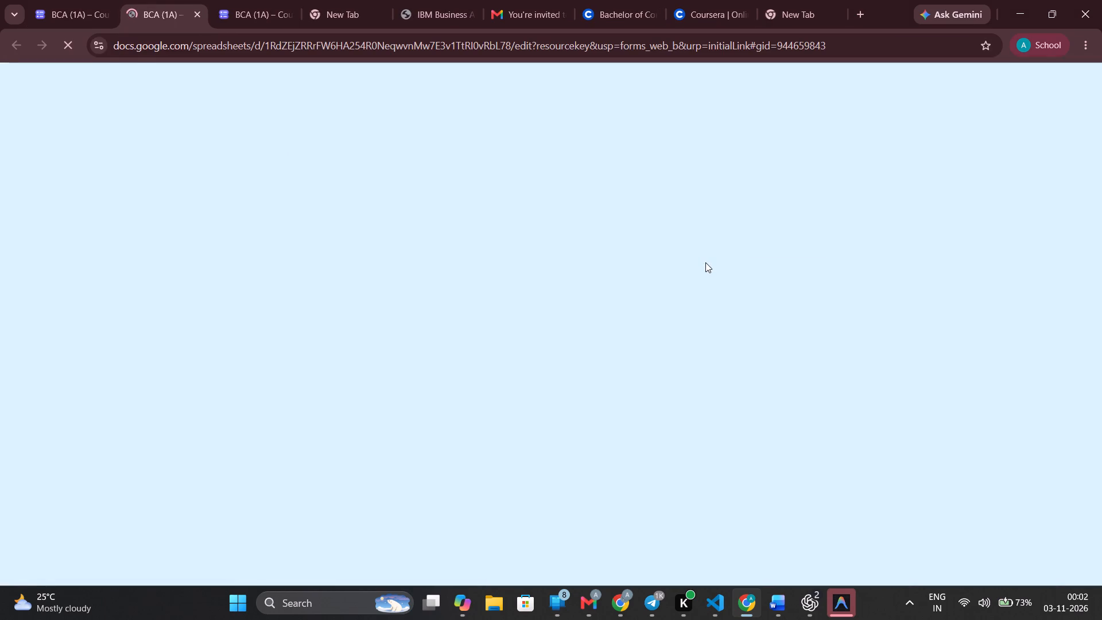
Examine all column headers in the linked response spreadsheet and the opening questions in the form preview.
scroll(557, 216, "down", 1)
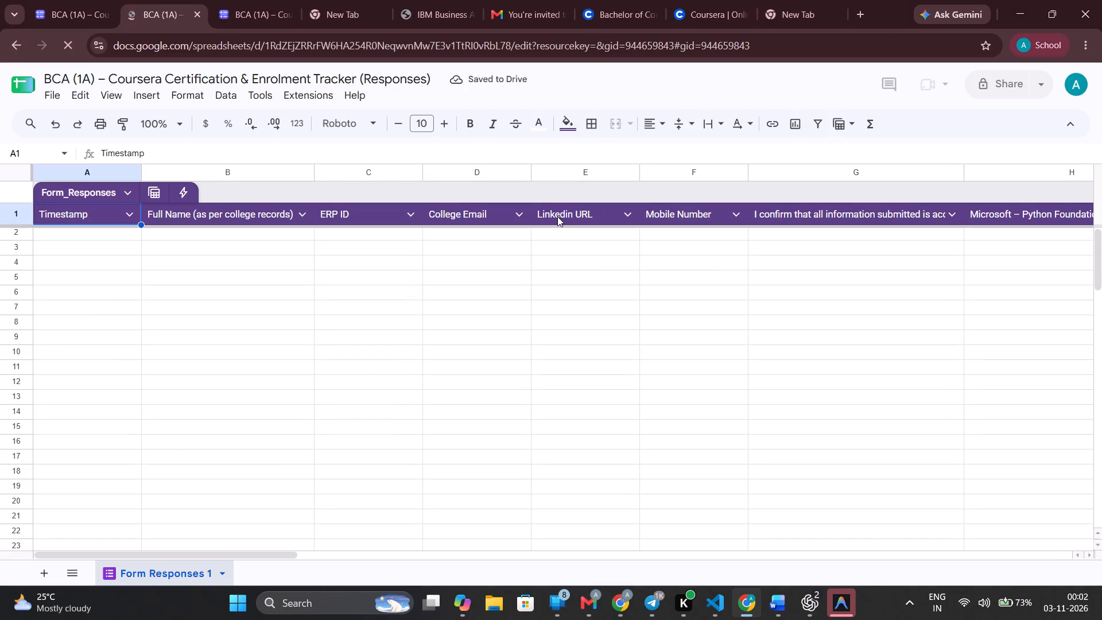
scroll(557, 216, "down", 1)
scroll(556, 279, "up", 3)
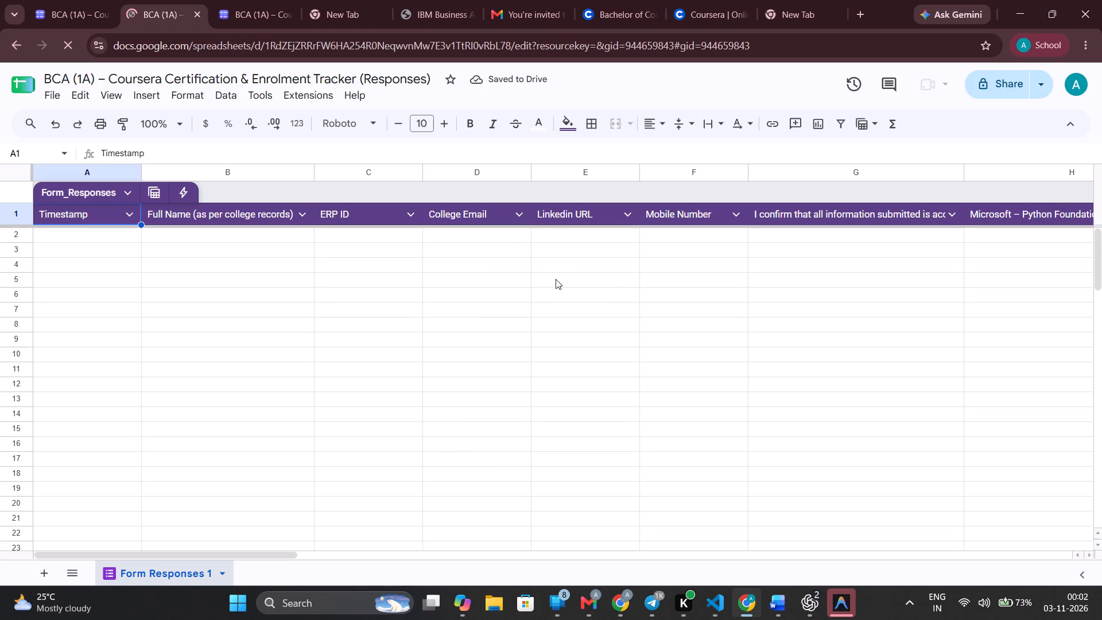
scroll(782, 215, "left", 4)
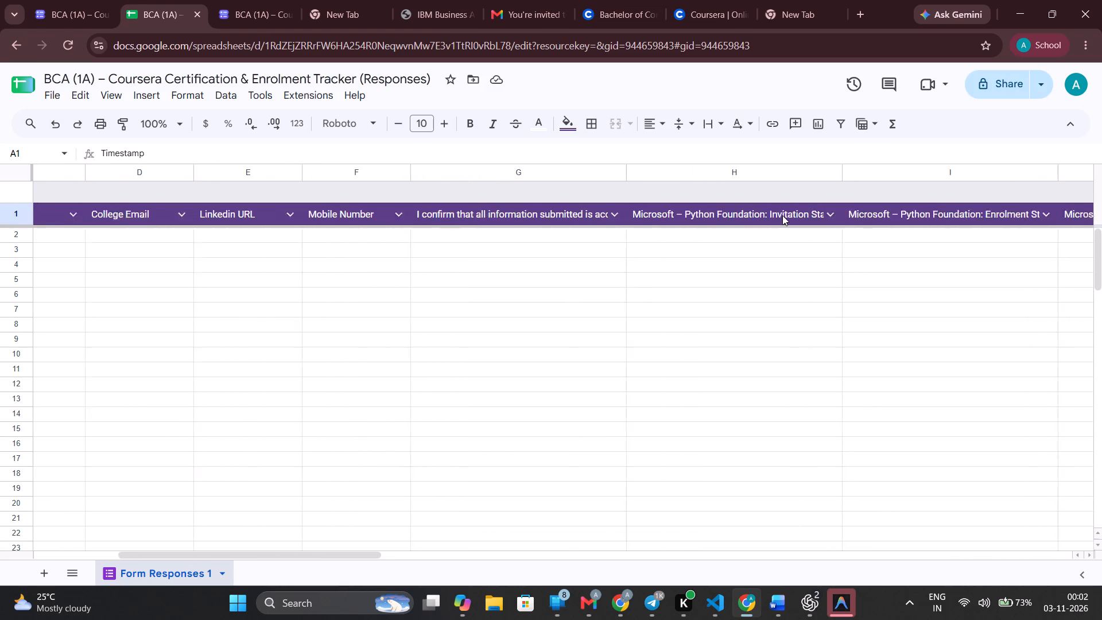
scroll(782, 215, "left", 5)
scroll(782, 215, "right", 2)
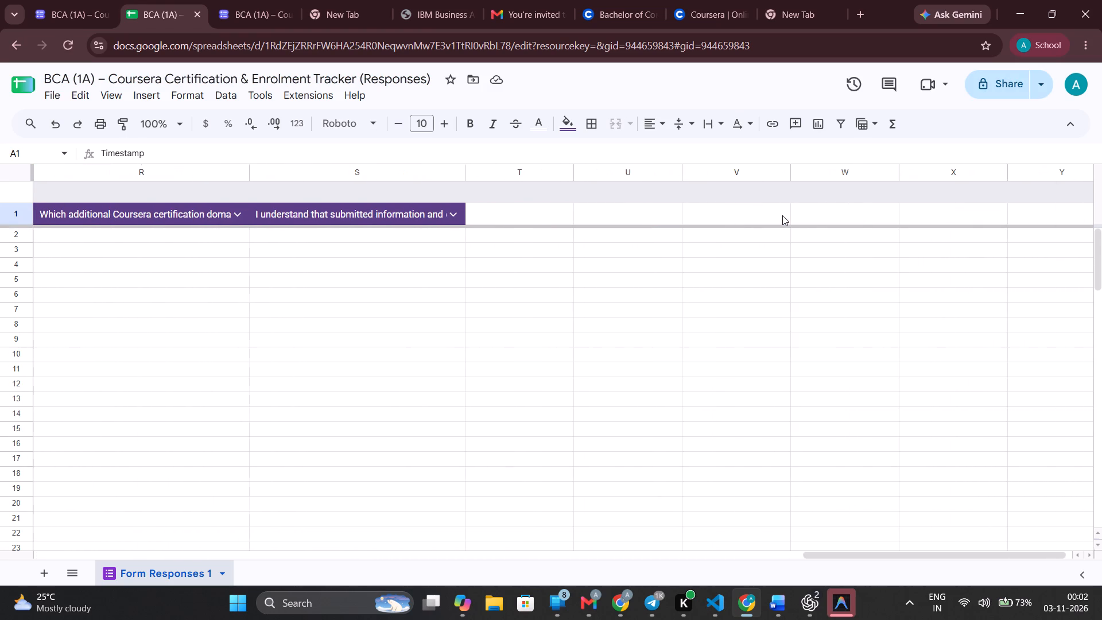
scroll(782, 215, "right", 9)
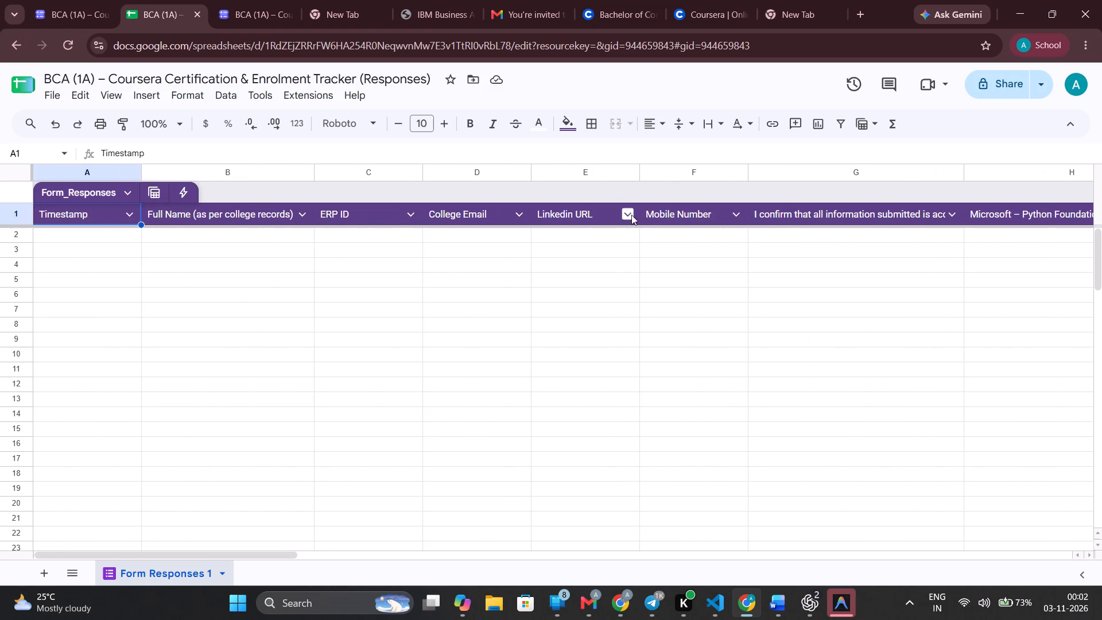
scroll(719, 213, "left", 2)
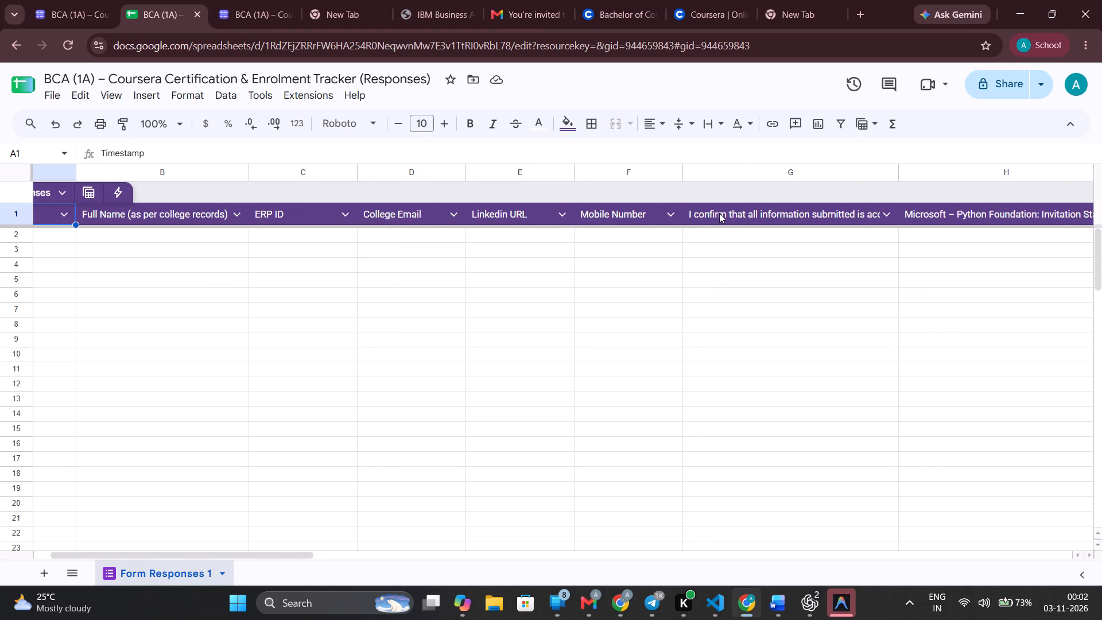
scroll(719, 213, "left", 4)
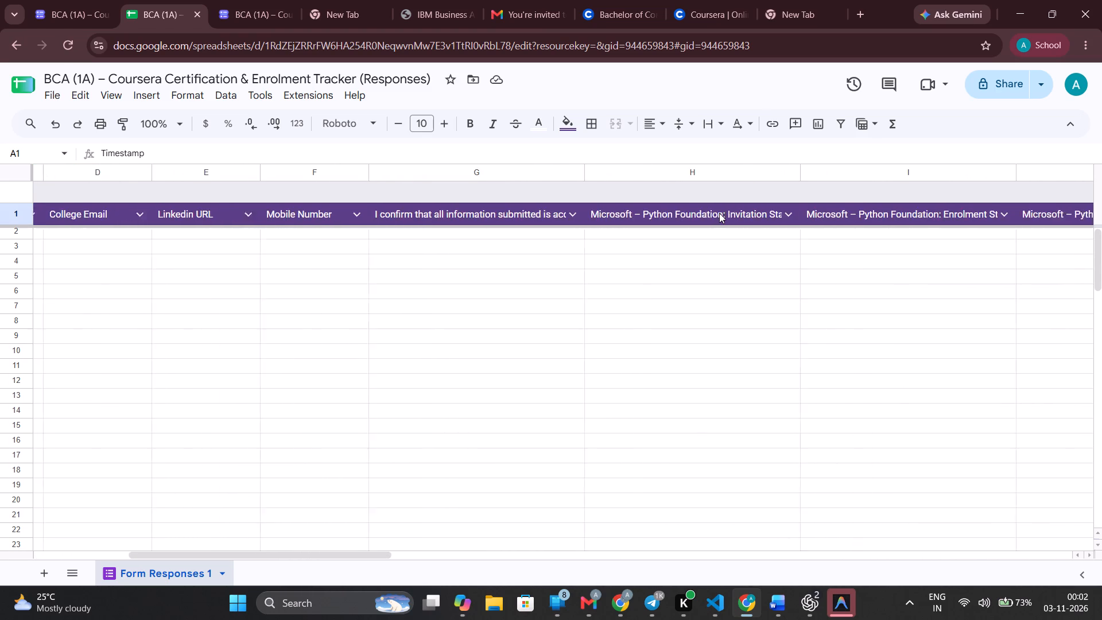
scroll(719, 213, "left", 4)
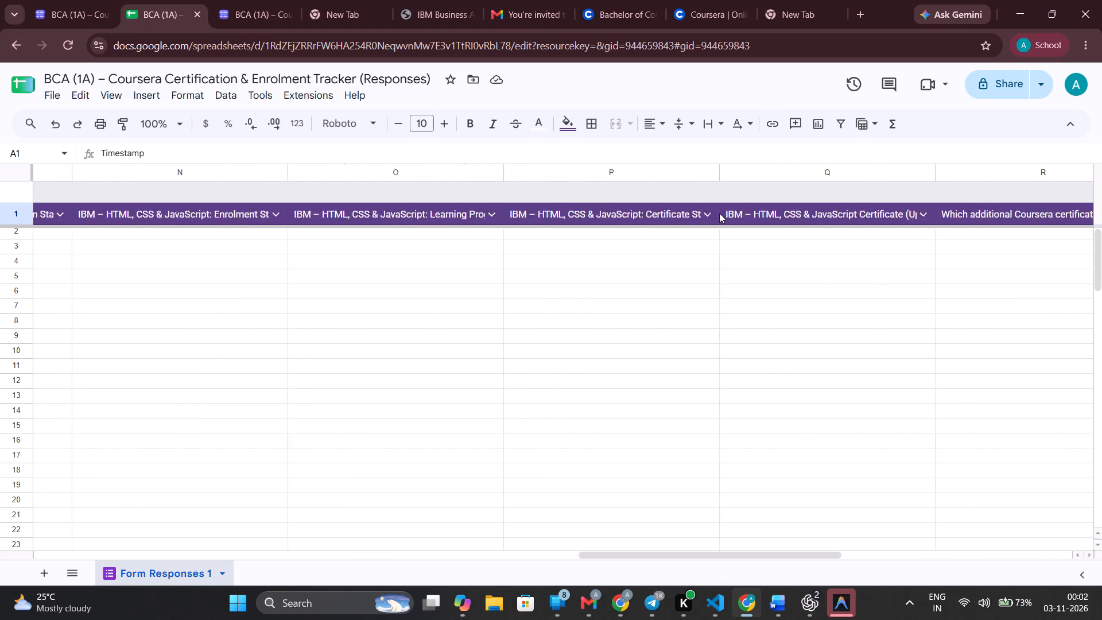
scroll(719, 213, "left", 2)
scroll(719, 213, "right", 12)
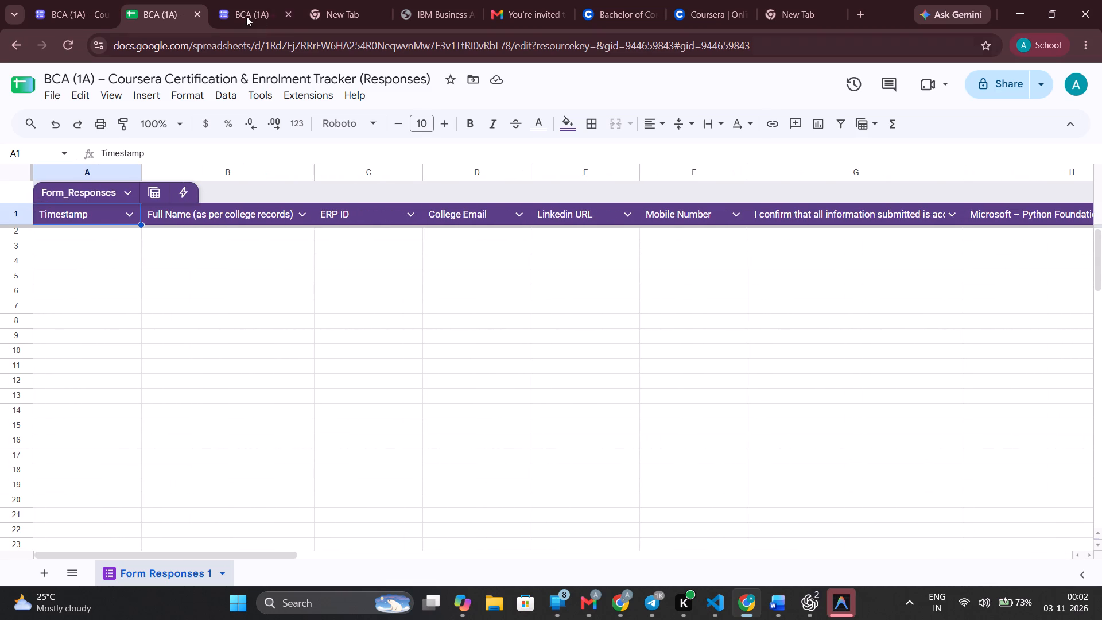
left_click(229, 6)
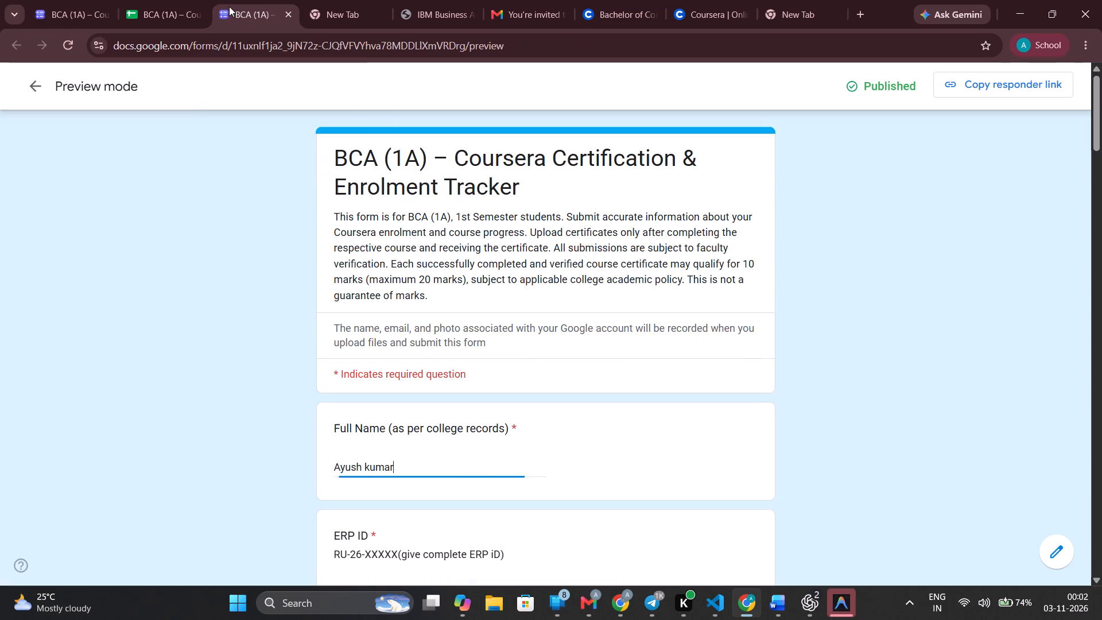
scroll(368, 358, "down", 2)
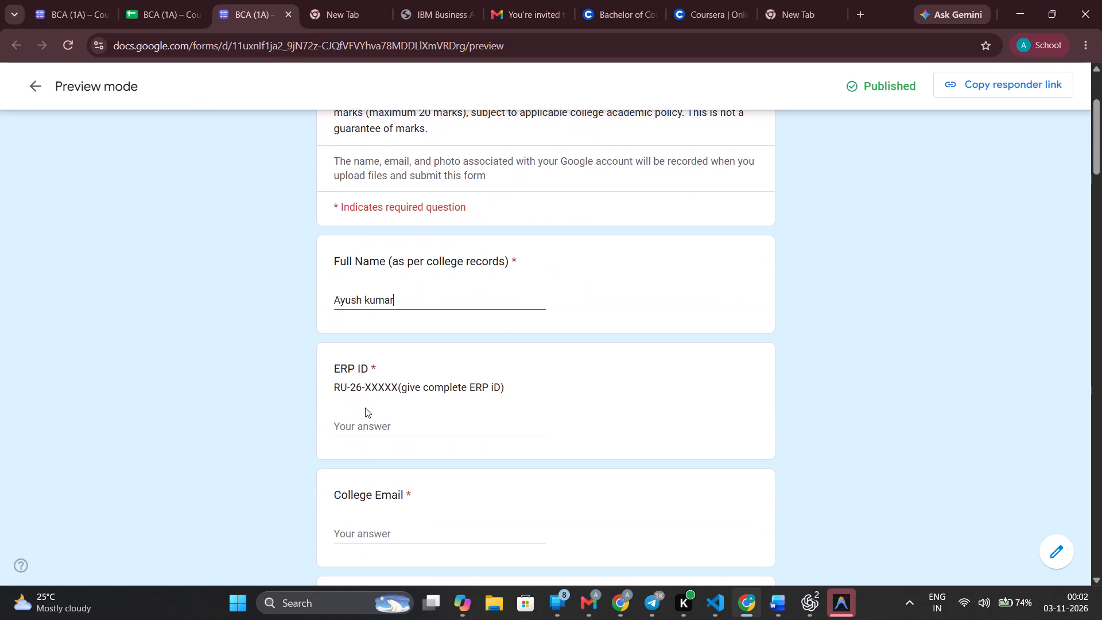
scroll(366, 407, "down", 1)
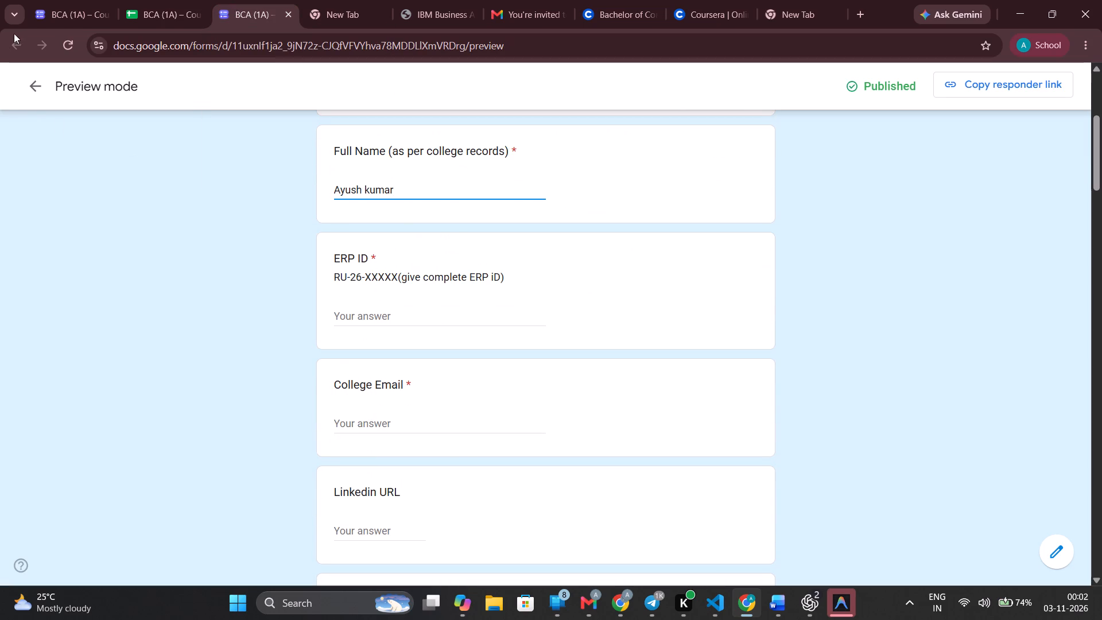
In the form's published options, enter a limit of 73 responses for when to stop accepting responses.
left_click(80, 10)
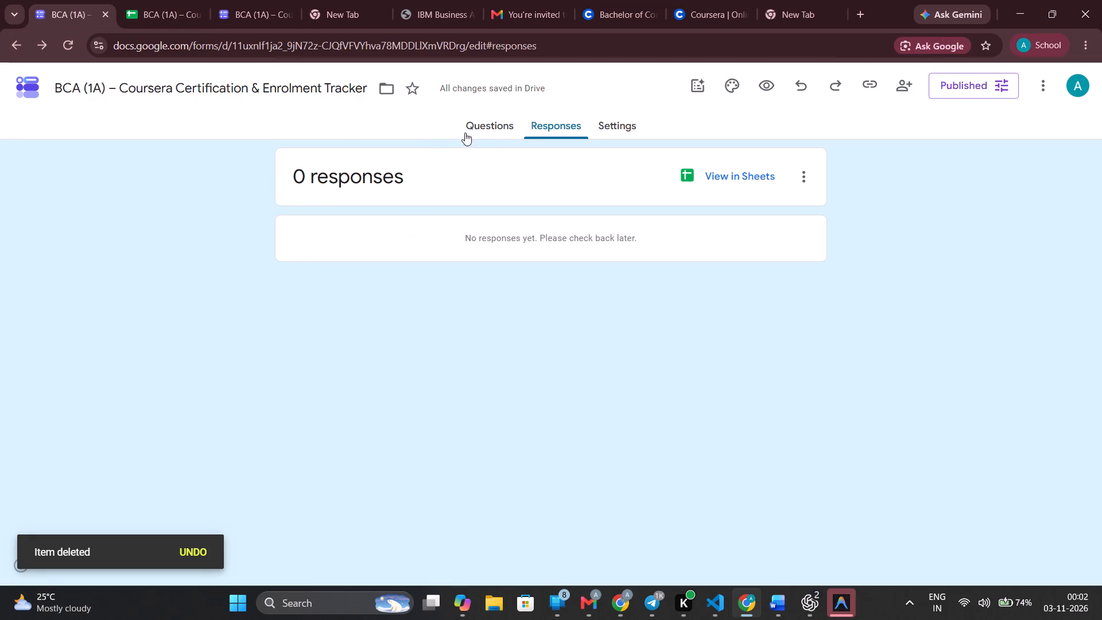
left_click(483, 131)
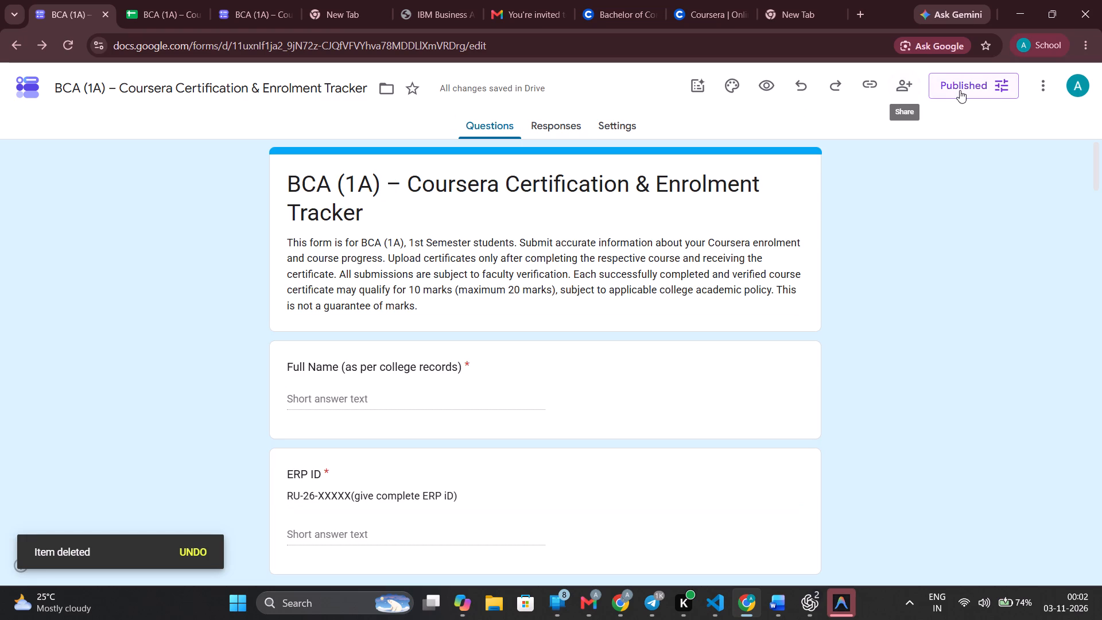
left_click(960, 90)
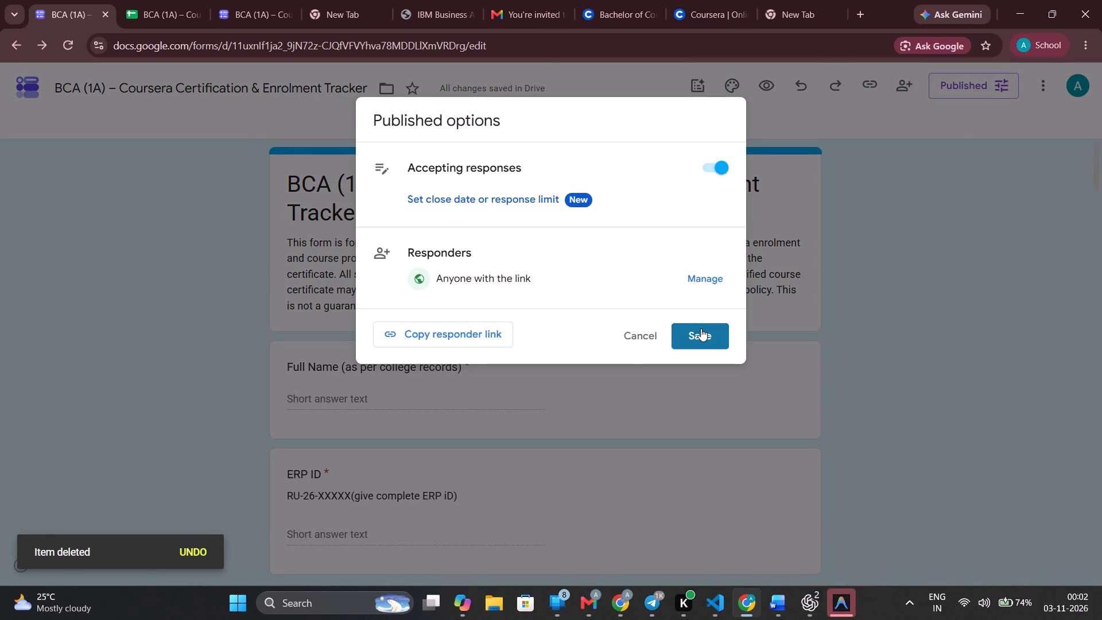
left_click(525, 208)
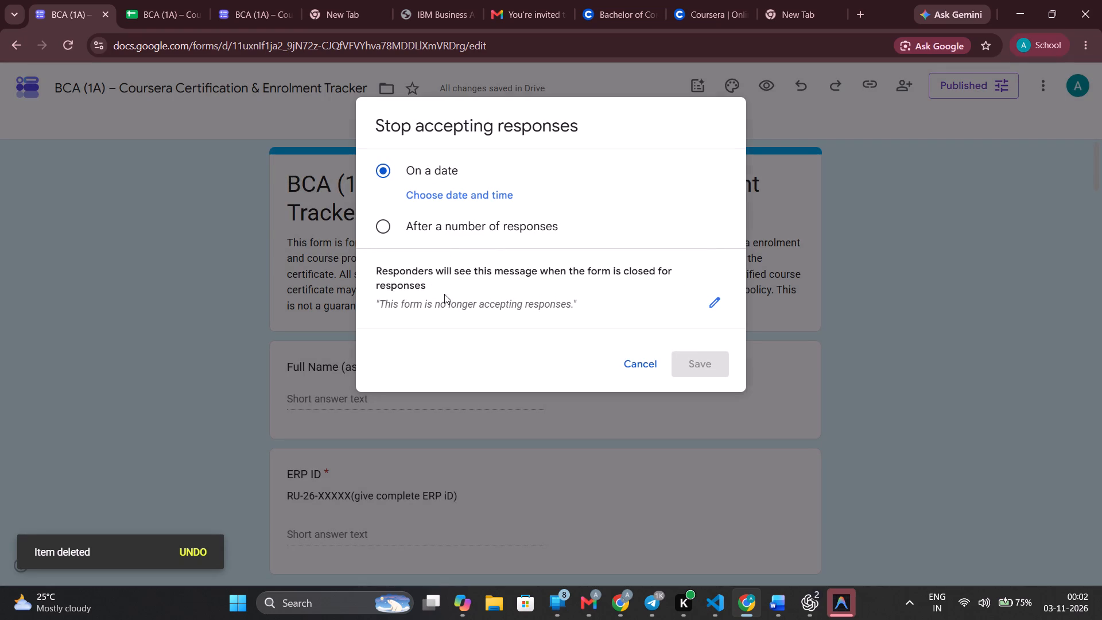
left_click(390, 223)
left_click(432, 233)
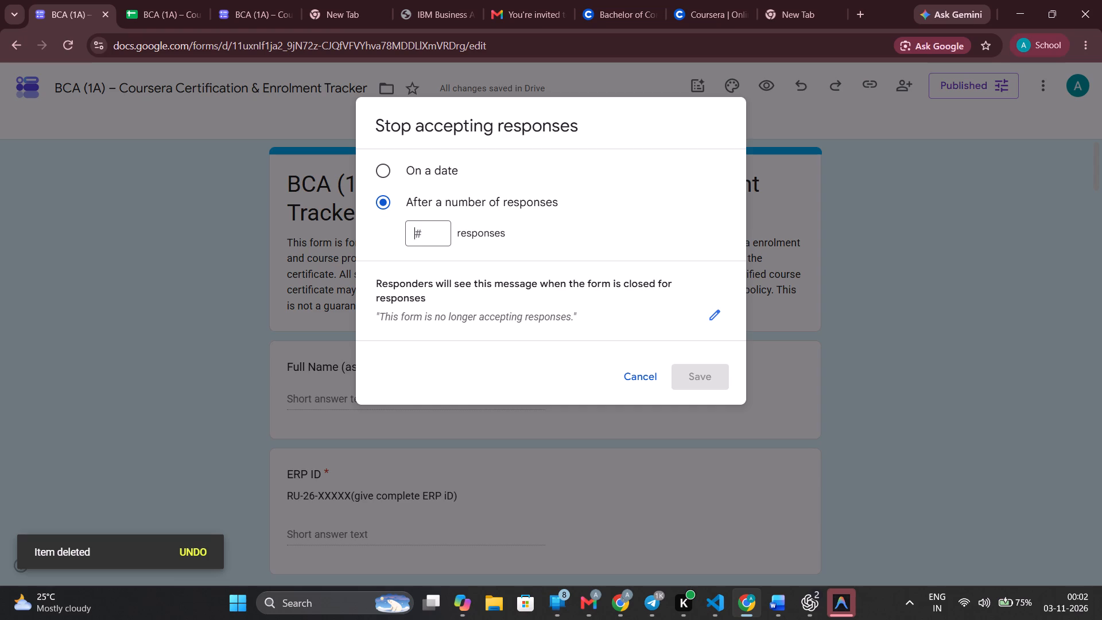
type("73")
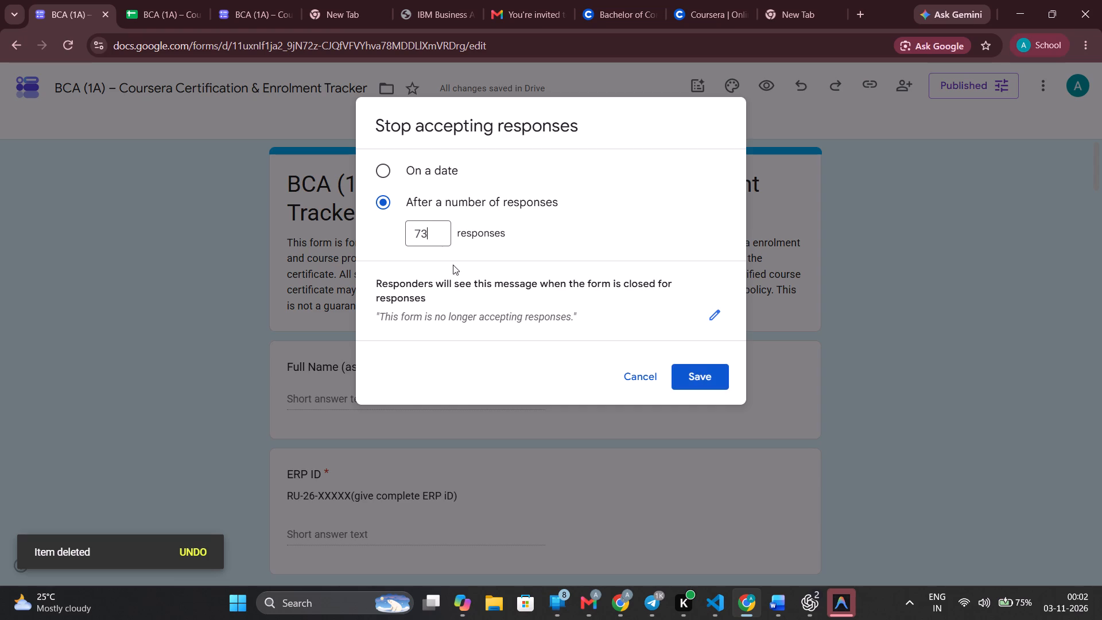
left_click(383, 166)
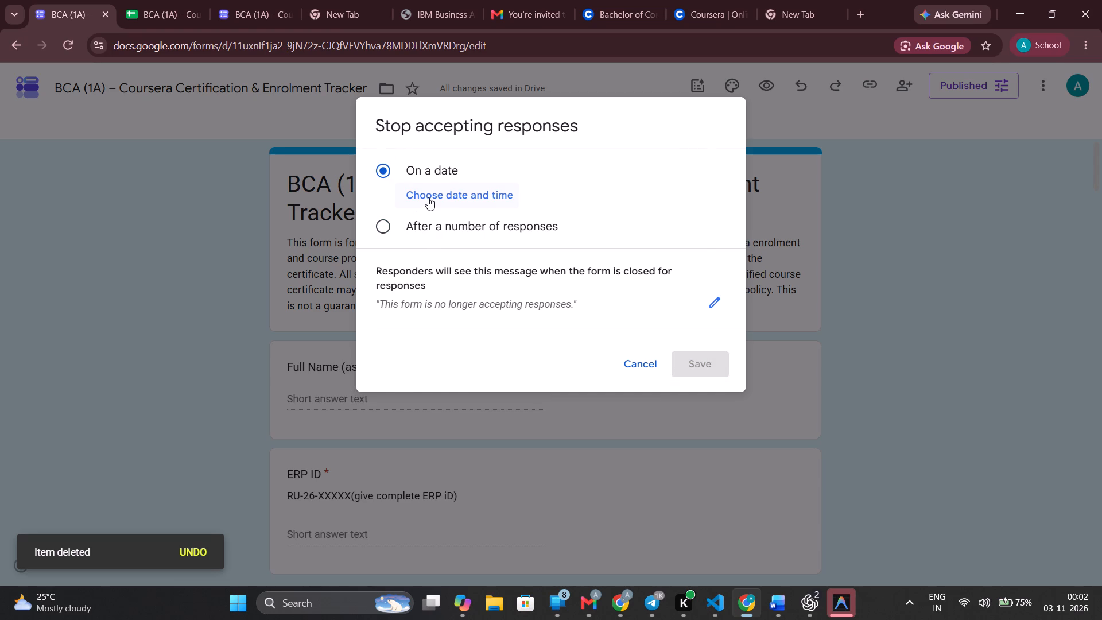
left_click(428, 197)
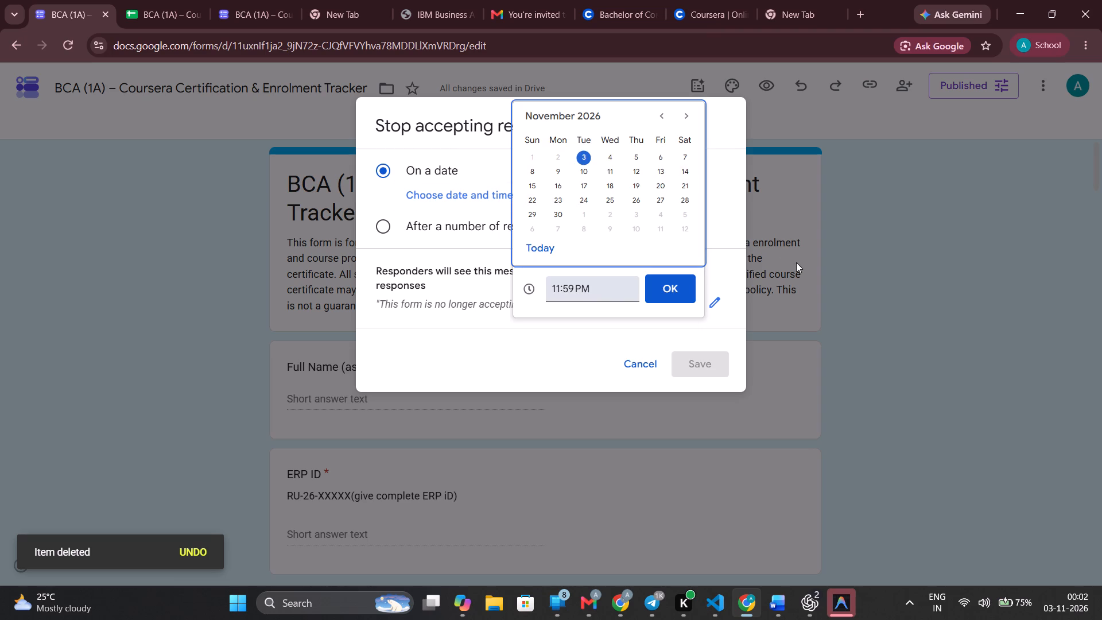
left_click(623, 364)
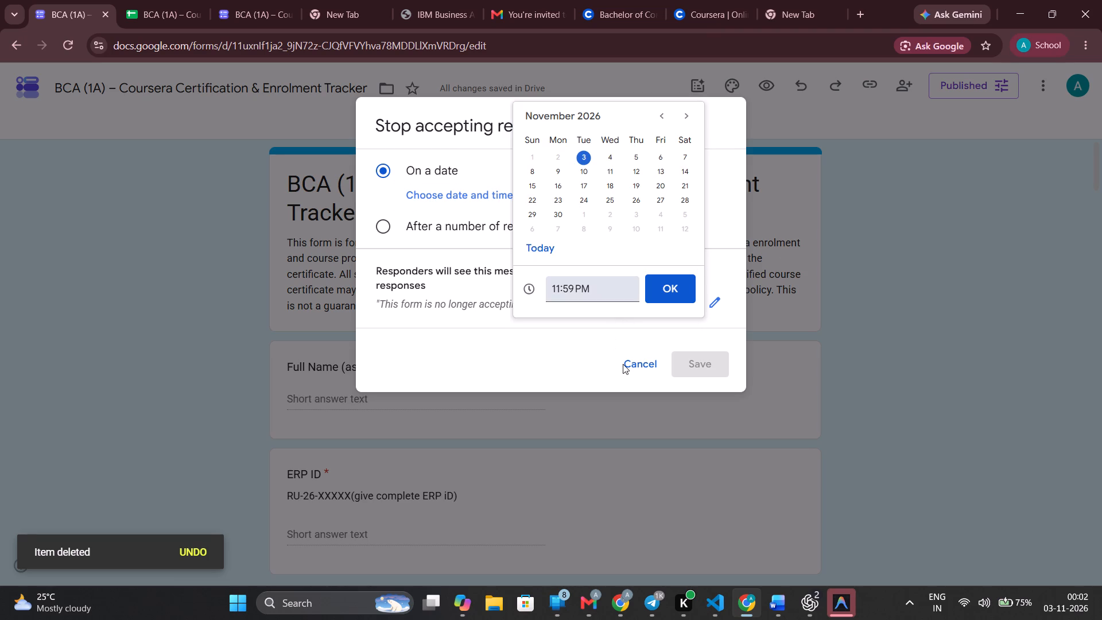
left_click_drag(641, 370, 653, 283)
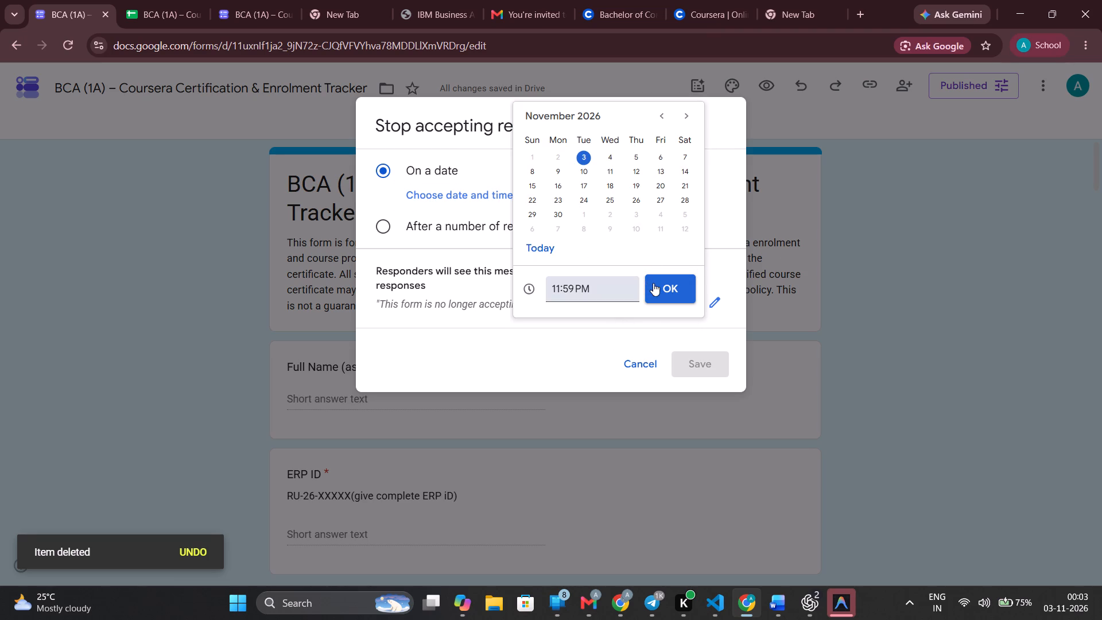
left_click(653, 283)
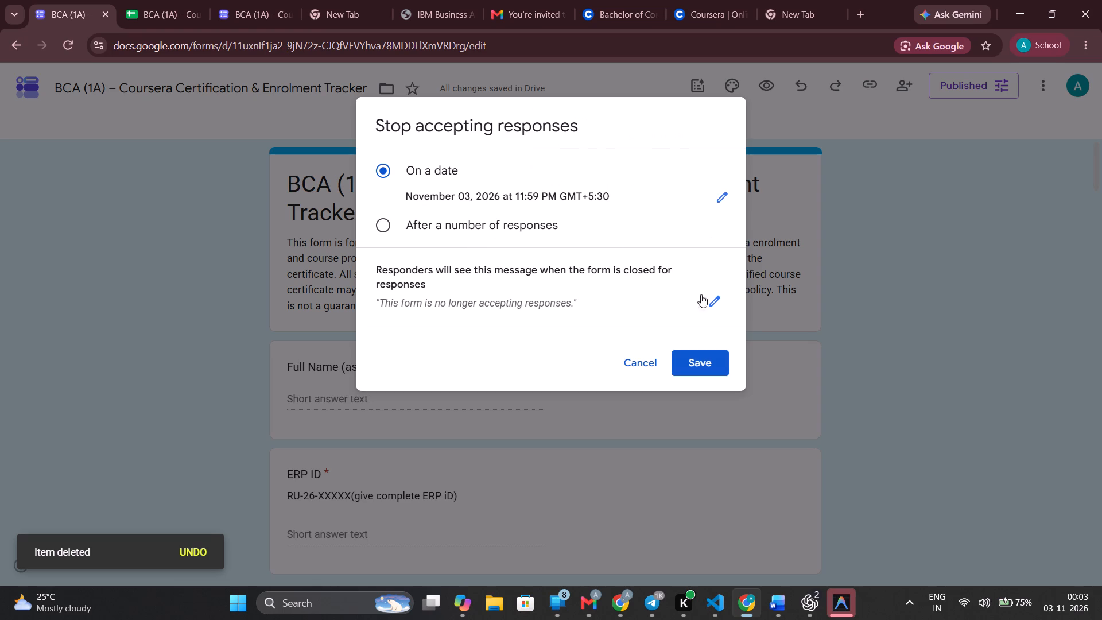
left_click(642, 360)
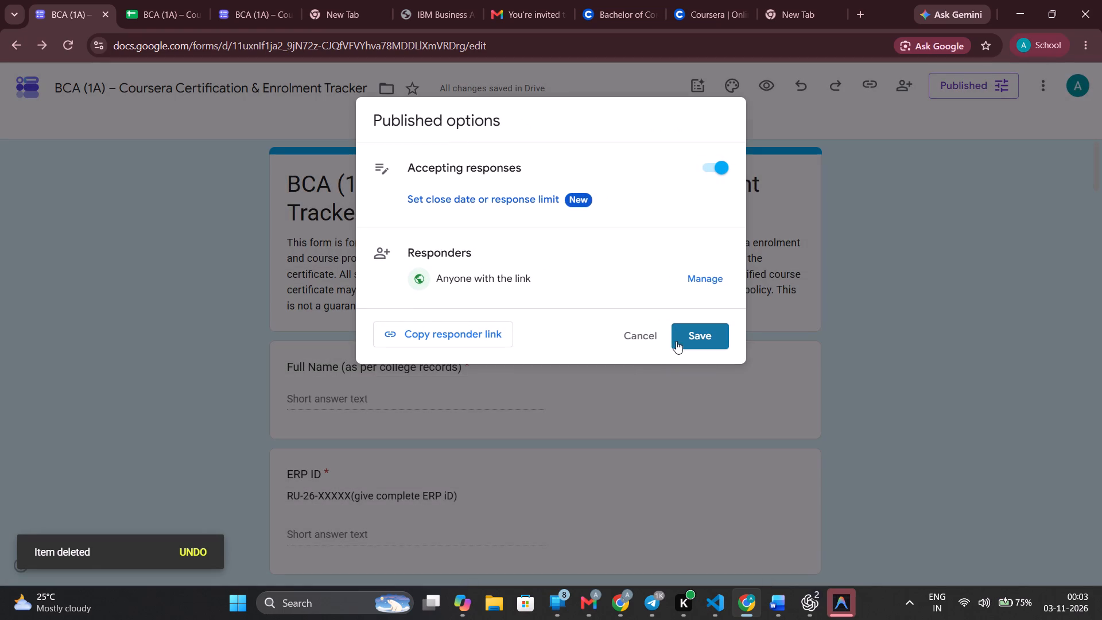
Save the published options with the form accepting responses and no close date or response limit.
left_click(723, 169)
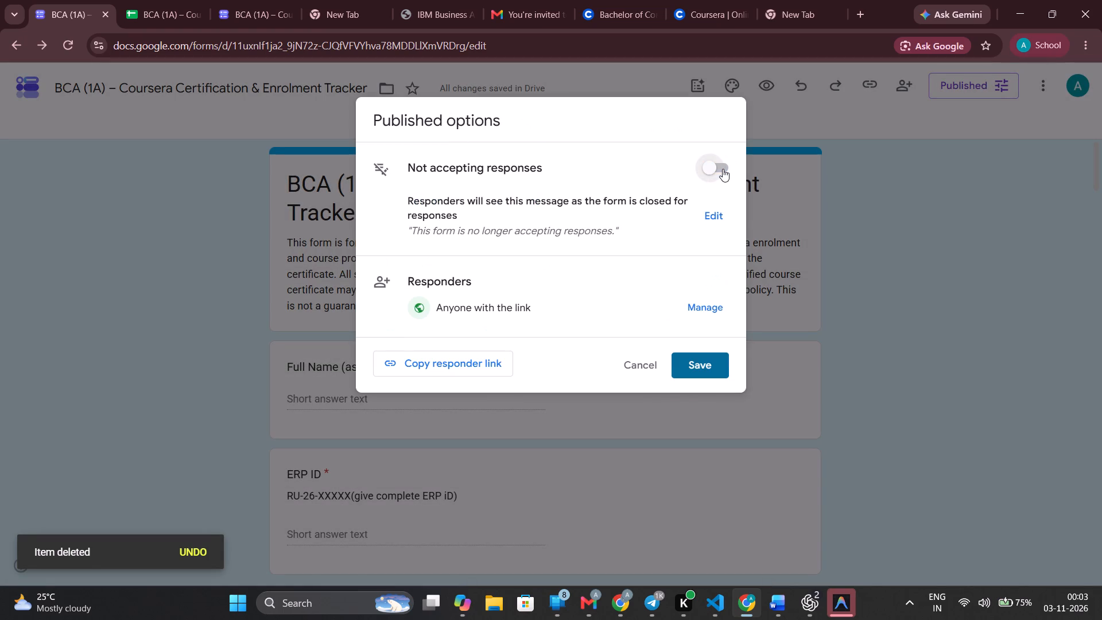
left_click(723, 169)
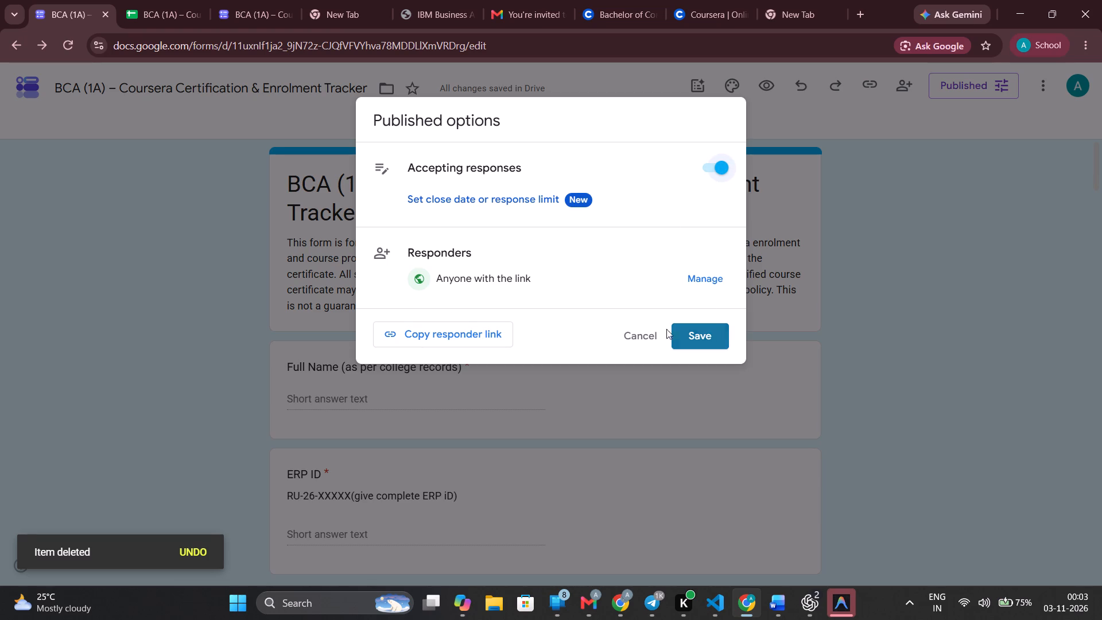
left_click(694, 344)
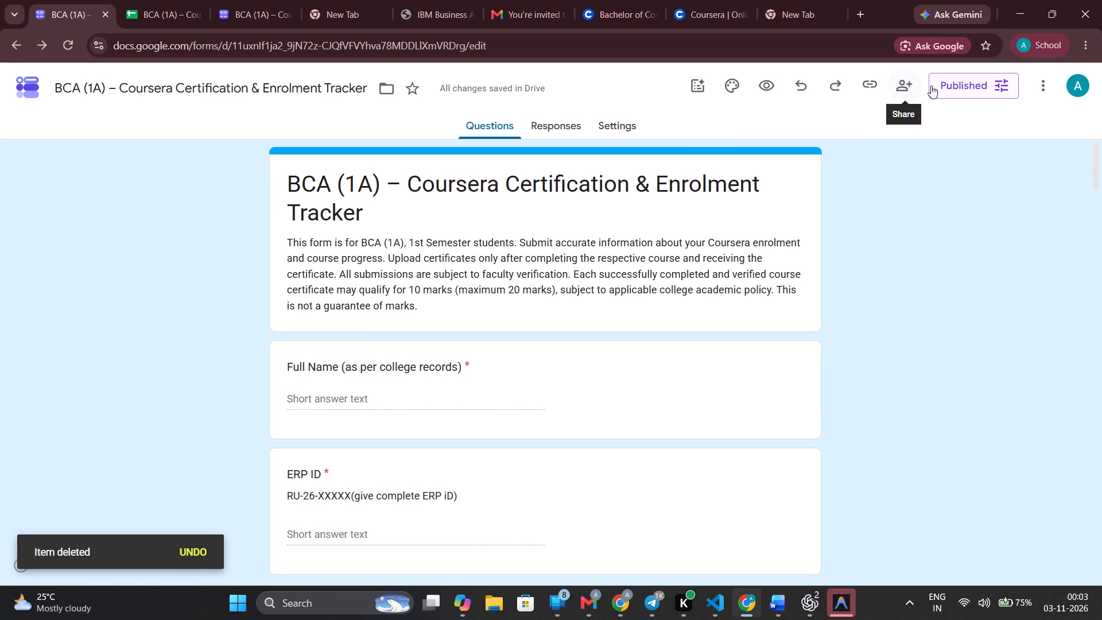
Copy the form's responder link from the published options as a shortened URL.
left_click(932, 84)
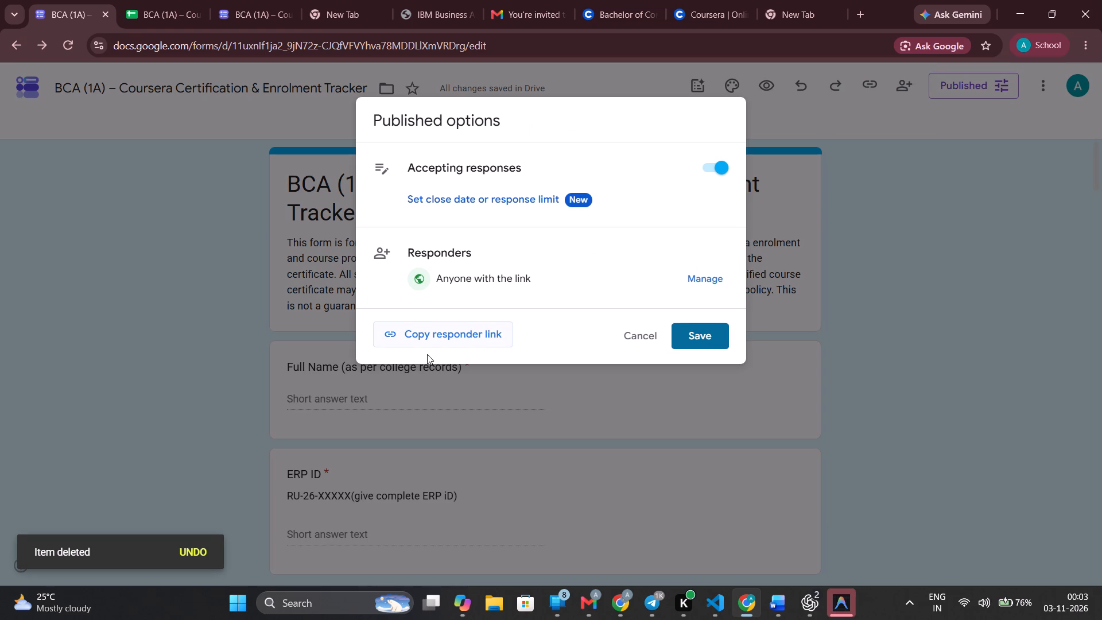
left_click(448, 325)
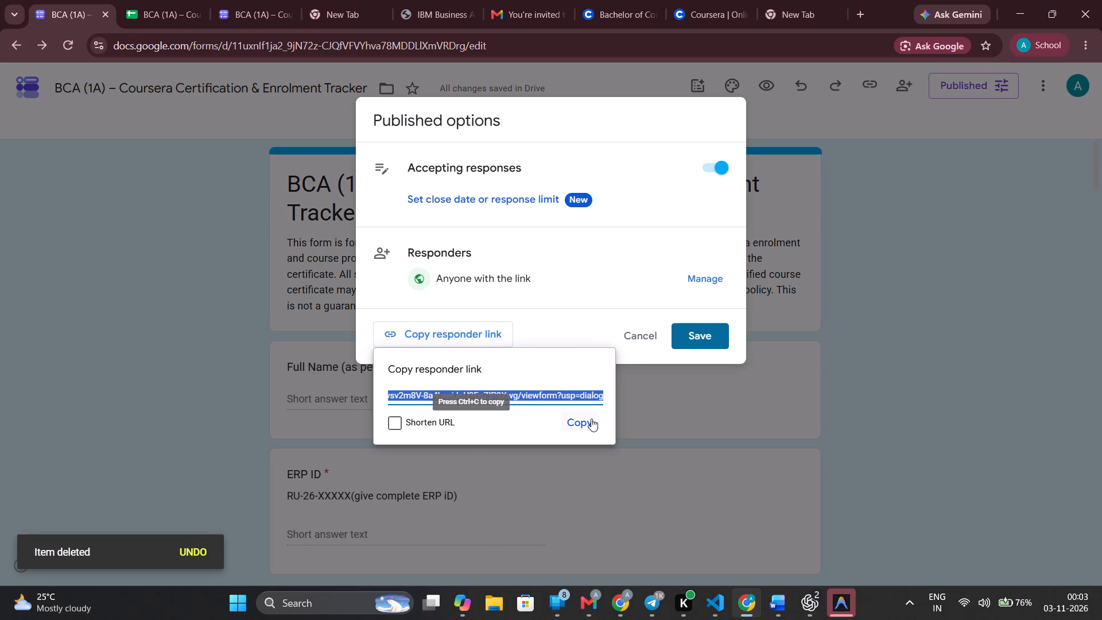
left_click(591, 418)
left_click(471, 320)
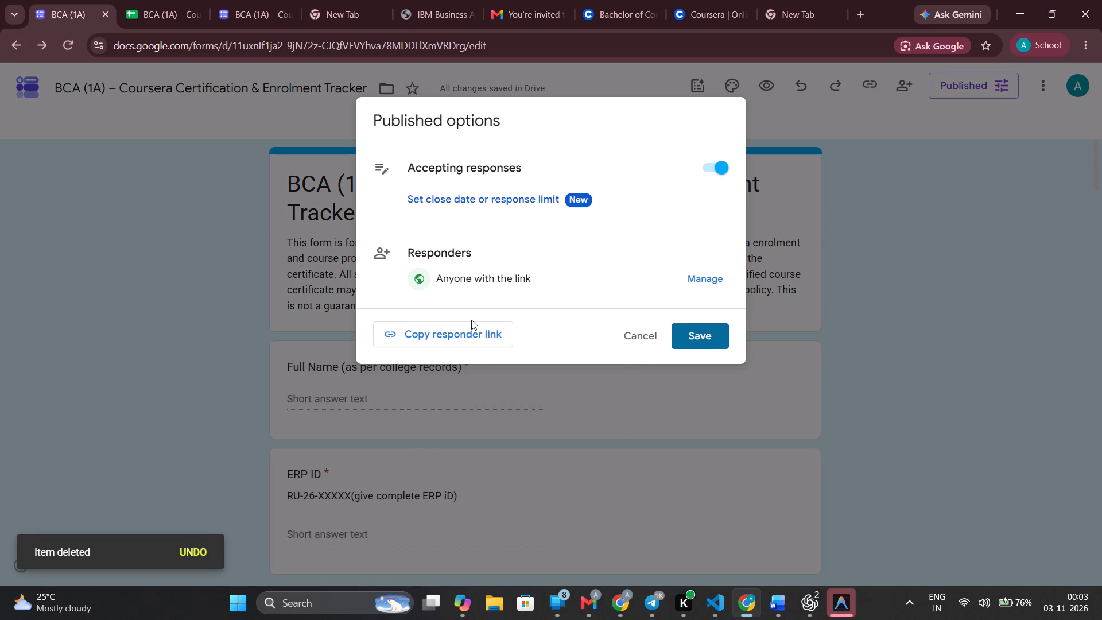
left_click(472, 325)
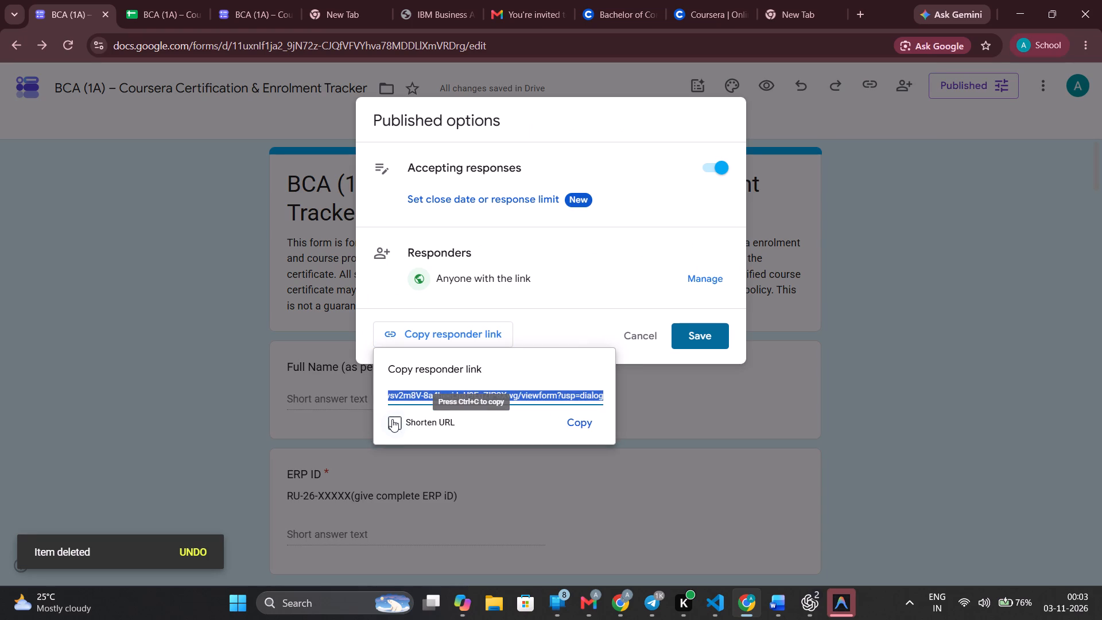
left_click(388, 418)
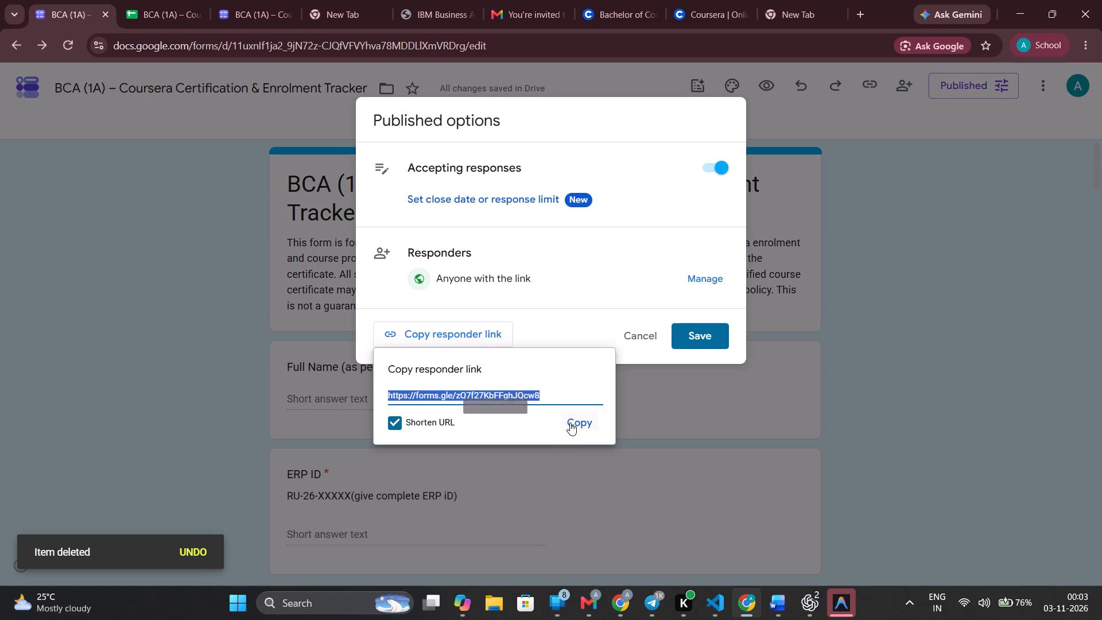
left_click(570, 423)
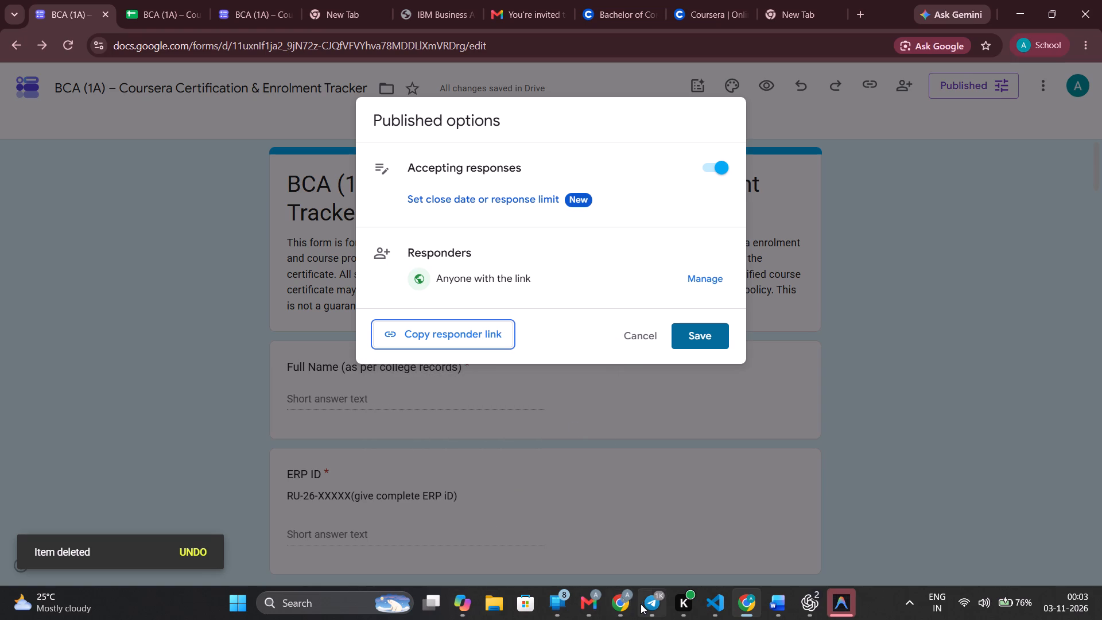
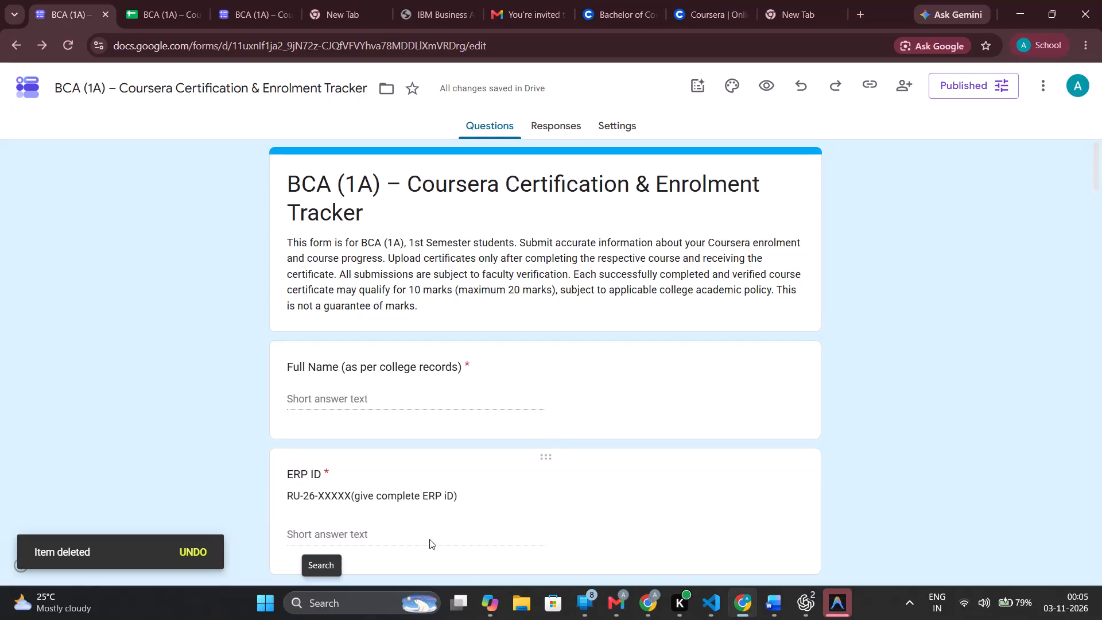
Remove the "Invitation Status(Enrolment Status)" option from the Microsoft – Python Foundation: Enrolment Status question.
scroll(456, 454, "down", 3)
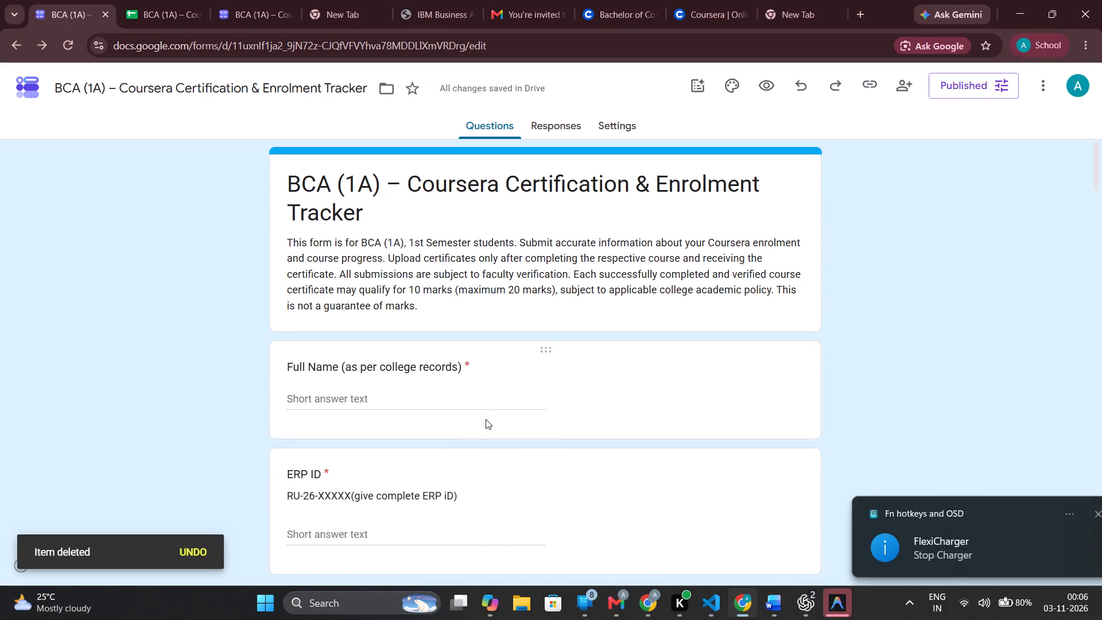
scroll(486, 419, "down", 2)
left_click(486, 419)
scroll(482, 441, "down", 1)
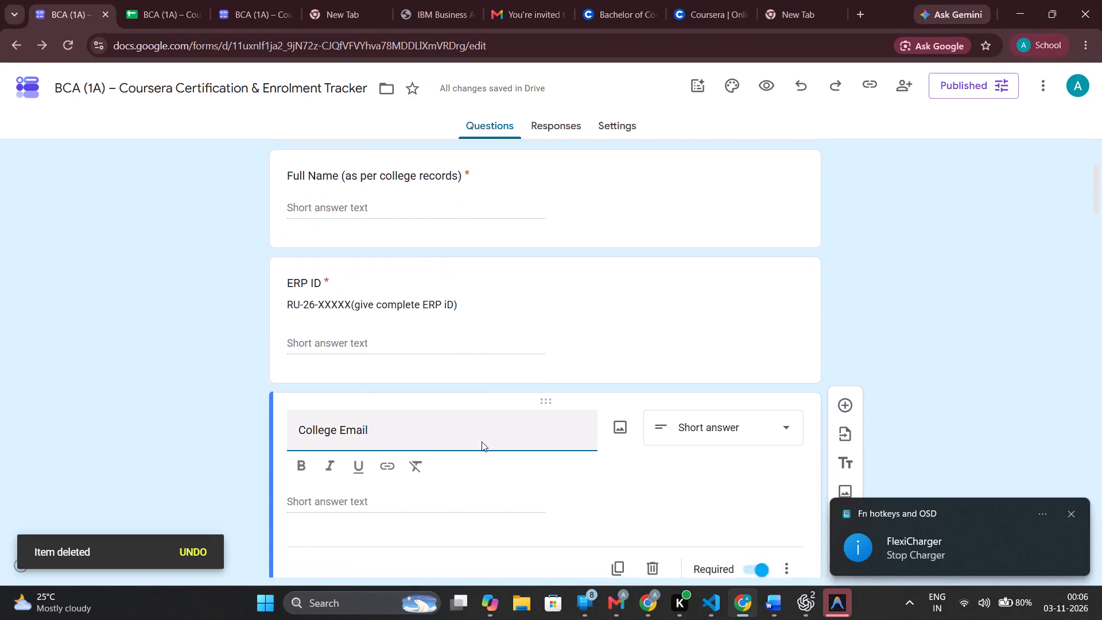
scroll(482, 441, "down", 4)
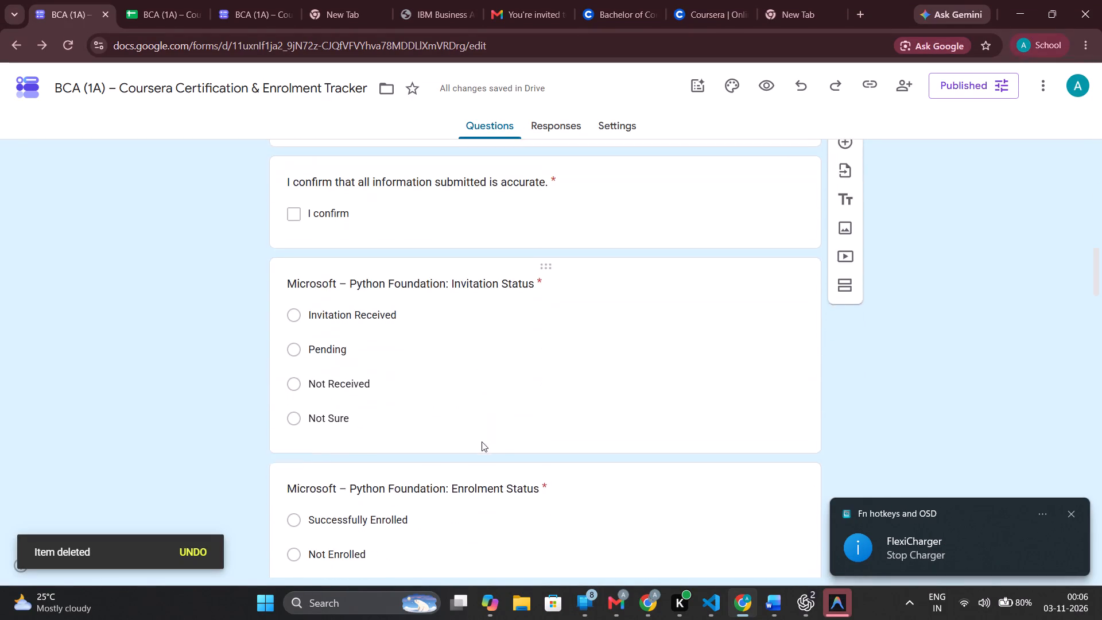
scroll(482, 441, "down", 3)
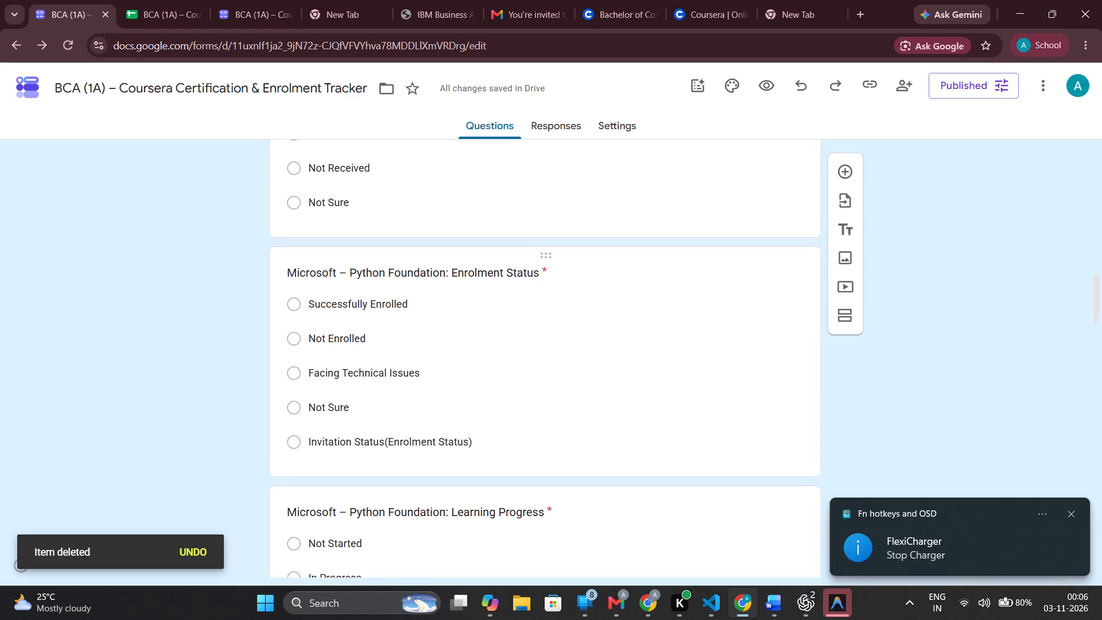
scroll(482, 441, "down", 1)
left_click(478, 428)
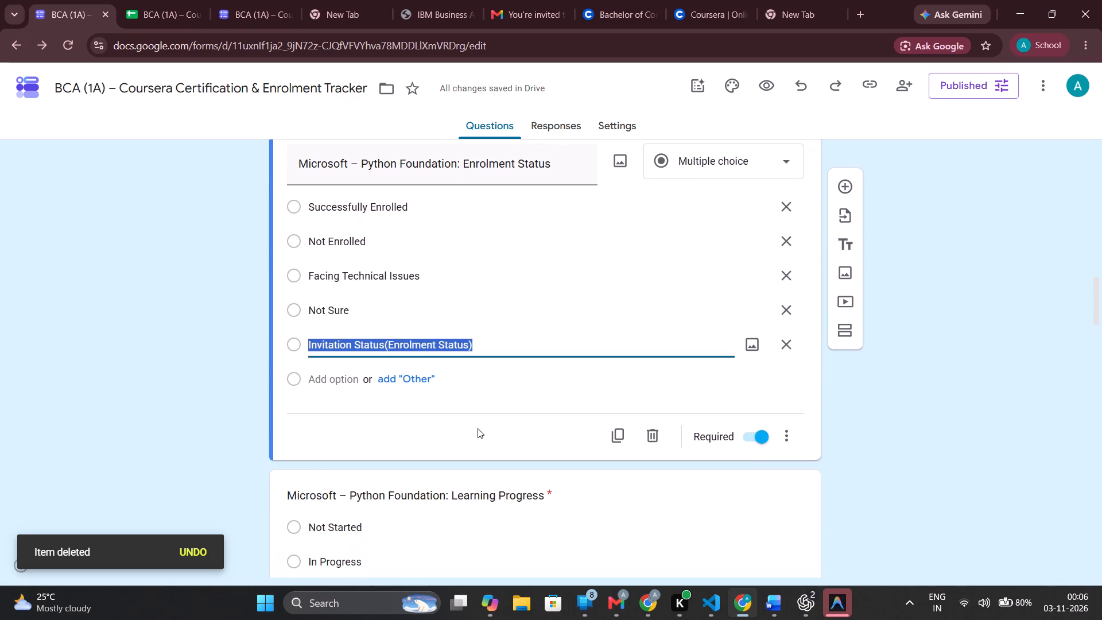
key("BackSpace")
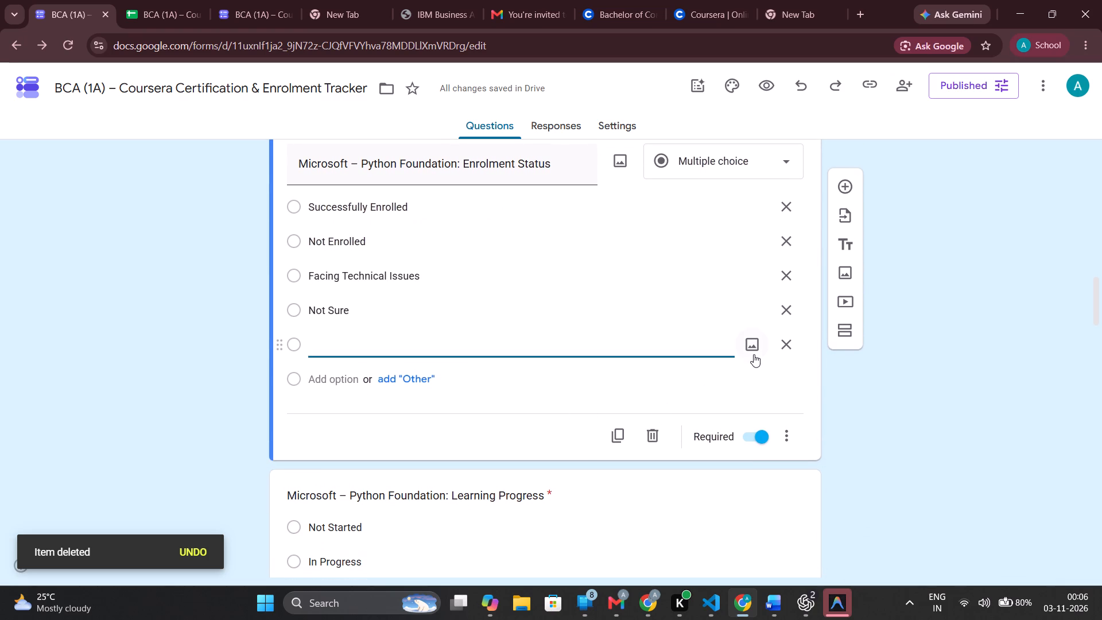
left_click(797, 338)
Remove the "Enrolment Status(Current Status)" option from the Microsoft – Python Foundation: Learning Progress question.
scroll(724, 399, "down", 1)
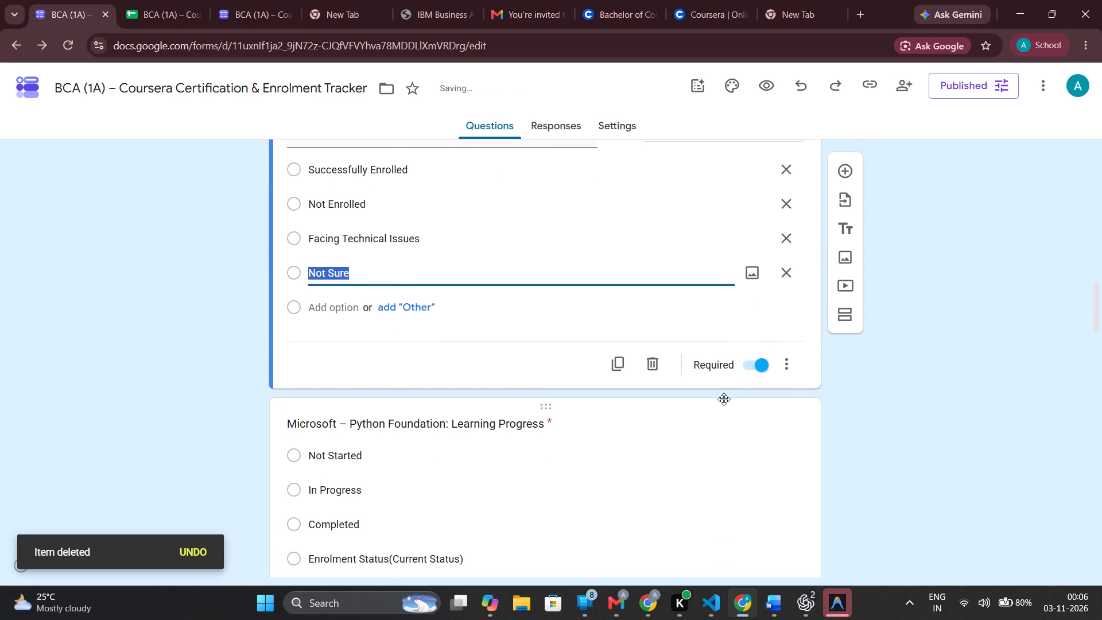
scroll(724, 399, "down", 2)
left_click(695, 241)
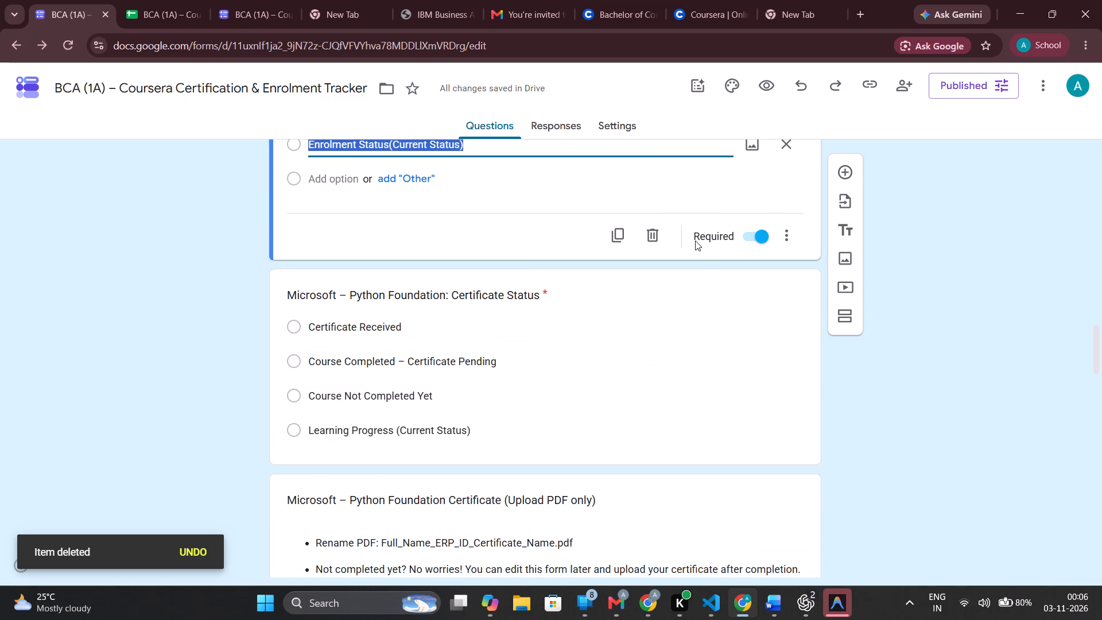
scroll(782, 188, "up", 1)
double_click(787, 211)
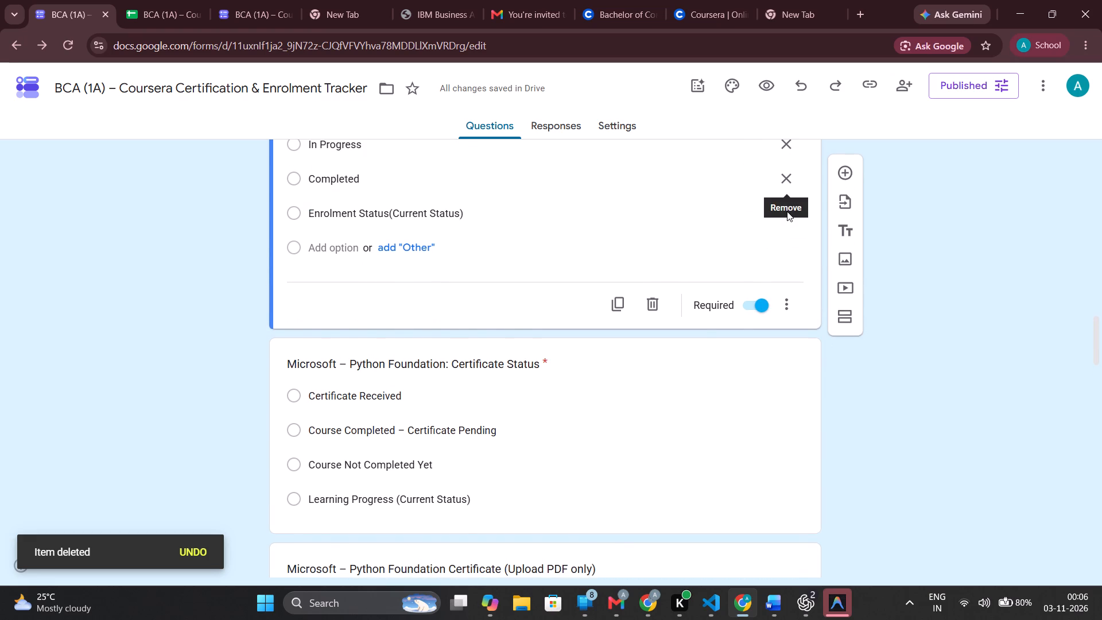
scroll(740, 227, "up", 1)
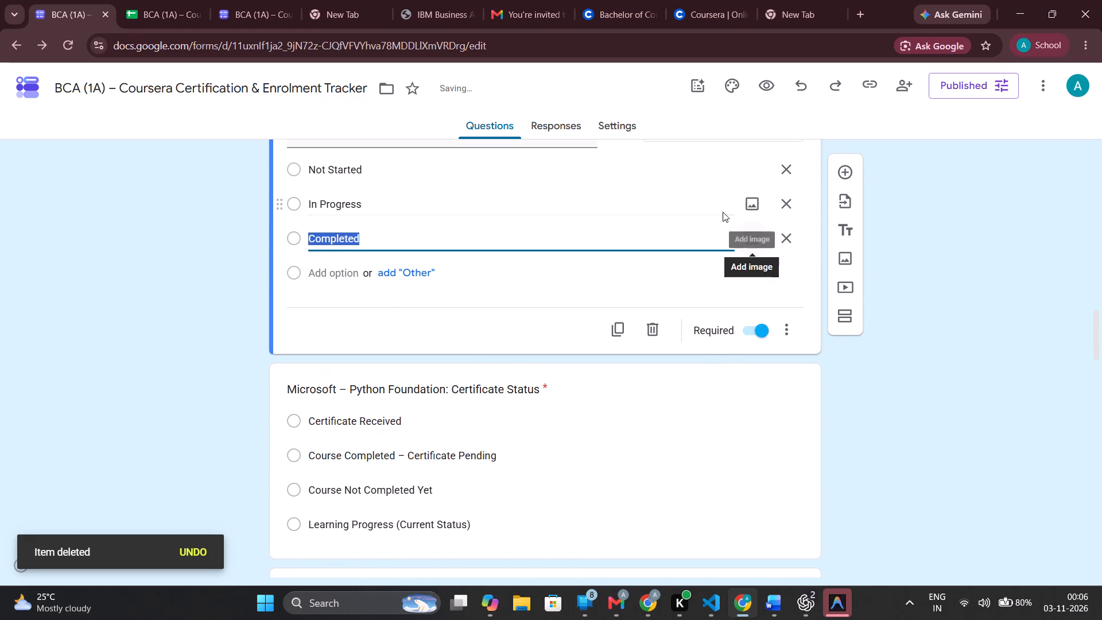
Add a fourth option with its default label to the Microsoft – Python Foundation: Learning Progress question.
left_click(347, 269)
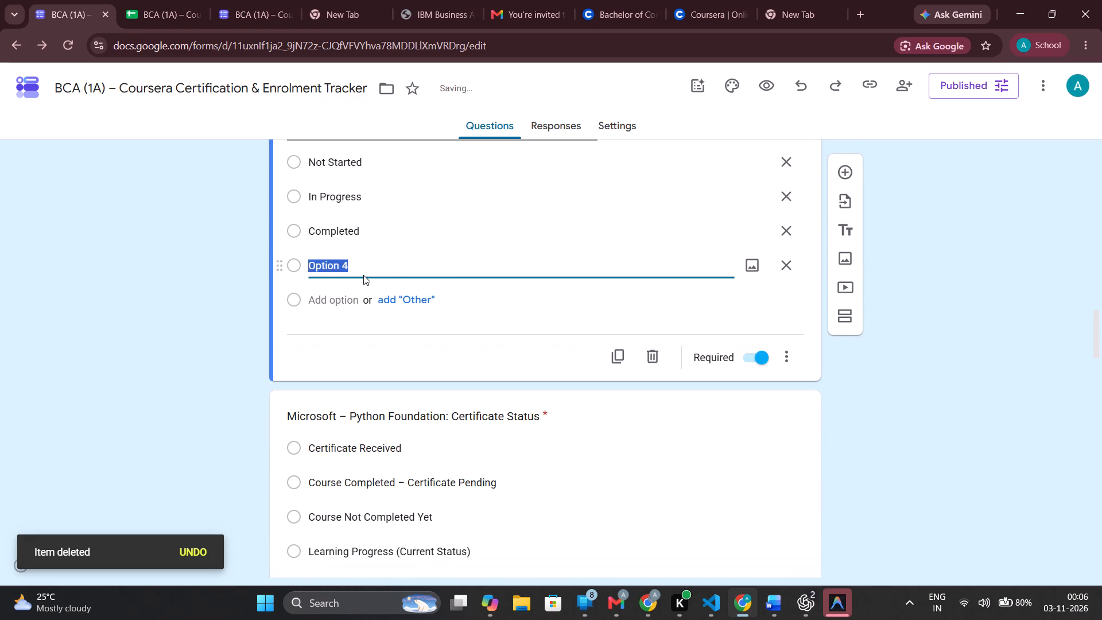
Remove the "Learning Progress (Current Status)" option from the Microsoft – Python Foundation: Certificate Status question.
scroll(502, 387, "down", 2)
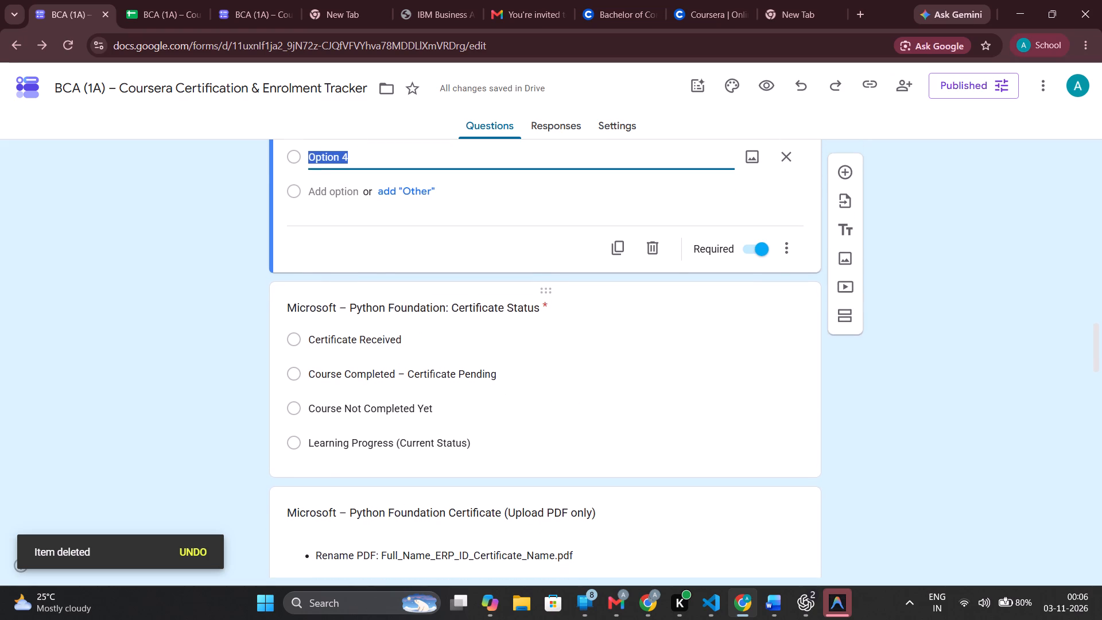
left_click(608, 408)
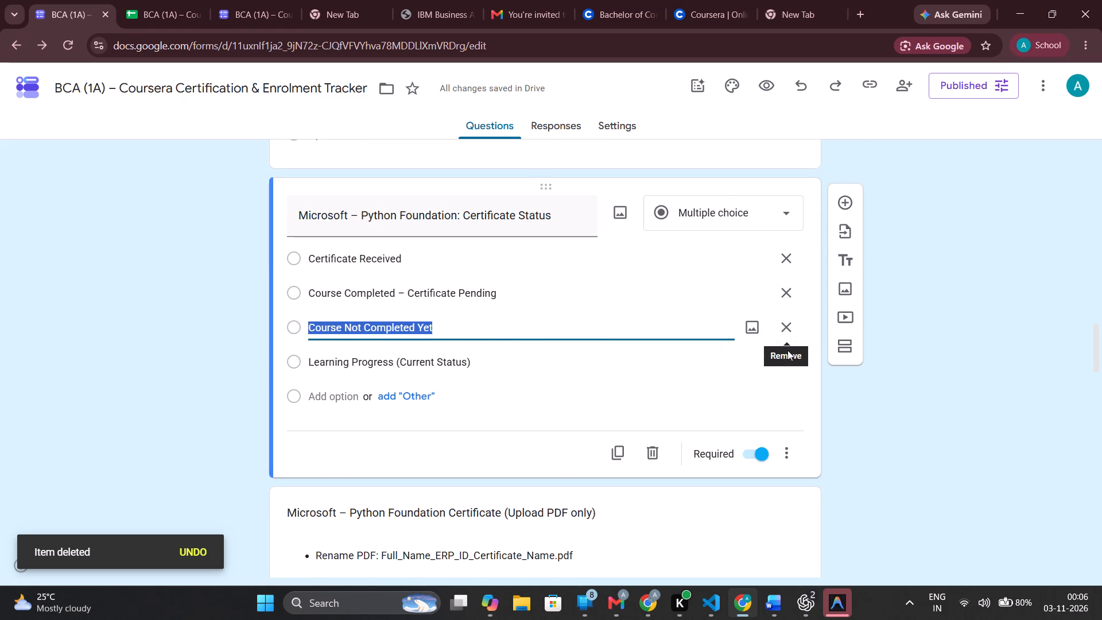
double_click(787, 350)
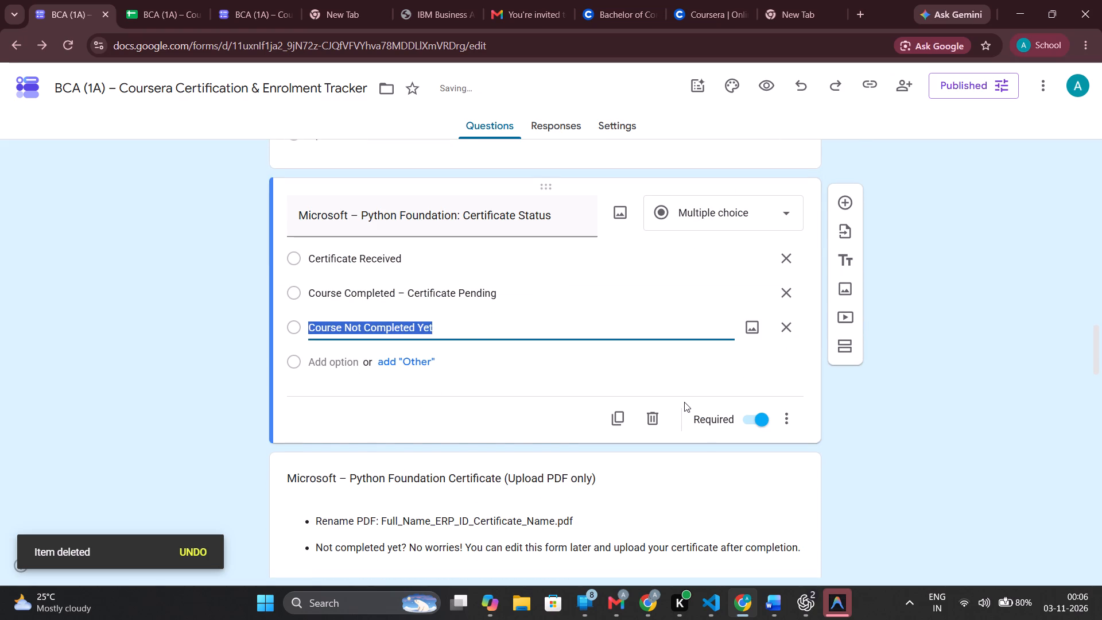
Remove the "Invitation Status(Enrolment Status)" option from the IBM – HTML, CSS & JavaScript: Enrolment Status question.
scroll(681, 401, "down", 4)
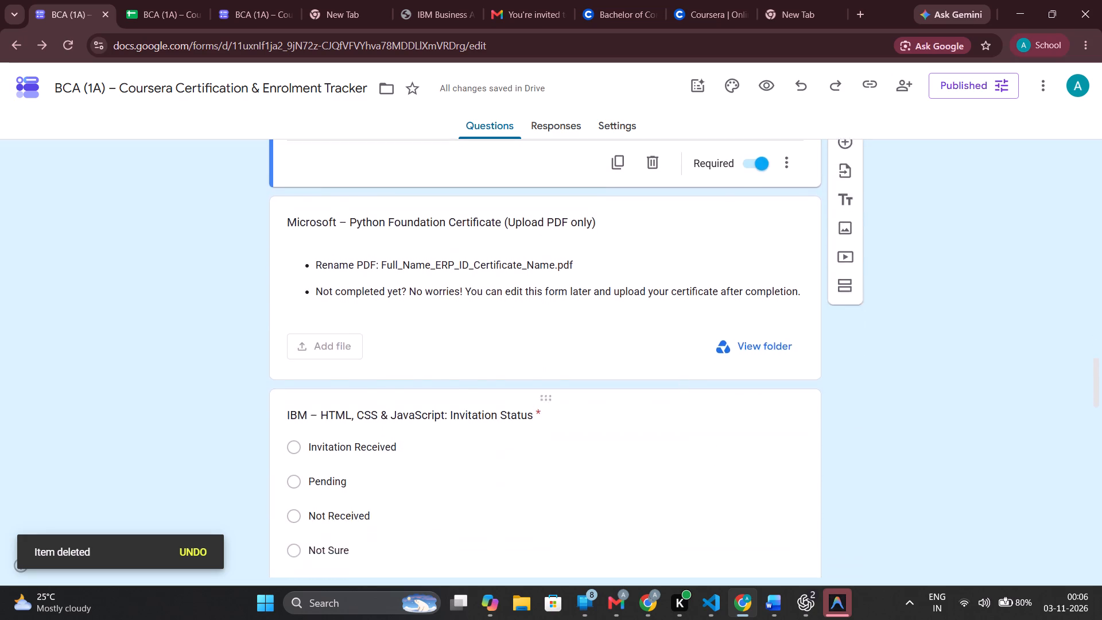
scroll(681, 401, "down", 3)
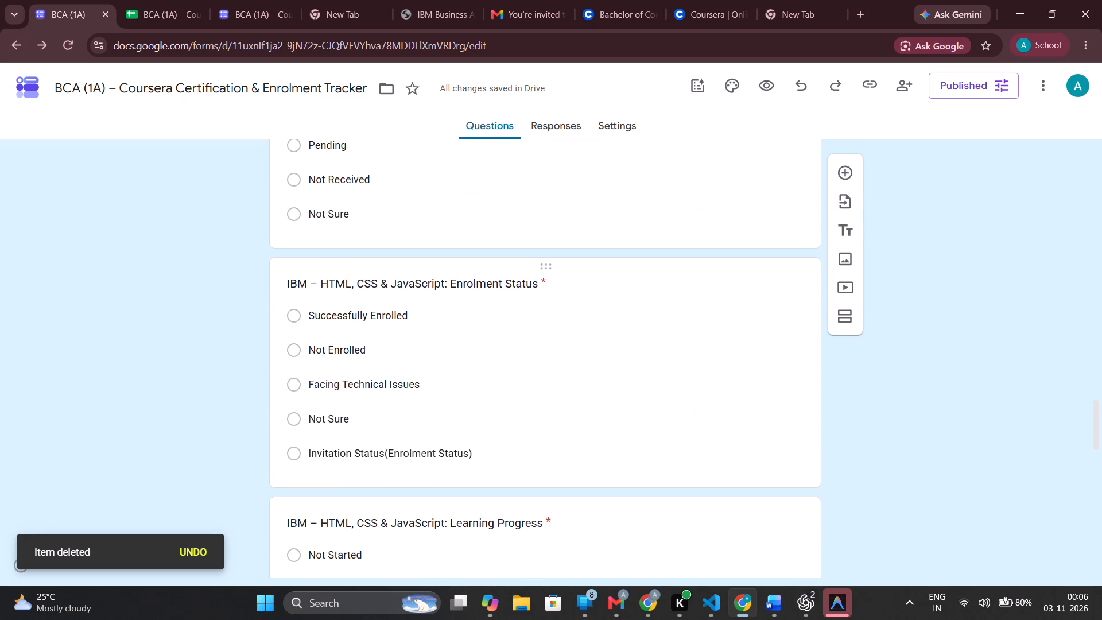
scroll(676, 384, "down", 2)
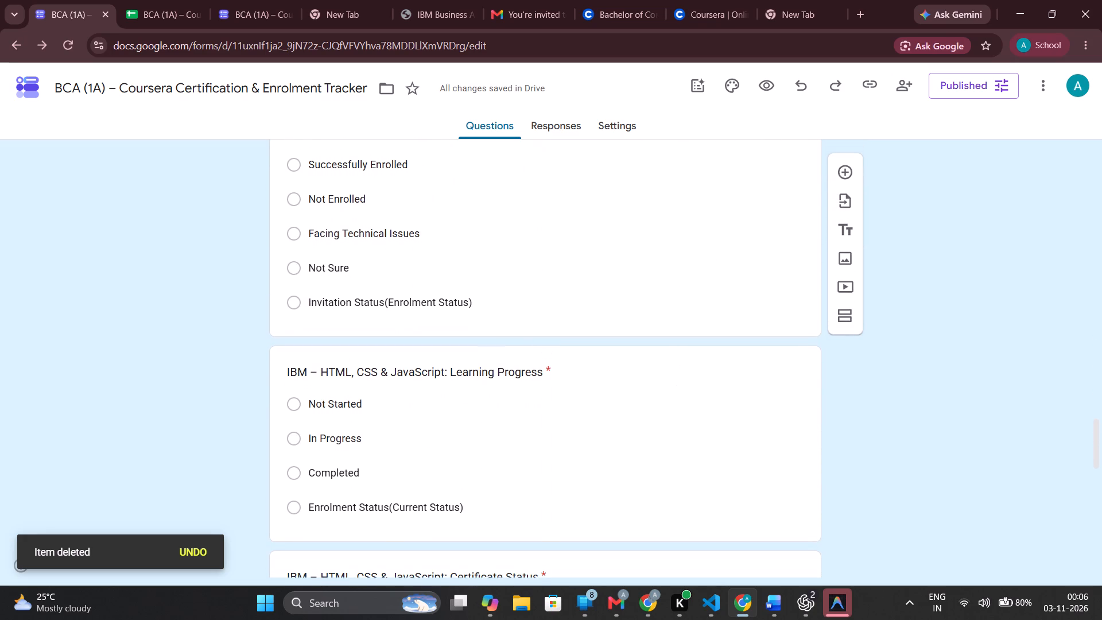
left_click(697, 275)
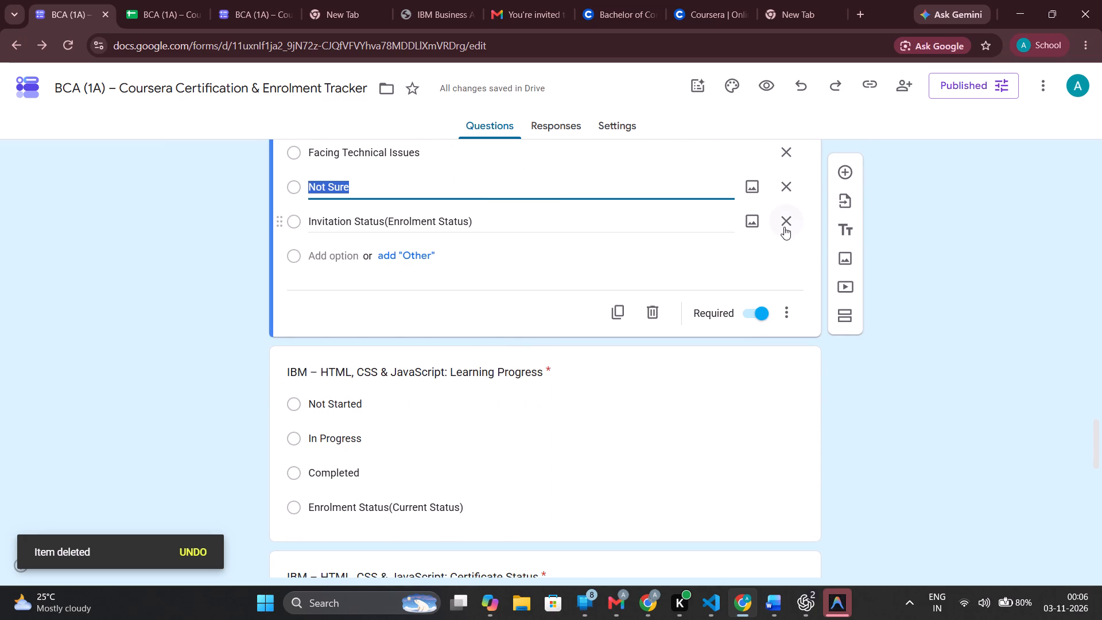
left_click(784, 227)
Remove the "Enrolment Status(Current Status)" option from the IBM – HTML, CSS & JavaScript: Learning Progress question.
scroll(643, 466, "down", 1)
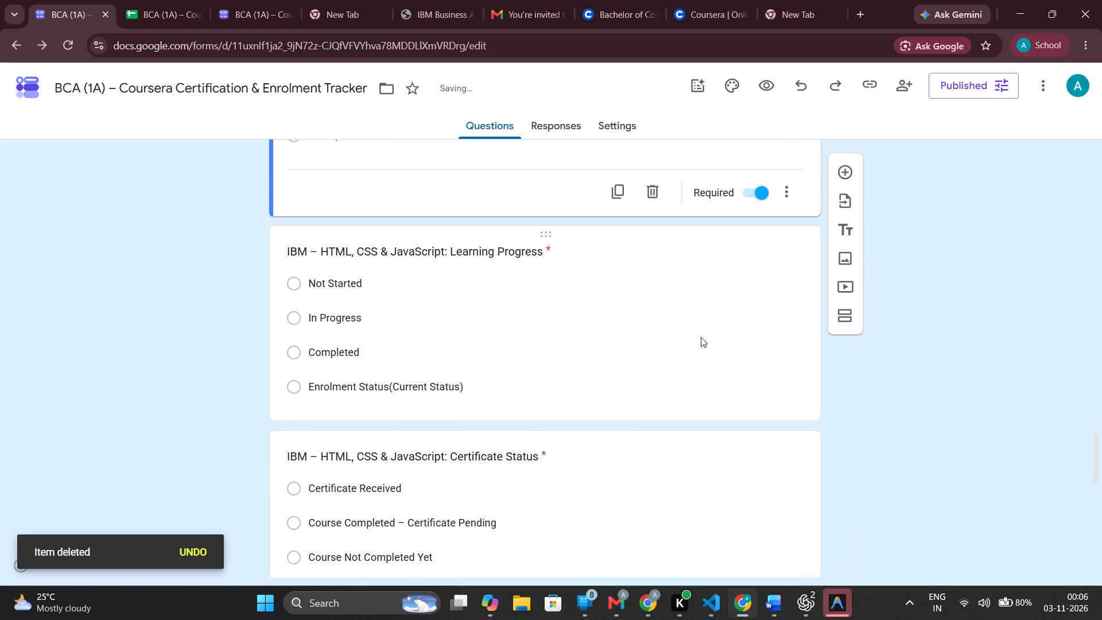
left_click(701, 337)
left_click(783, 307)
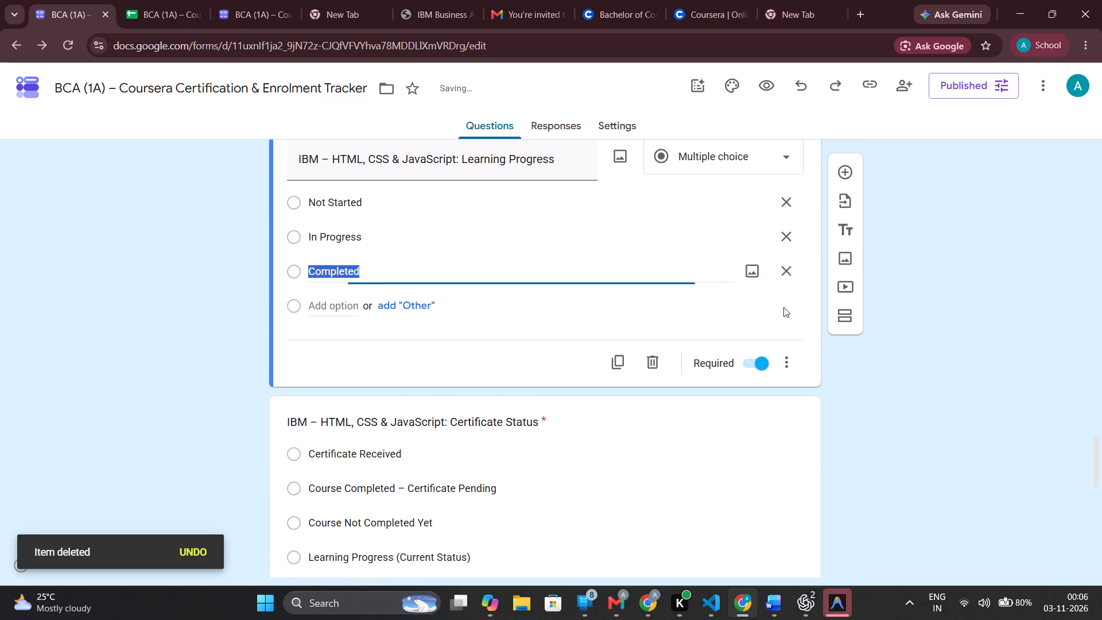
Remove the "Learning Progress (Current Status)" option from the IBM – HTML, CSS & JavaScript: Certificate Status question.
scroll(666, 474, "down", 2)
left_click(680, 432)
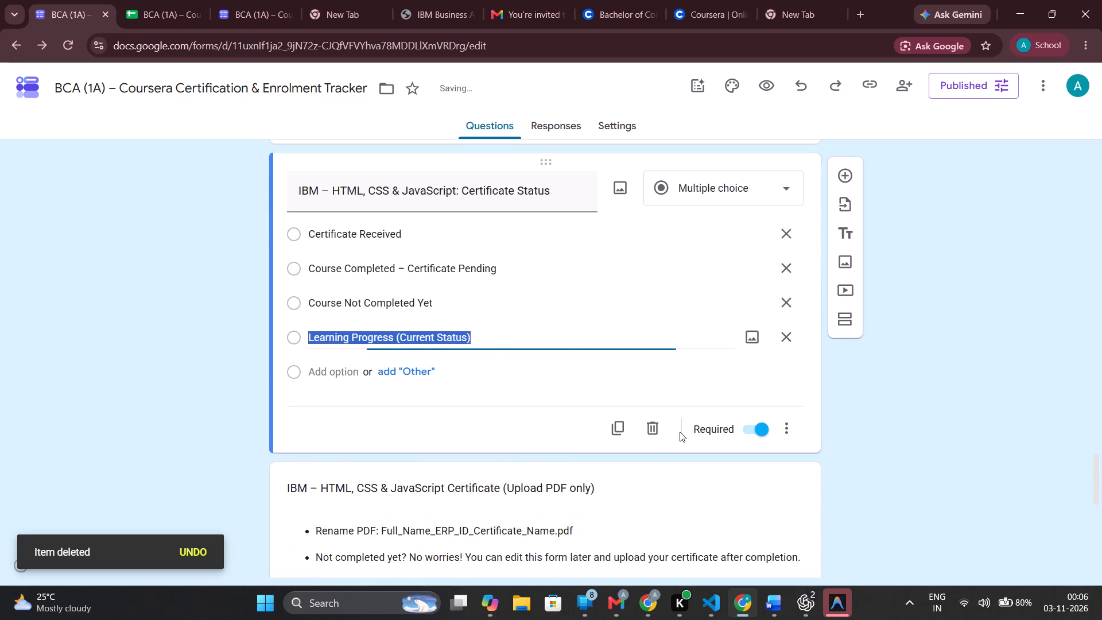
left_click(790, 342)
Save the form's published options with responses accepted from anyone with the link.
scroll(688, 472, "down", 6)
scroll(688, 472, "up", 1)
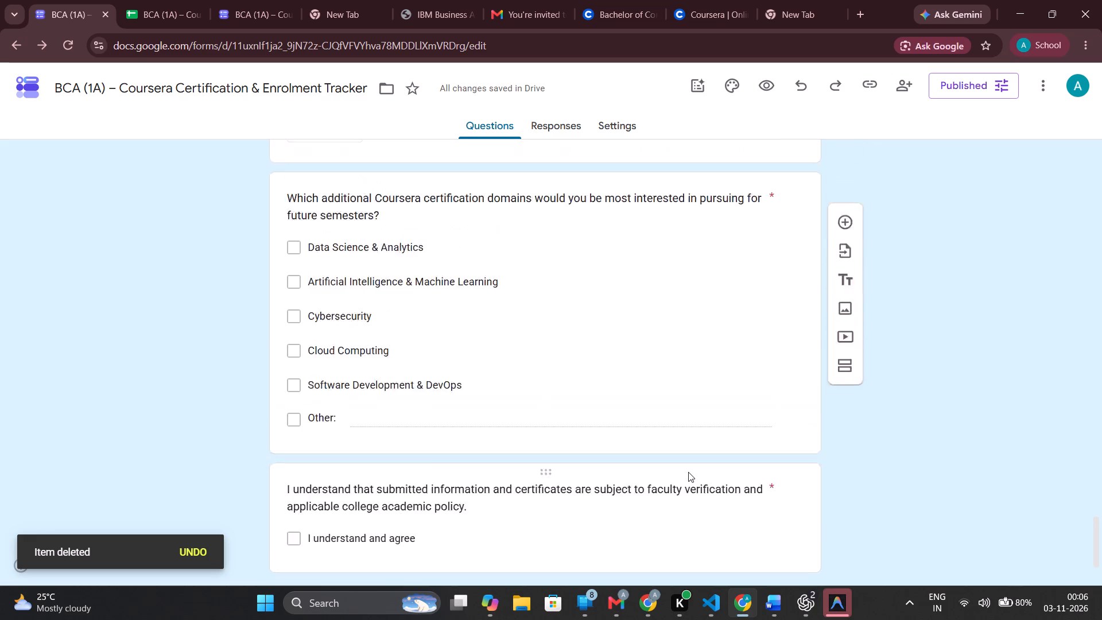
scroll(688, 472, "up", 11)
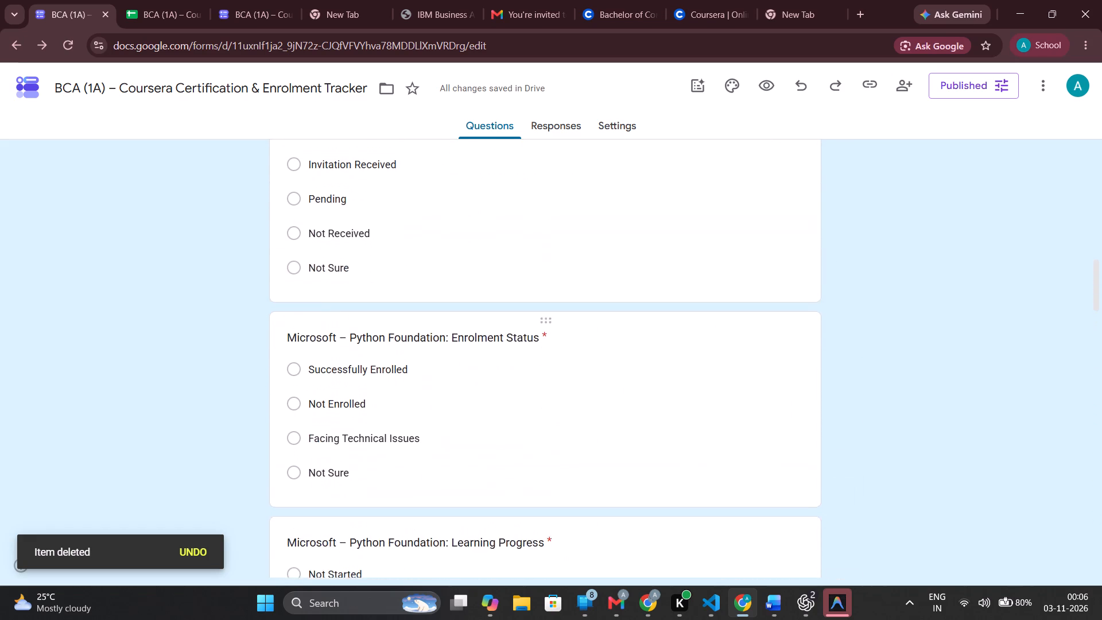
scroll(688, 472, "up", 6)
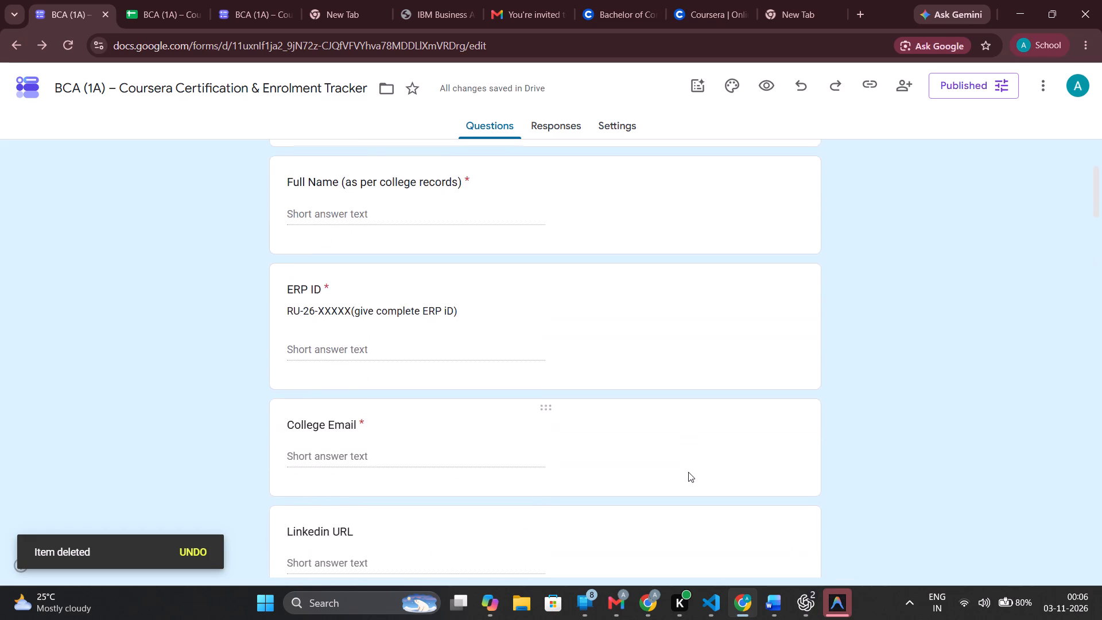
scroll(688, 472, "up", 3)
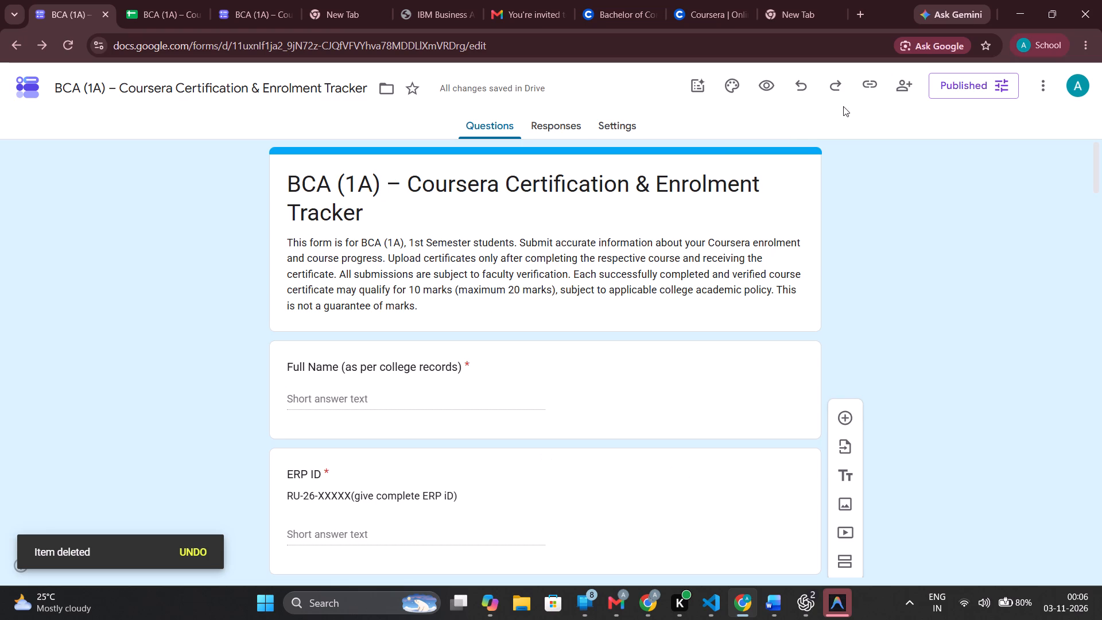
left_click(957, 75)
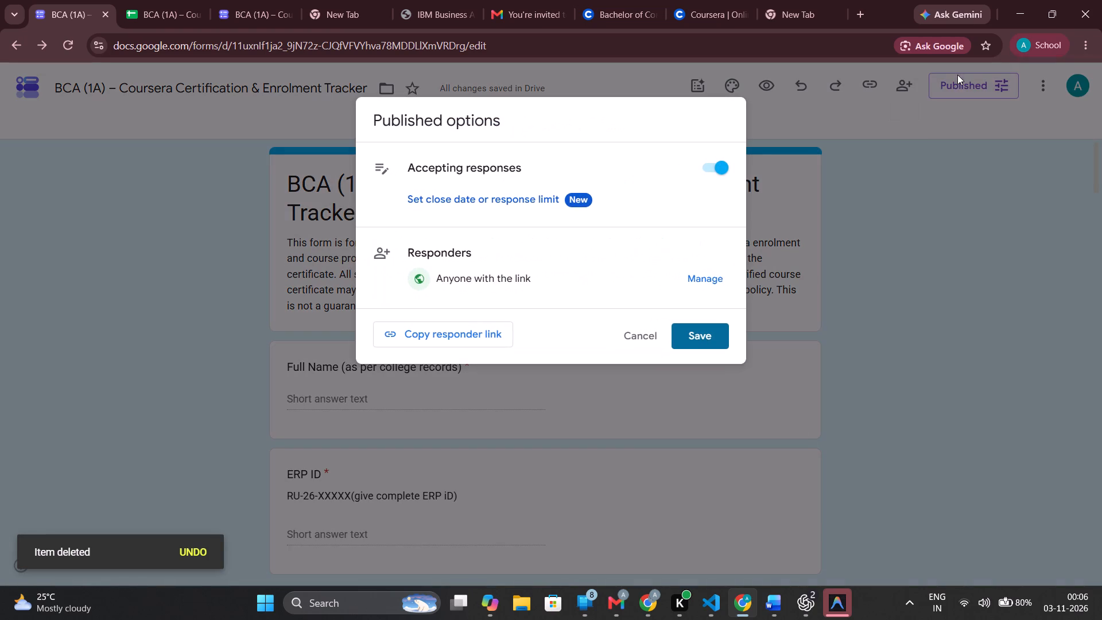
left_click(715, 325)
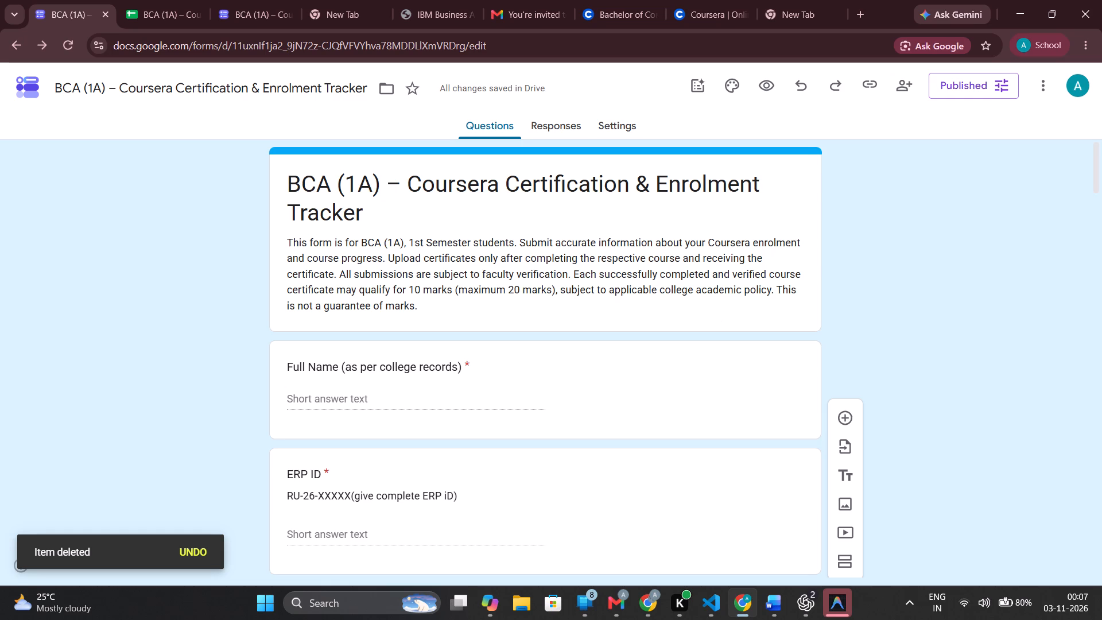
Reopen the form's published options.
left_click(952, 85)
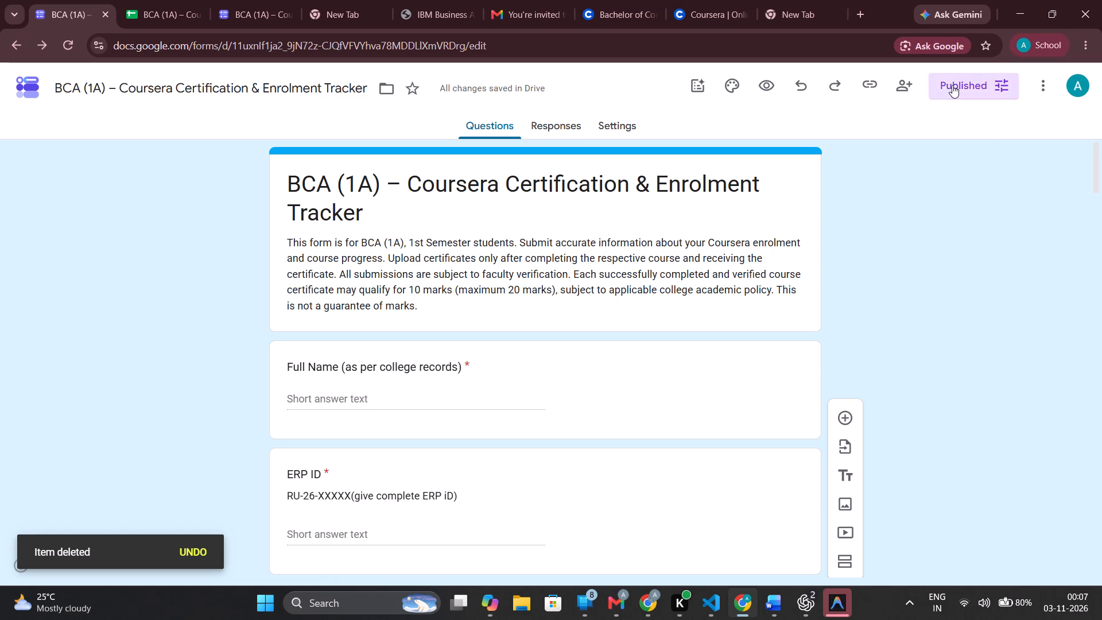
Copy the full, unshortened responder link of the BCA (1A) – Coursera Certification & Enrolment Tracker form.
left_click(486, 334)
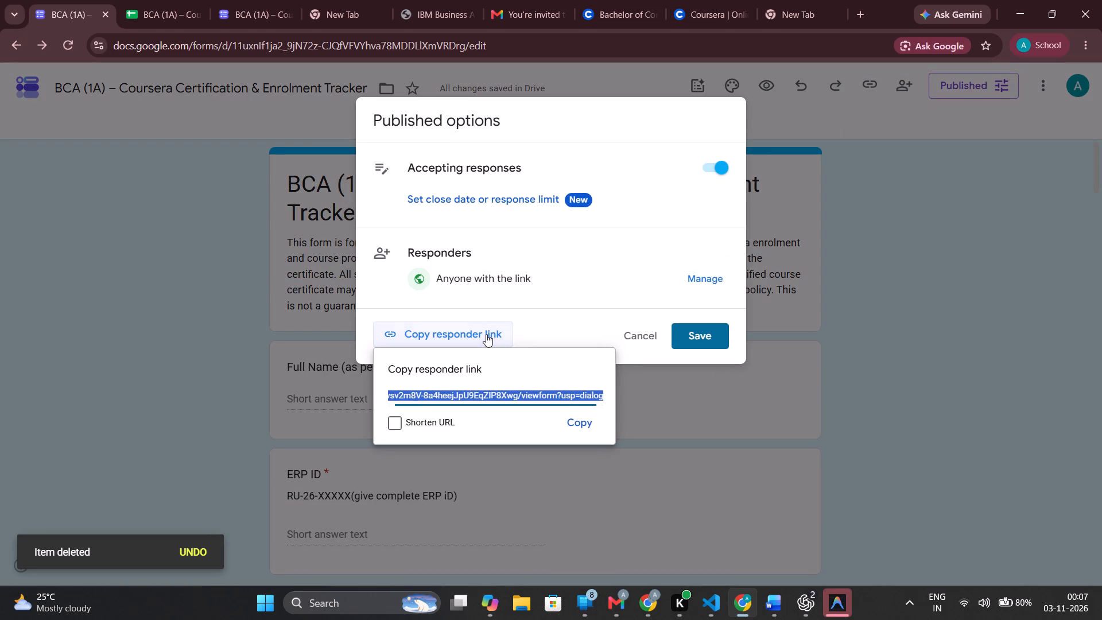
left_click(585, 417)
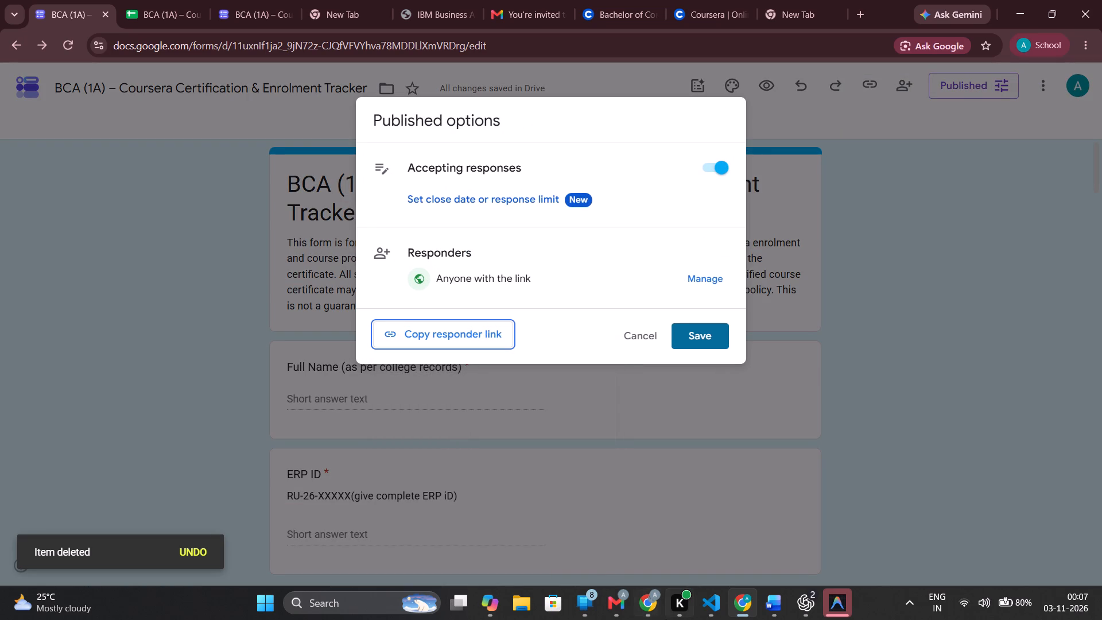
Find Telegram Desktop through the Windows search and open the app.
left_click(391, 603)
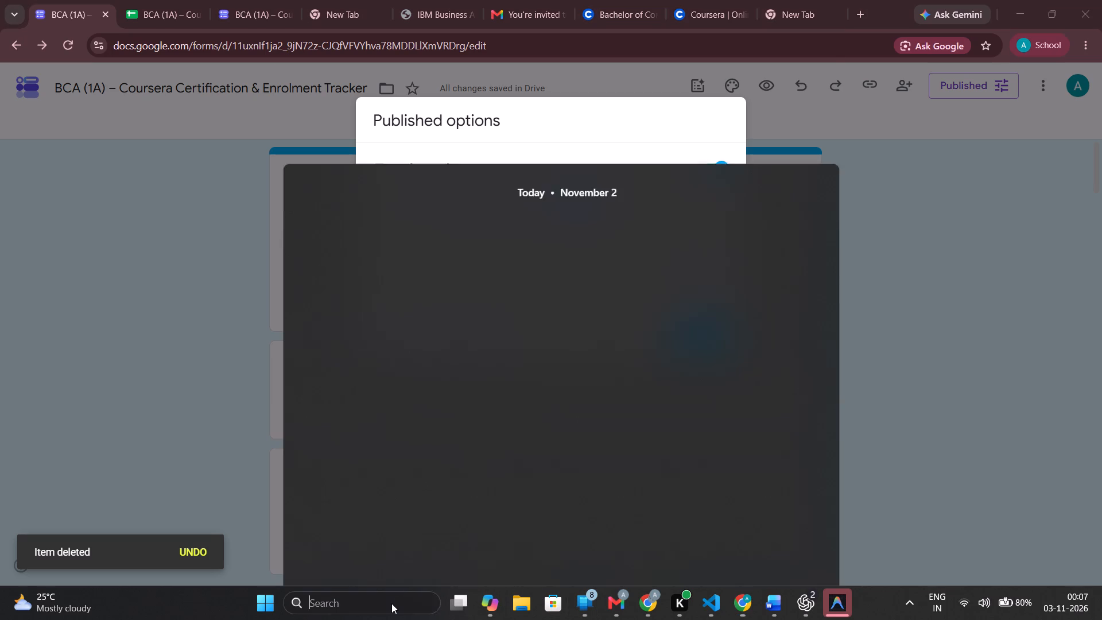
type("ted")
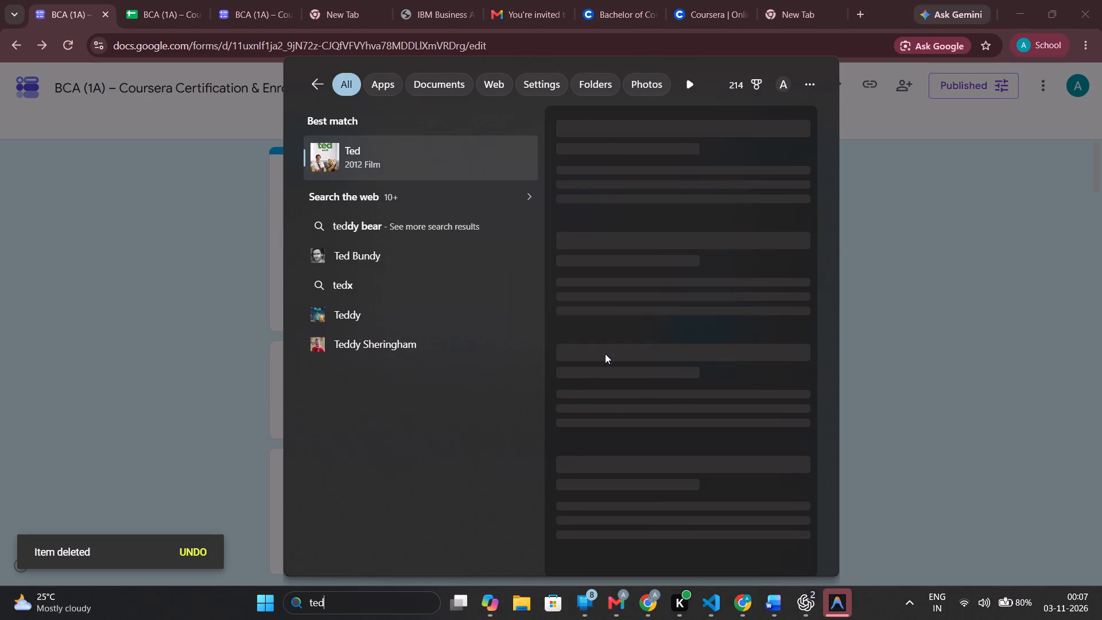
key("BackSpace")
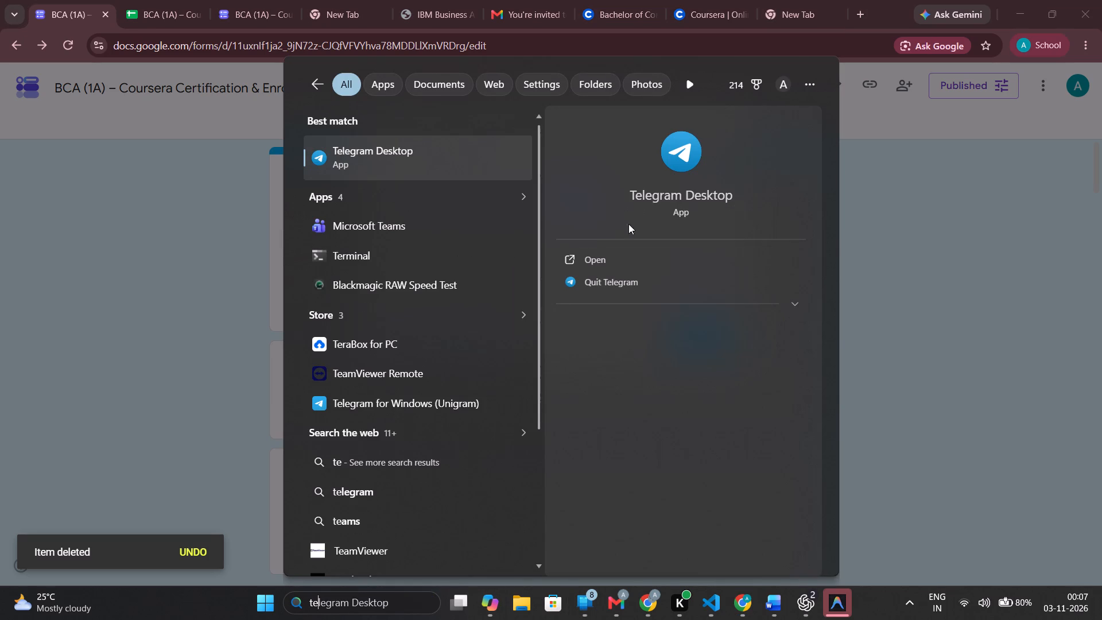
left_click(609, 251)
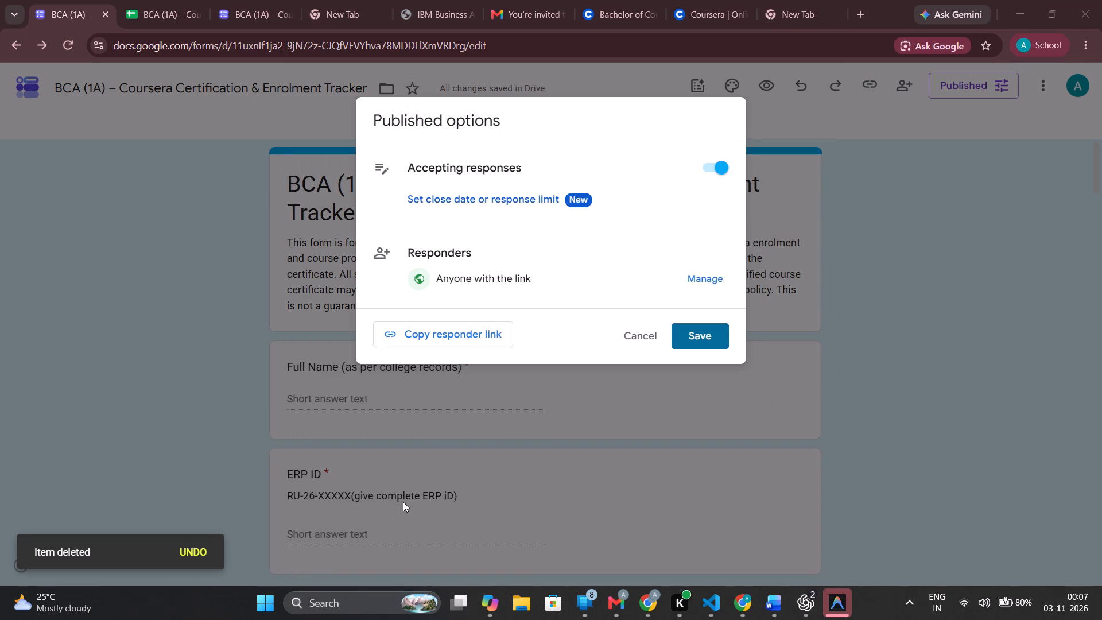
left_click(368, 596)
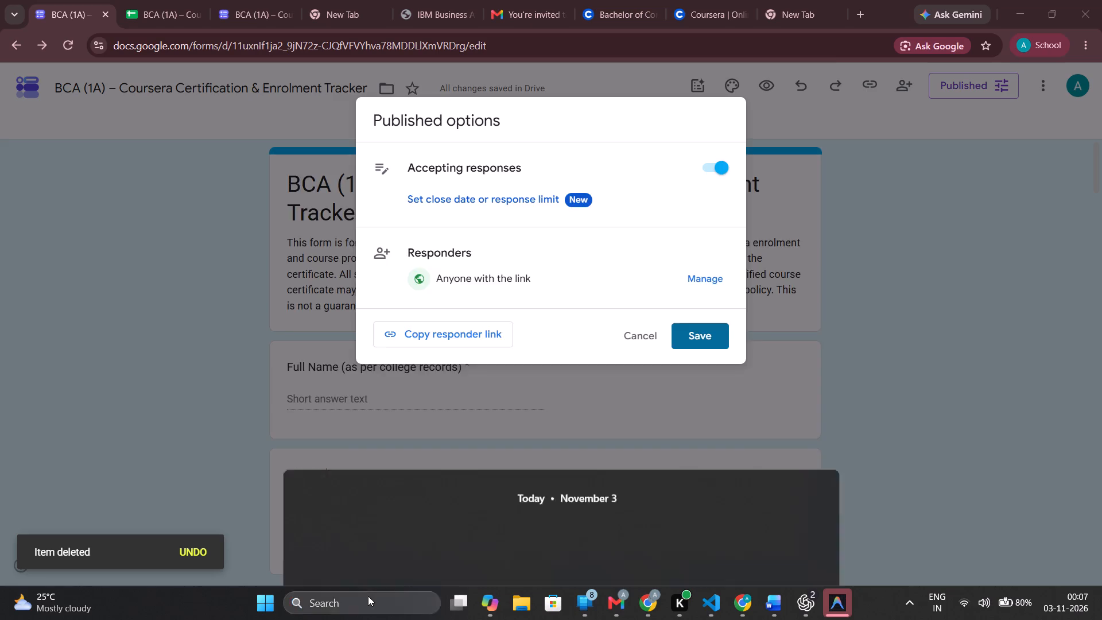
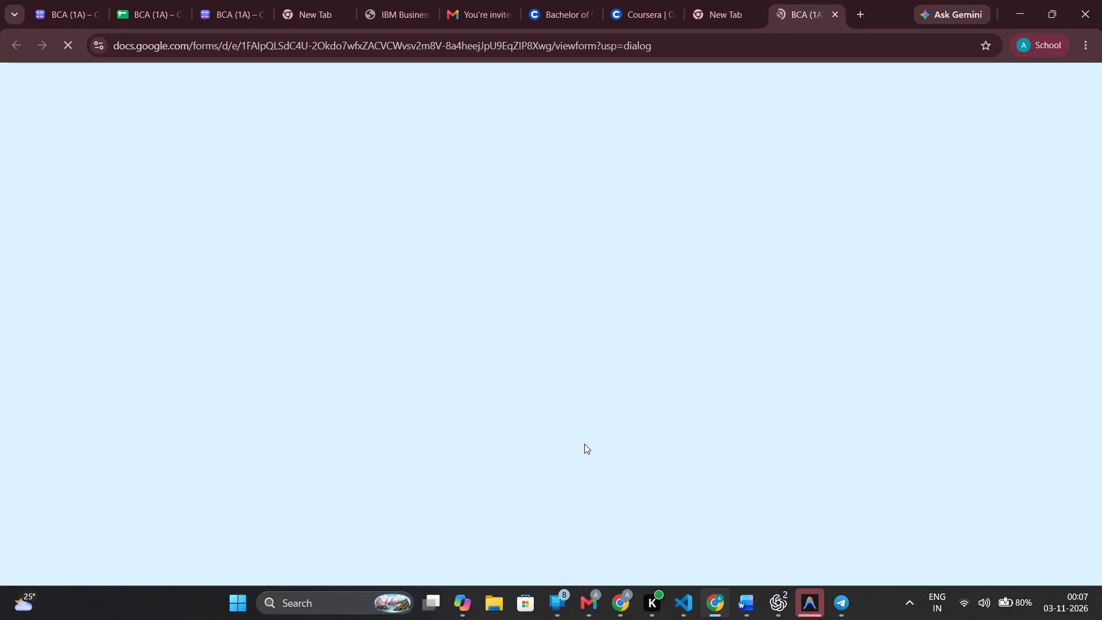
Review the published form's responder view, trying the "Successfully Enrolled" option in the IBM – HTML, CSS & JavaScript: Enrolment Status question.
scroll(597, 371, "down", 3)
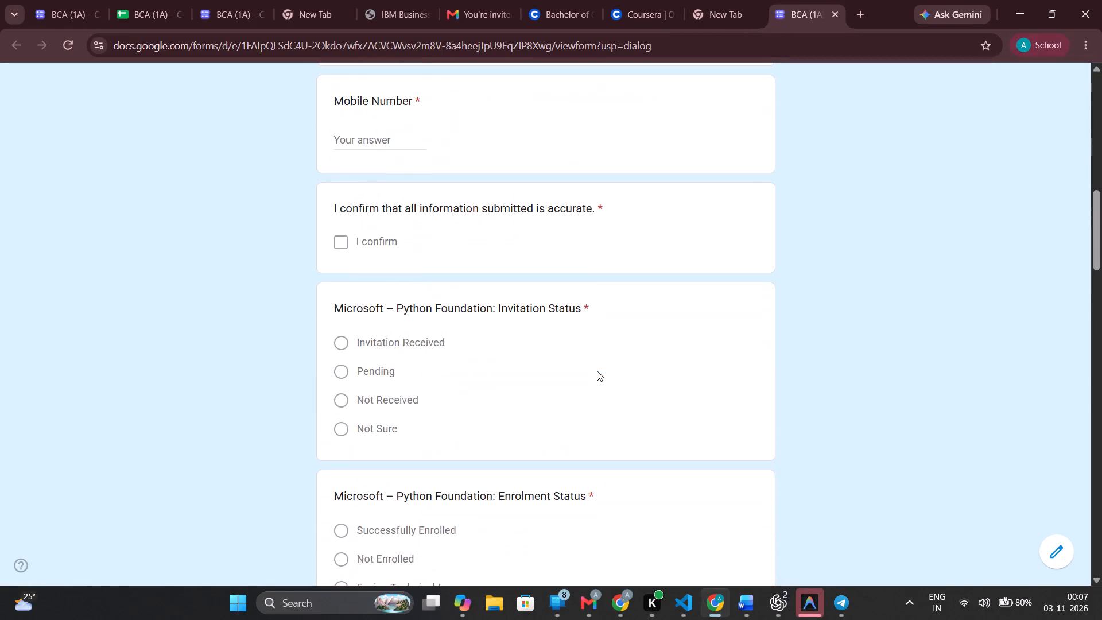
scroll(597, 371, "down", 6)
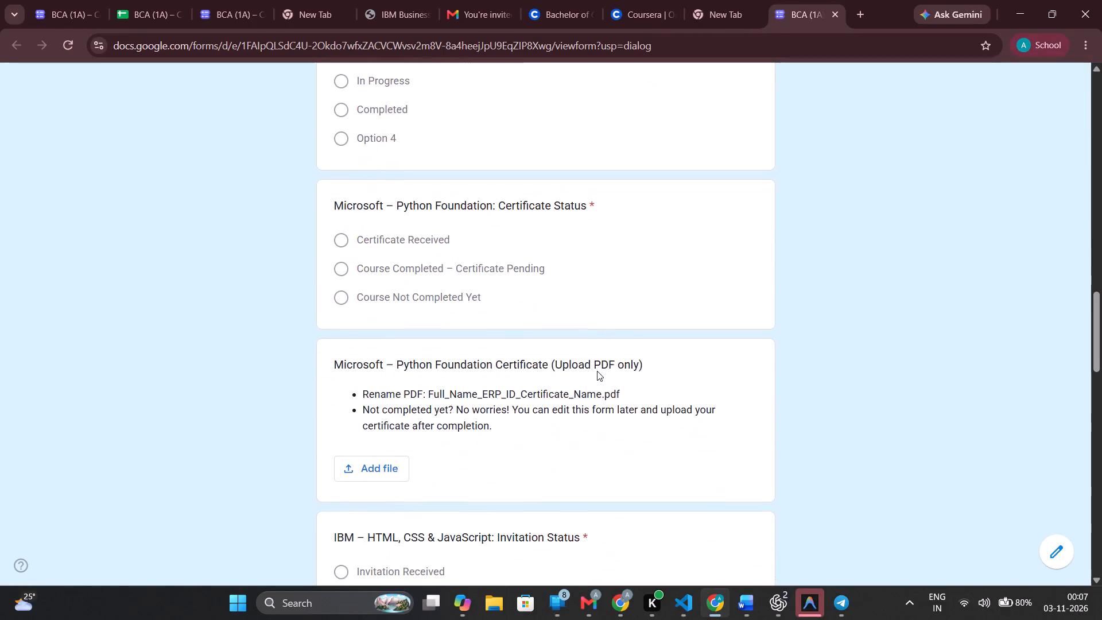
scroll(597, 371, "down", 4)
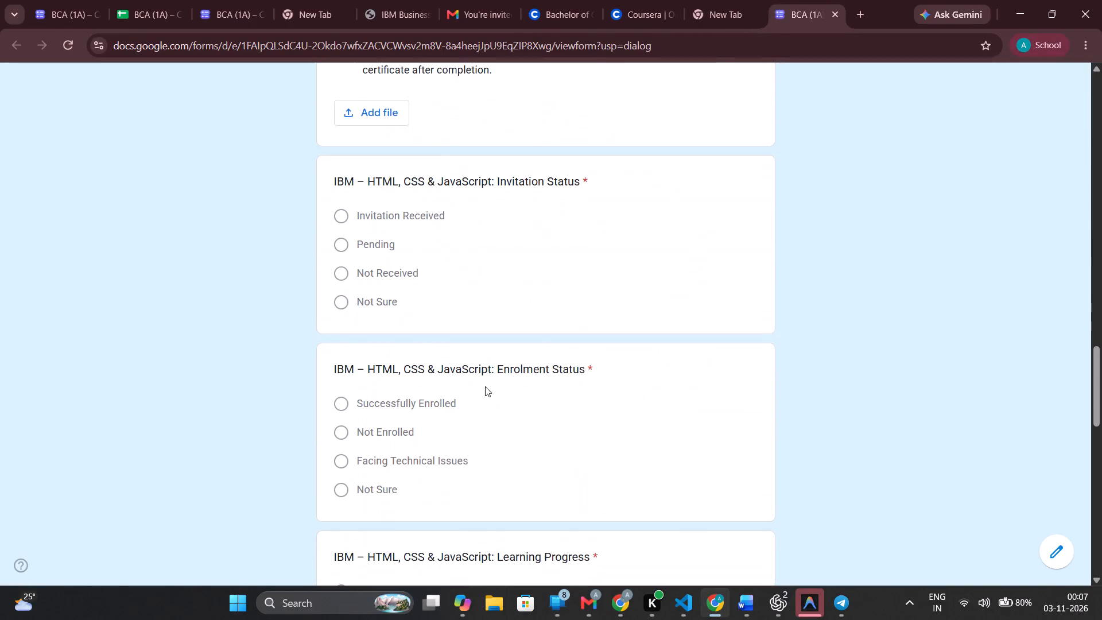
left_click(337, 407)
scroll(440, 373, "up", 9)
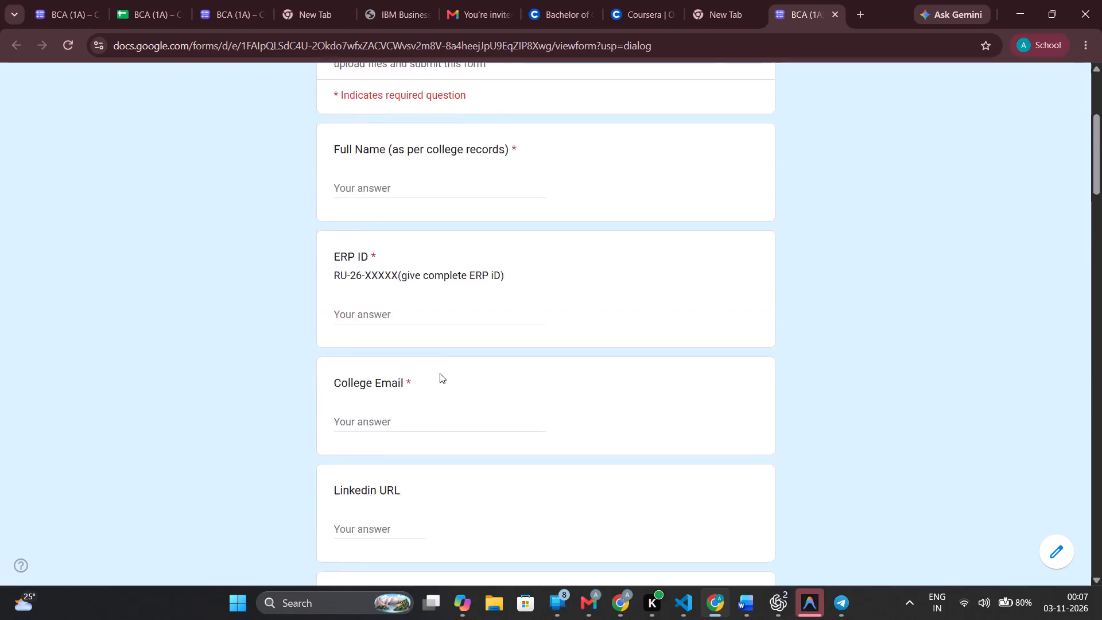
Review the live form as a responder, from the introduction through the Microsoft – Python Foundation questions, dismissing the autosave notice.
scroll(440, 373, "up", 2)
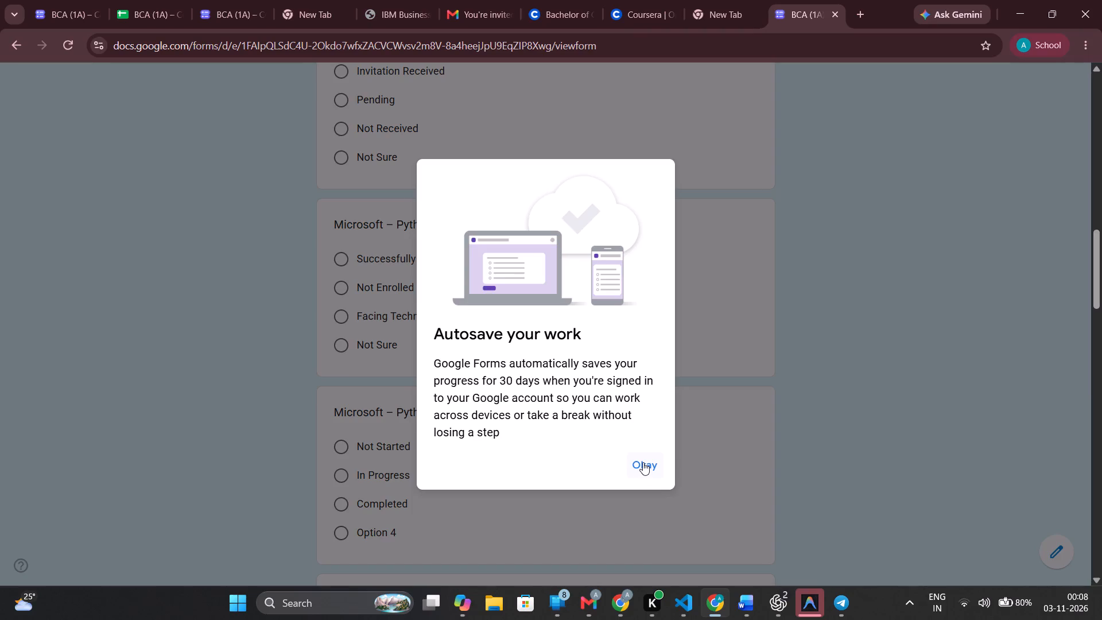
left_click(643, 462)
scroll(643, 462, "up", 8)
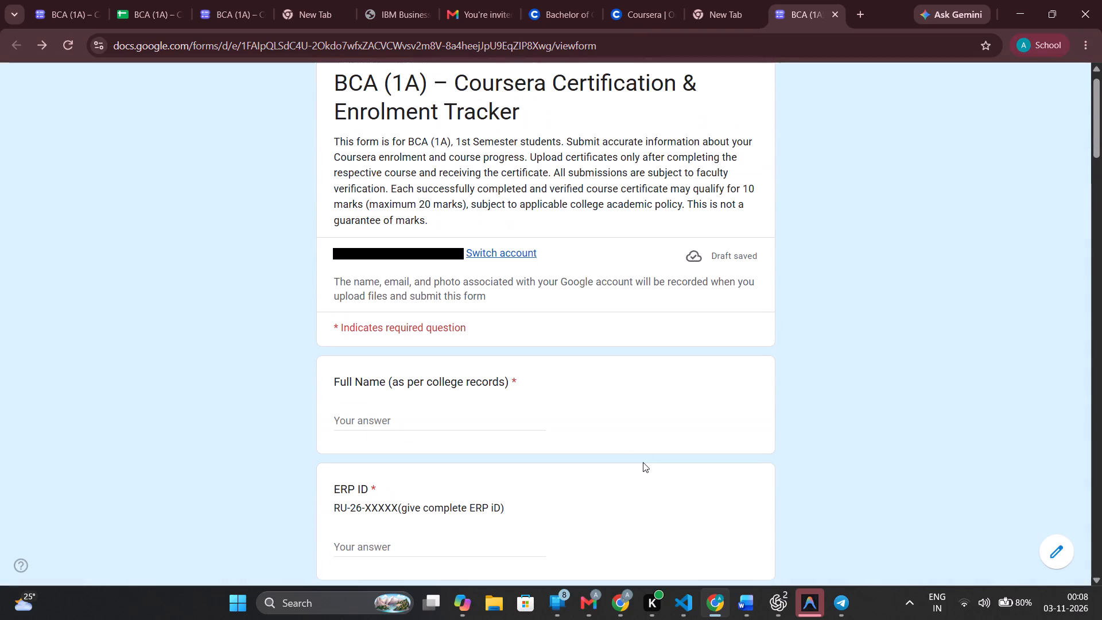
scroll(643, 357, "down", 1)
scroll(643, 357, "up", 1)
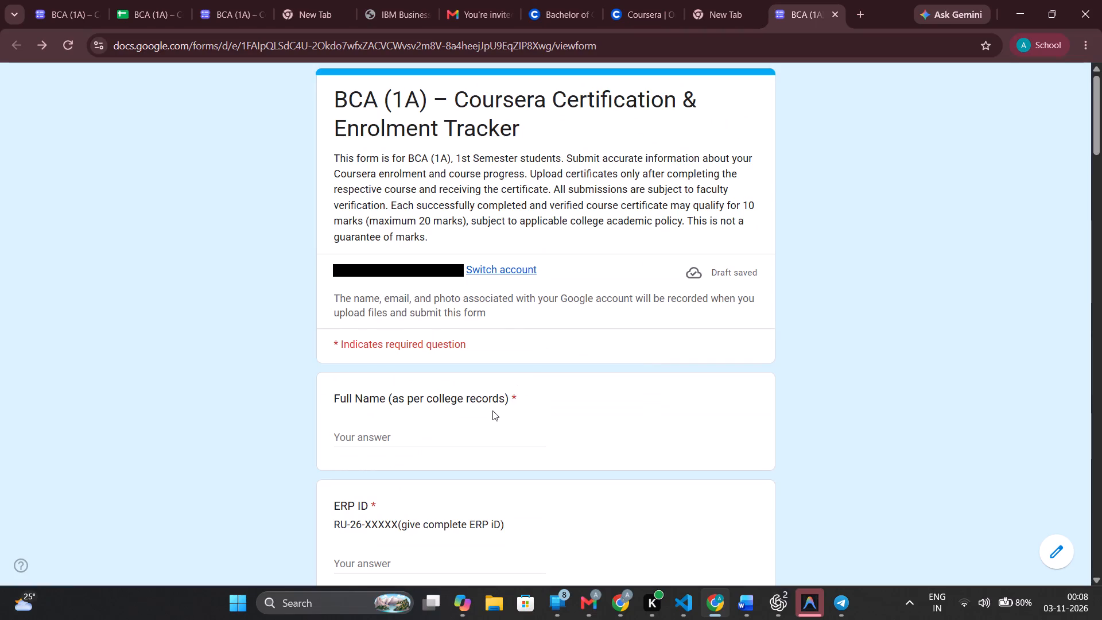
left_click(492, 410)
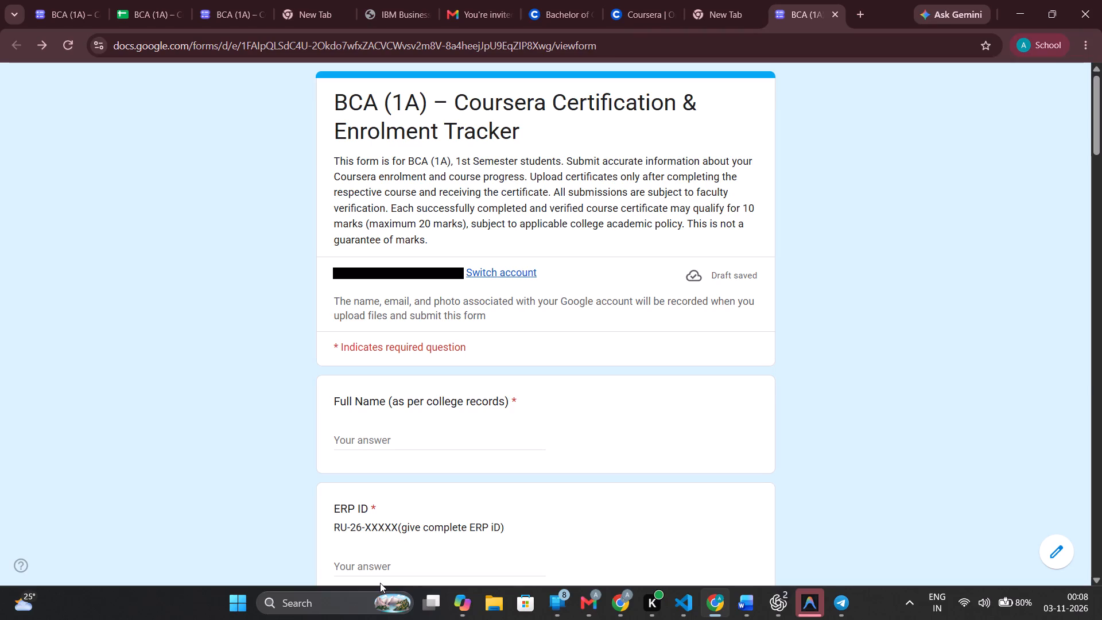
scroll(263, 524, "down", 3)
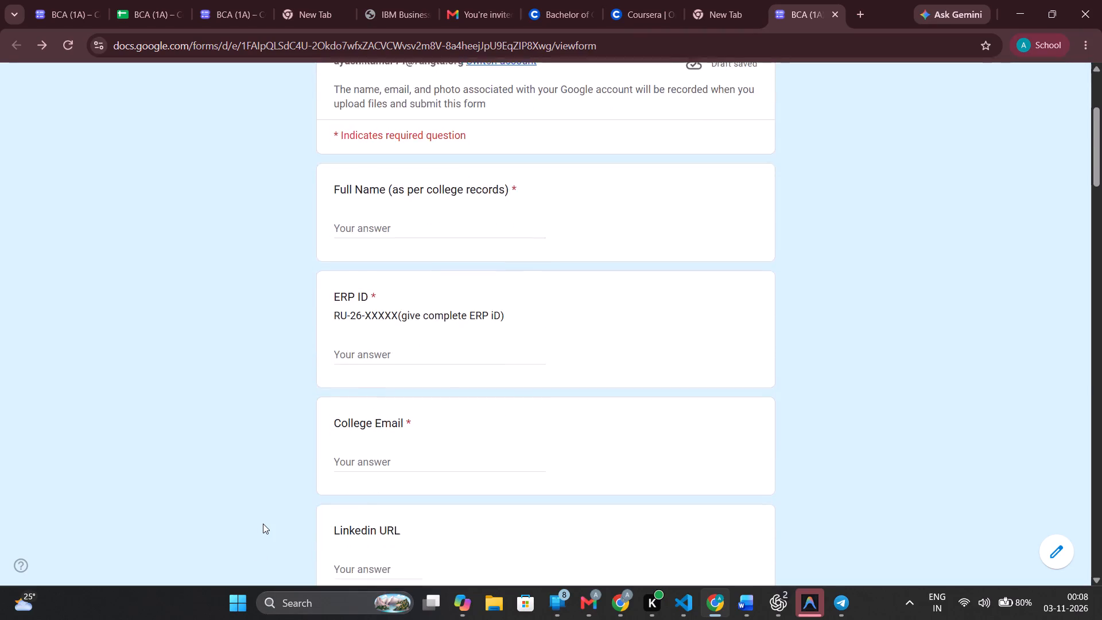
scroll(263, 524, "down", 5)
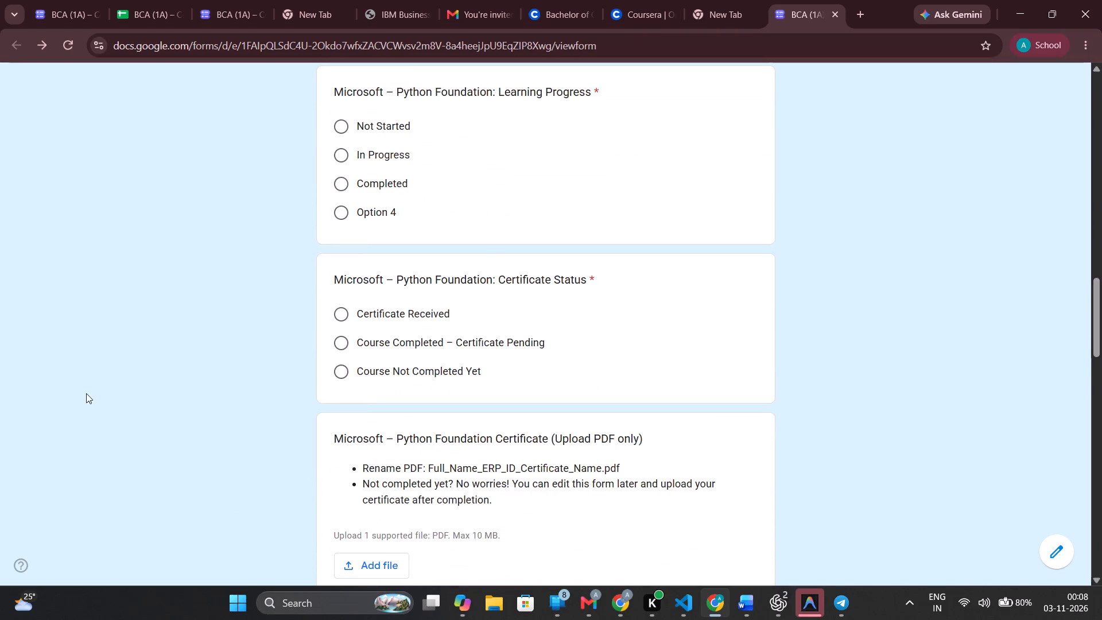
Return to the form editor, close the published options without saving, and check the questions through the final faculty-verification agreement.
left_click(90, 24)
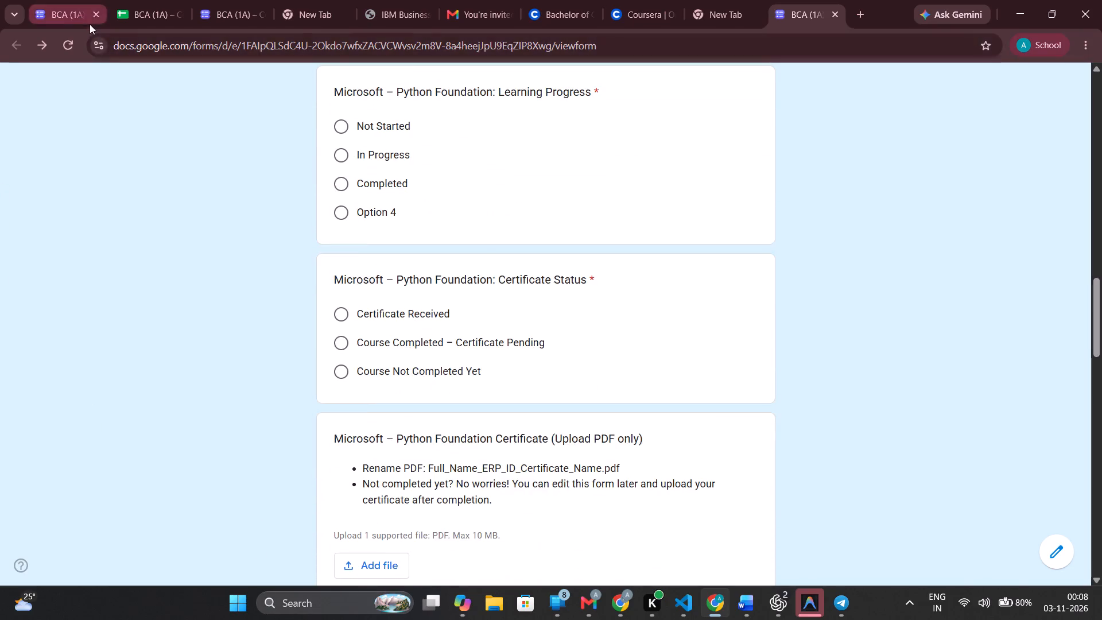
left_click(638, 325)
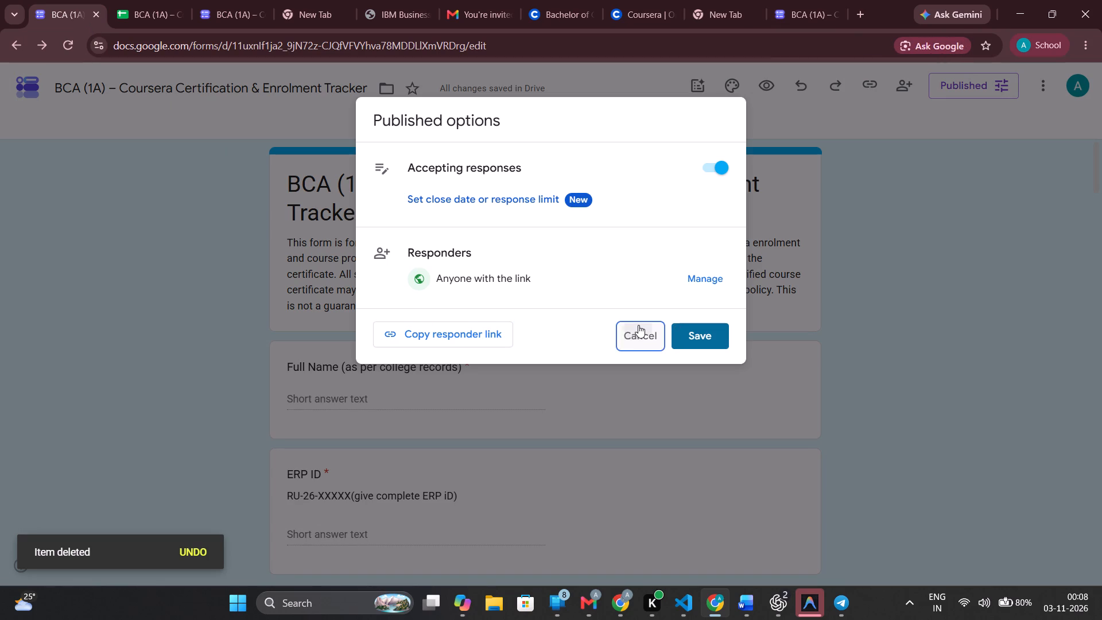
scroll(599, 370, "down", 5)
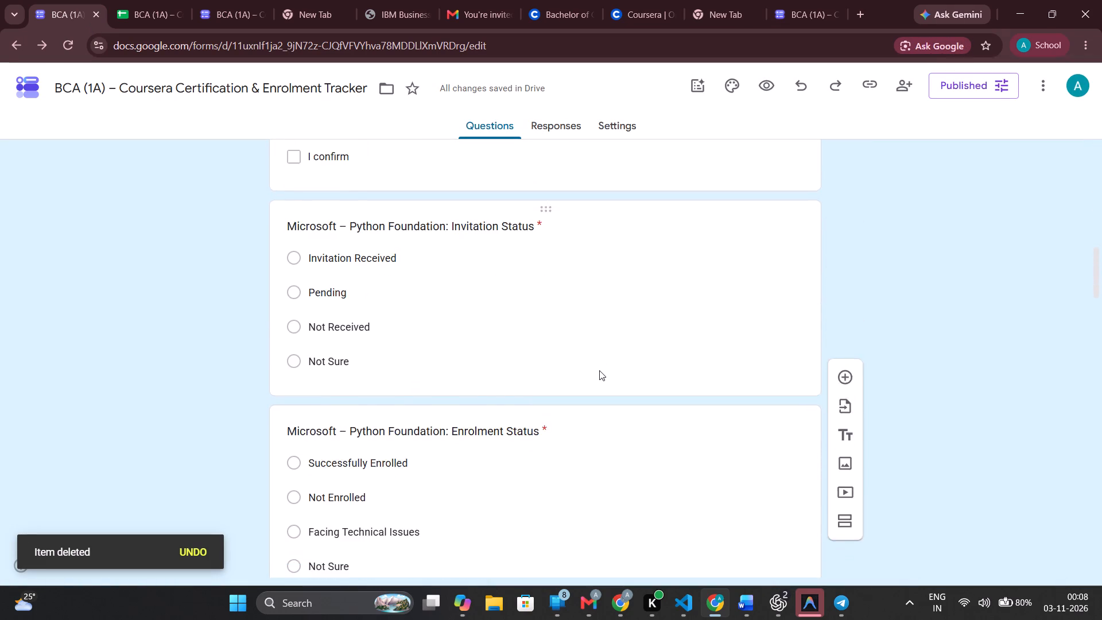
scroll(599, 370, "down", 6)
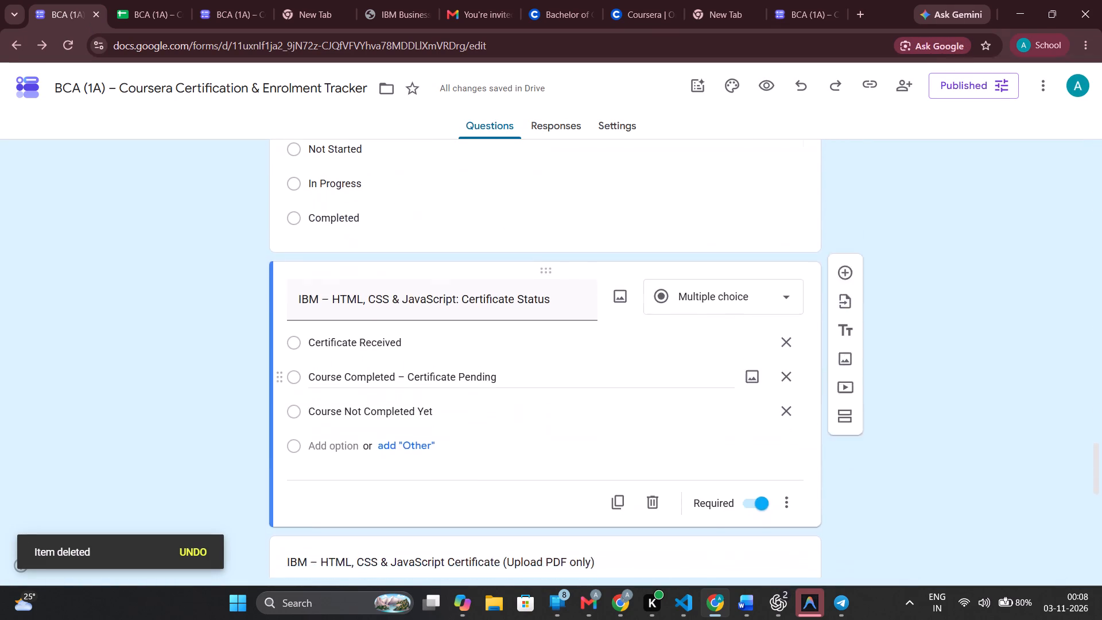
scroll(599, 370, "down", 6)
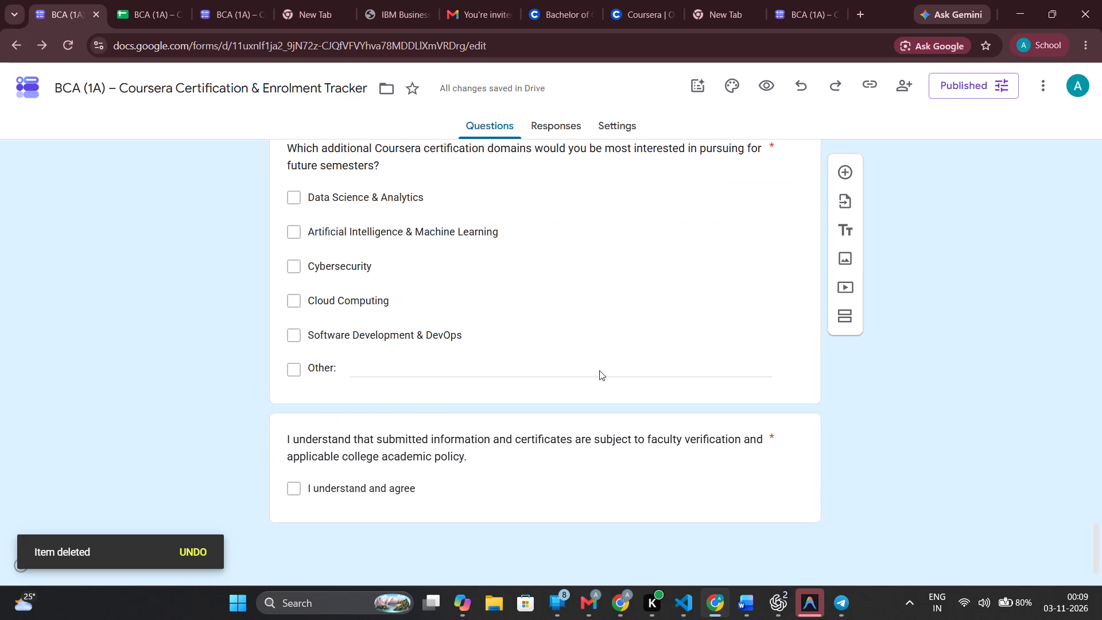
left_click(599, 370)
scroll(599, 370, "up", 12)
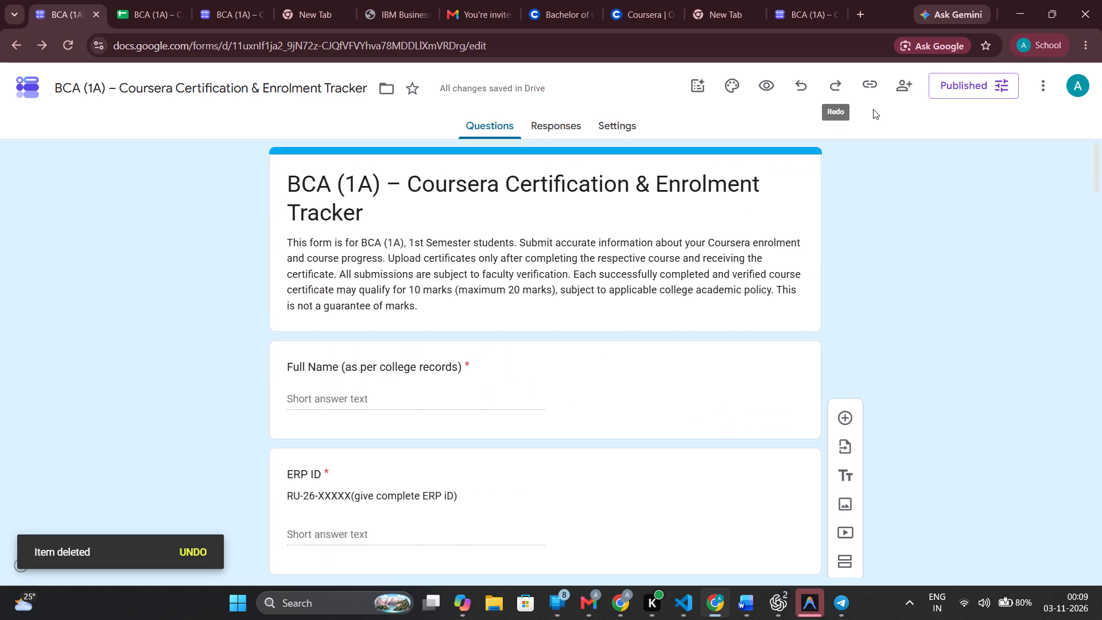
Save the form's published options with responses accepted from anyone with the link.
left_click(938, 84)
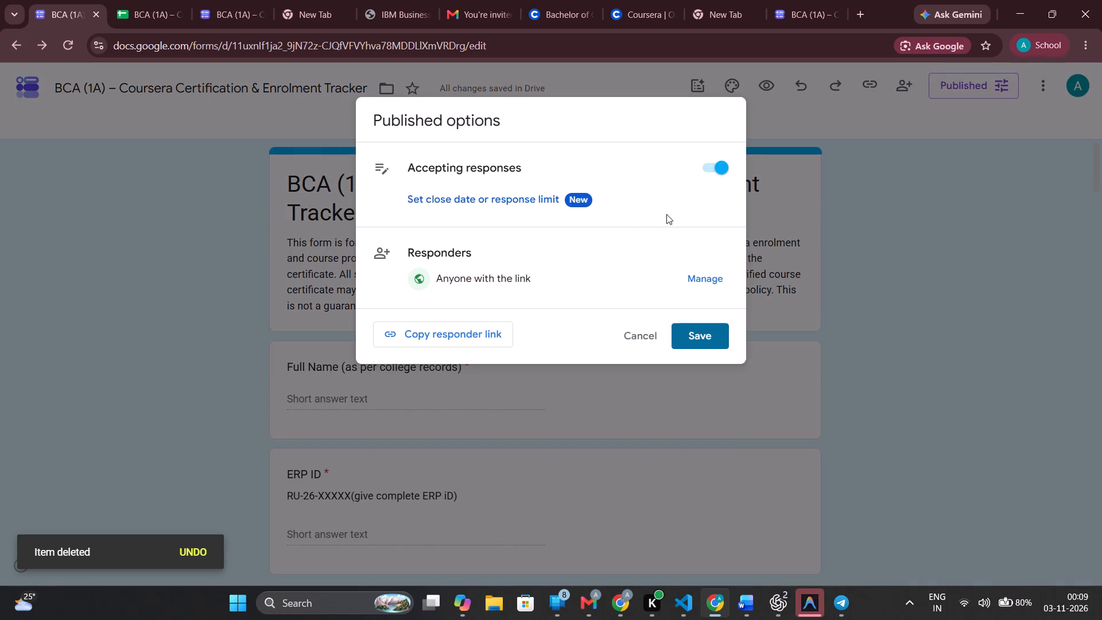
left_click(707, 339)
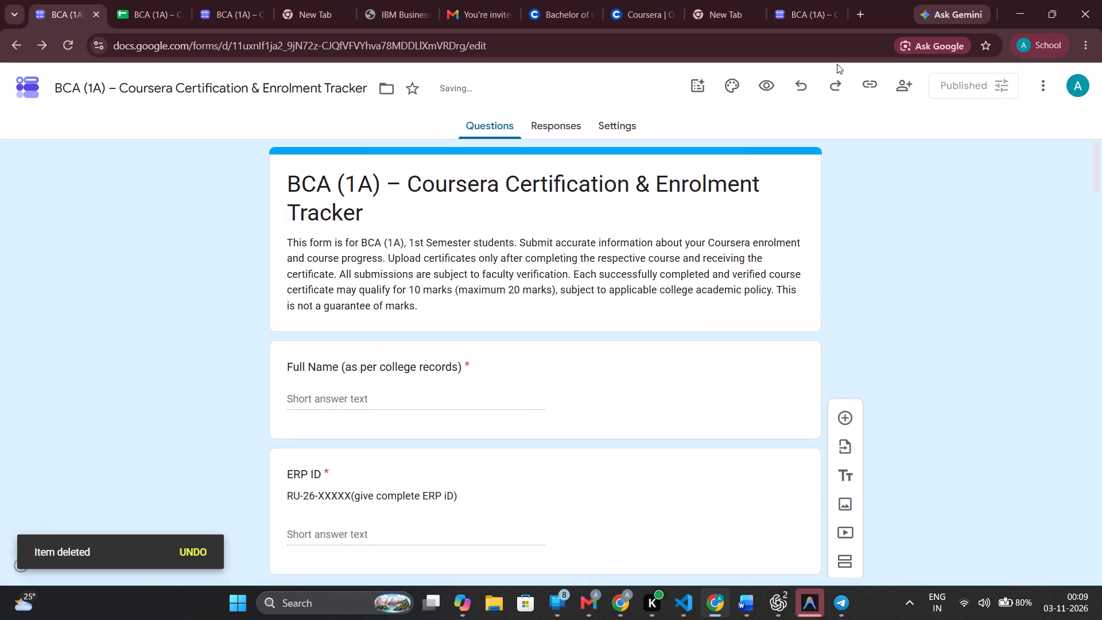
Copy the form's responder link as a shortened URL.
left_click(870, 90)
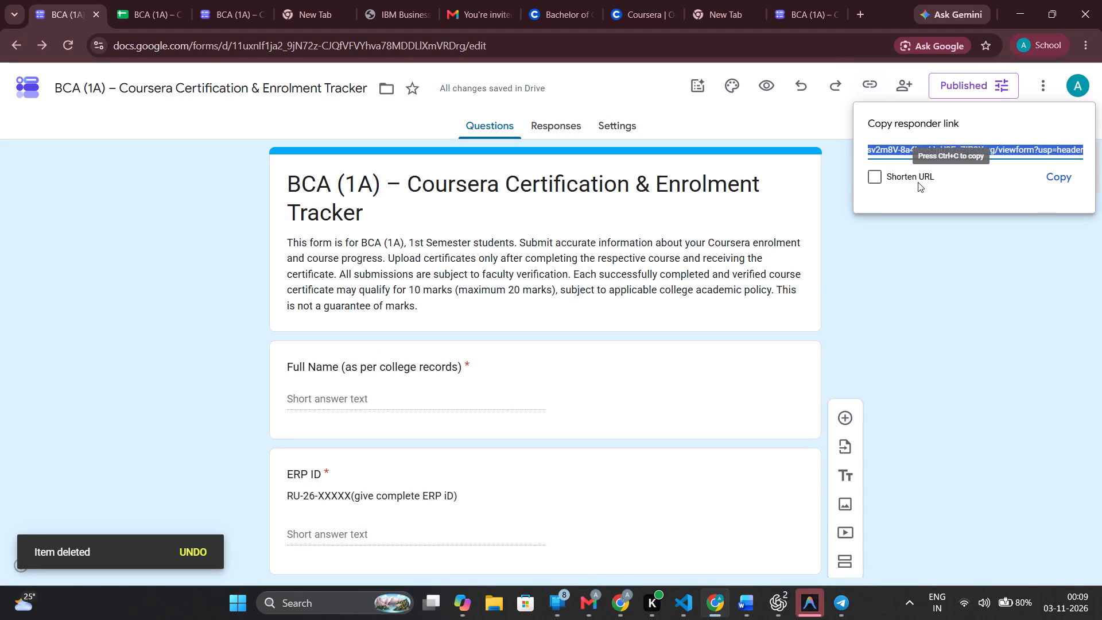
left_click(876, 175)
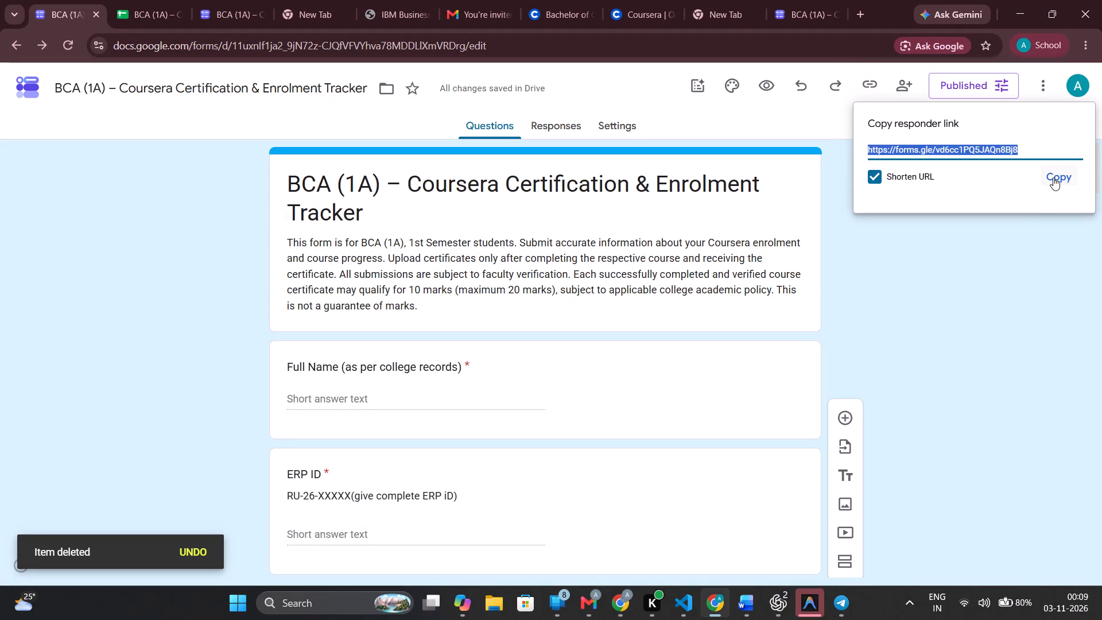
left_click(1053, 177)
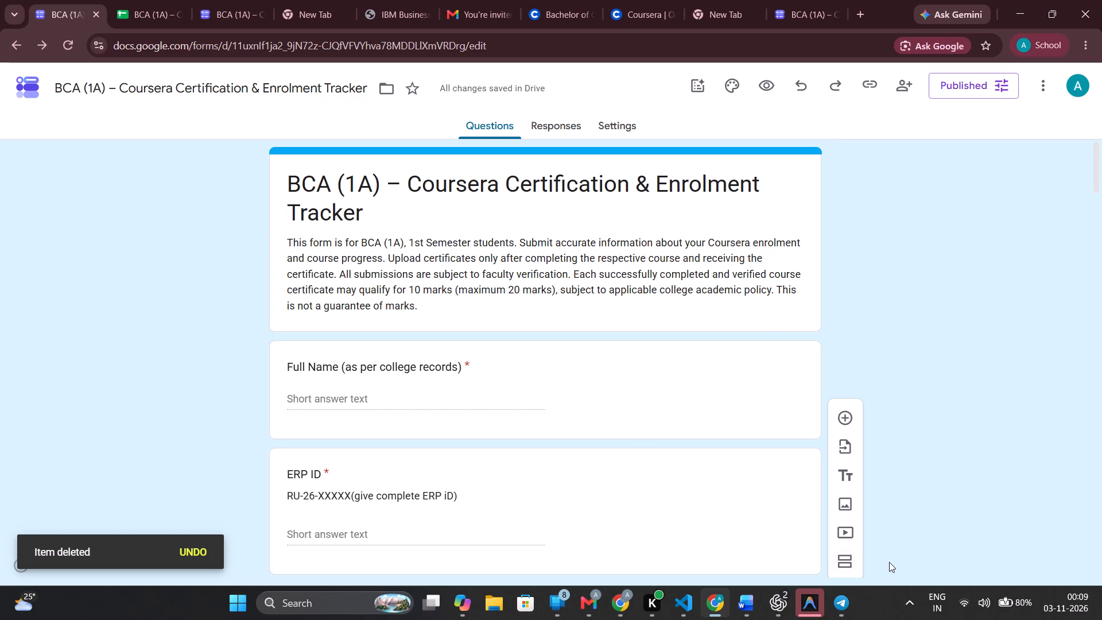
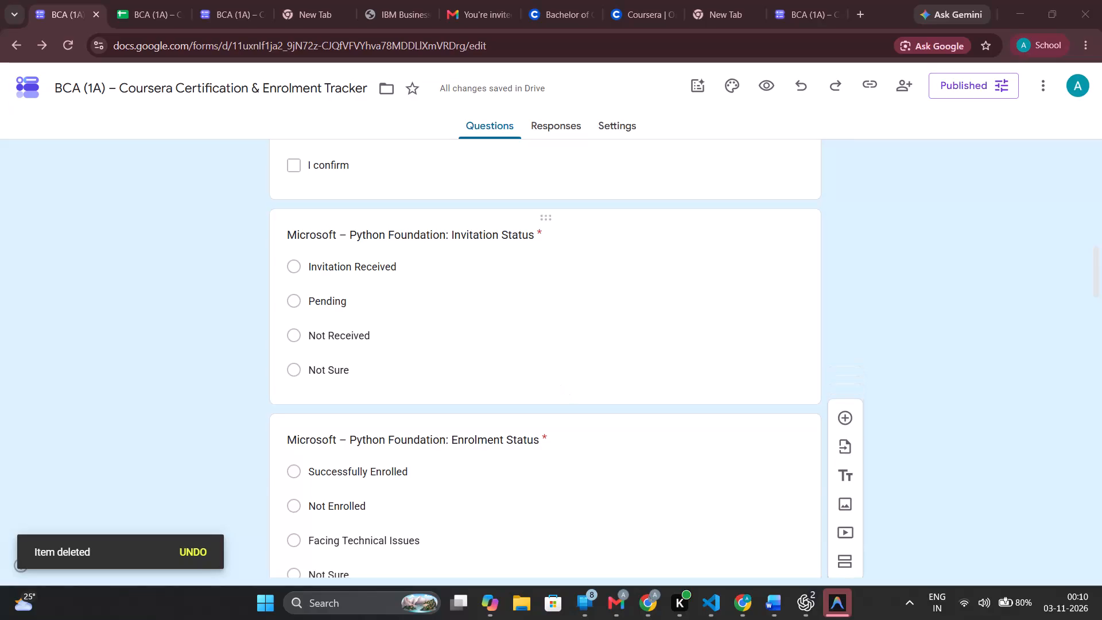
Remove the placeholder answer "Option 4" from the Microsoft – Python Foundation: Learning Progress question.
scroll(541, 367, "down", 2)
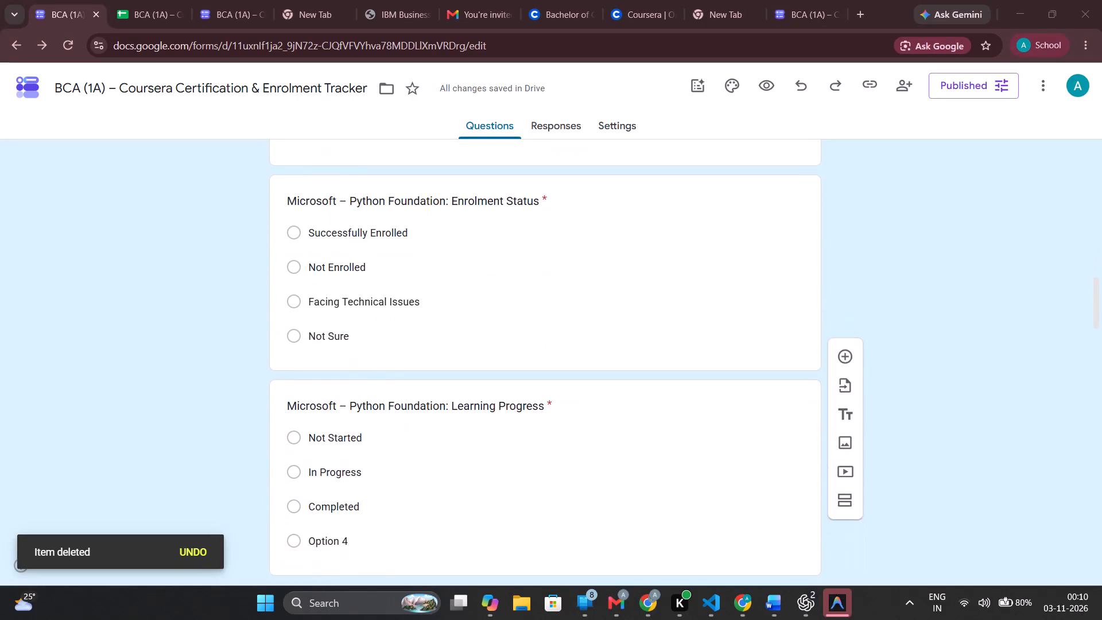
scroll(541, 367, "down", 1)
left_click(515, 382)
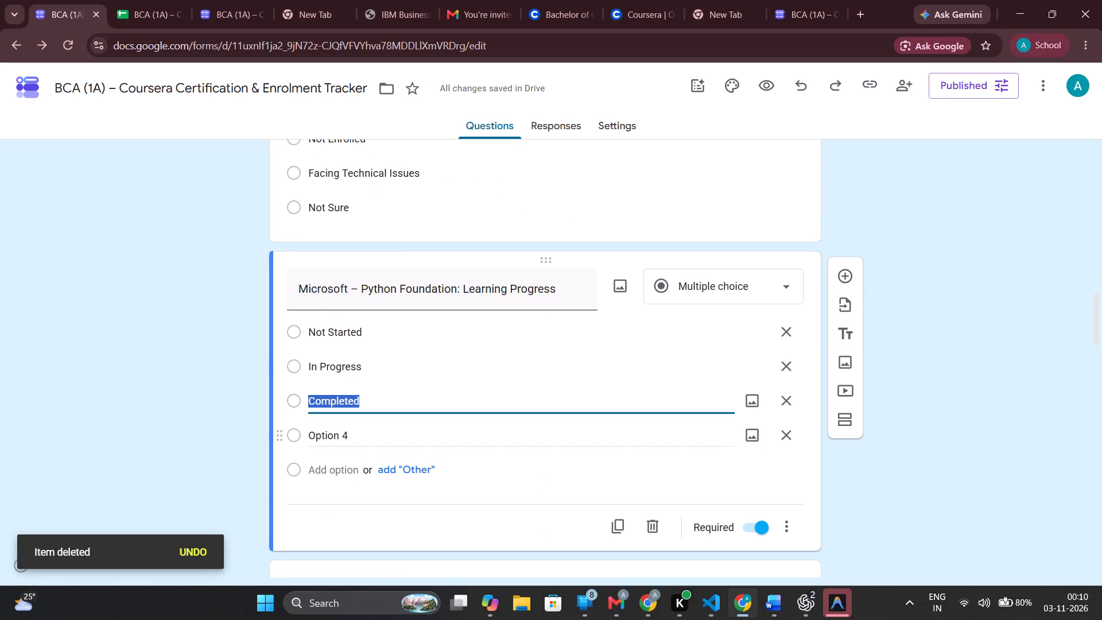
left_click(783, 437)
Check the following questions and their answer options, through the IBM – HTML, CSS & JavaScript certificate upload.
scroll(674, 472, "down", 2)
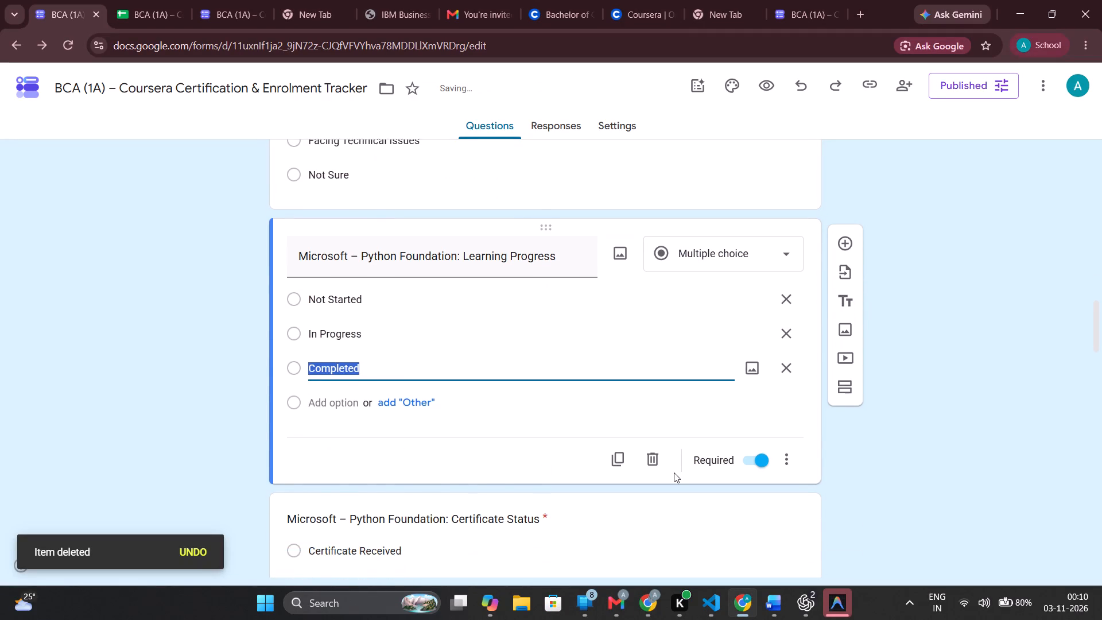
scroll(674, 472, "down", 4)
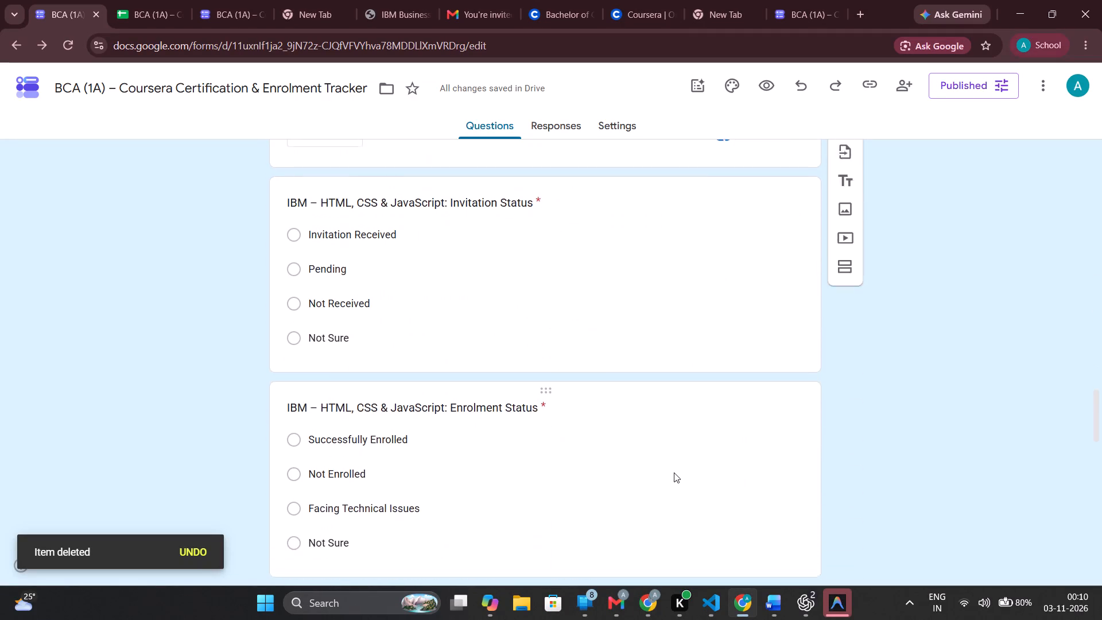
scroll(674, 472, "down", 4)
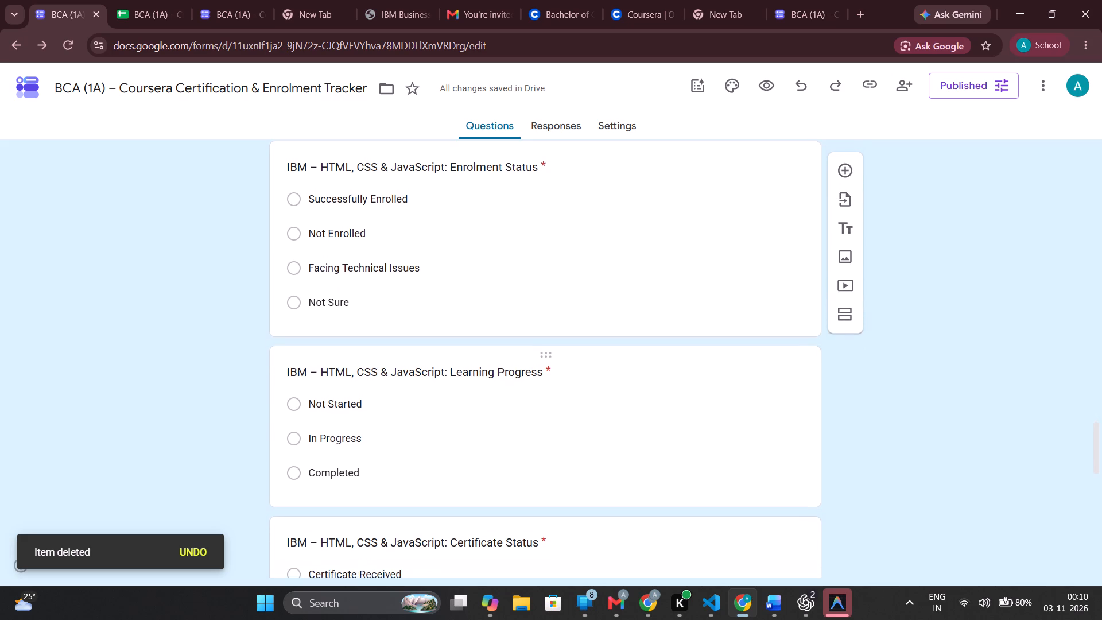
scroll(674, 472, "down", 2)
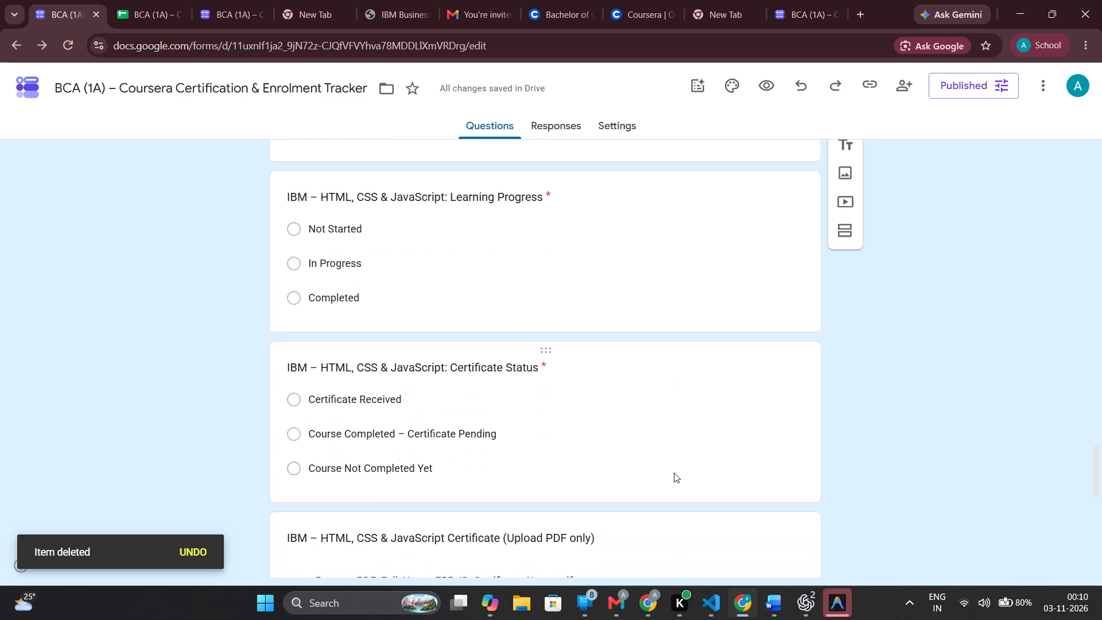
scroll(674, 472, "down", 1)
scroll(681, 416, "down", 1)
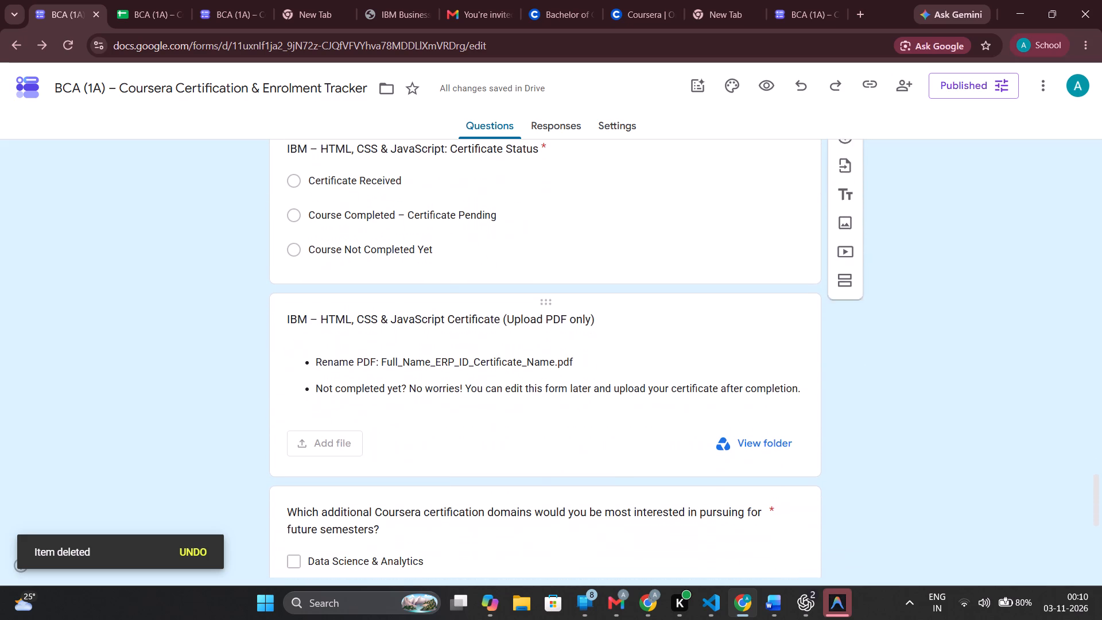
Save the form's published options with responses accepted from anyone with the link.
left_click(943, 88)
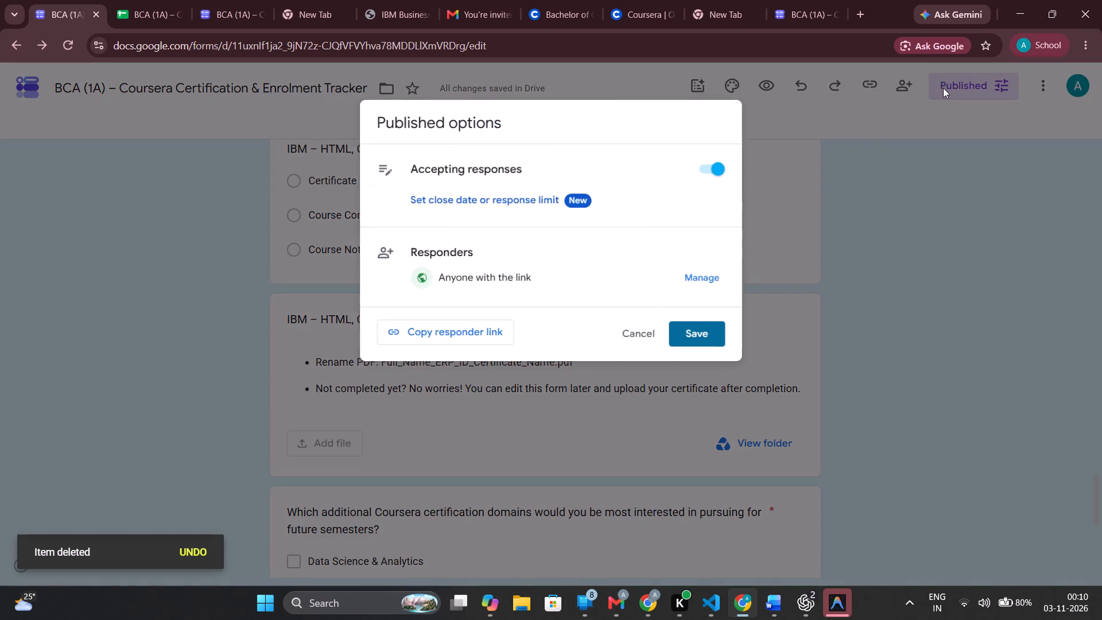
left_click(705, 335)
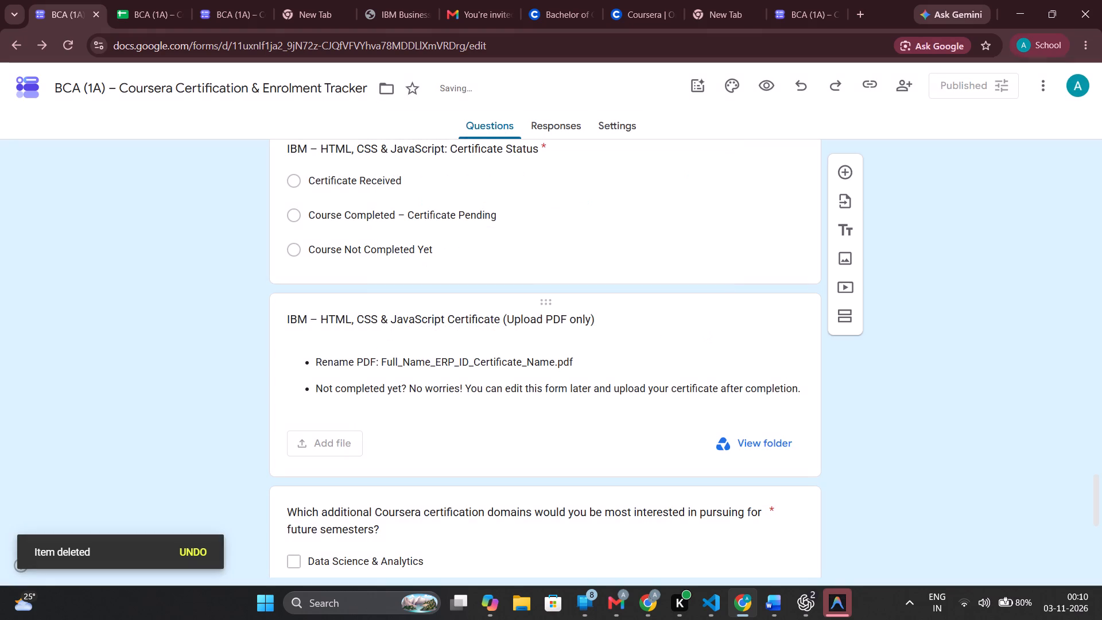
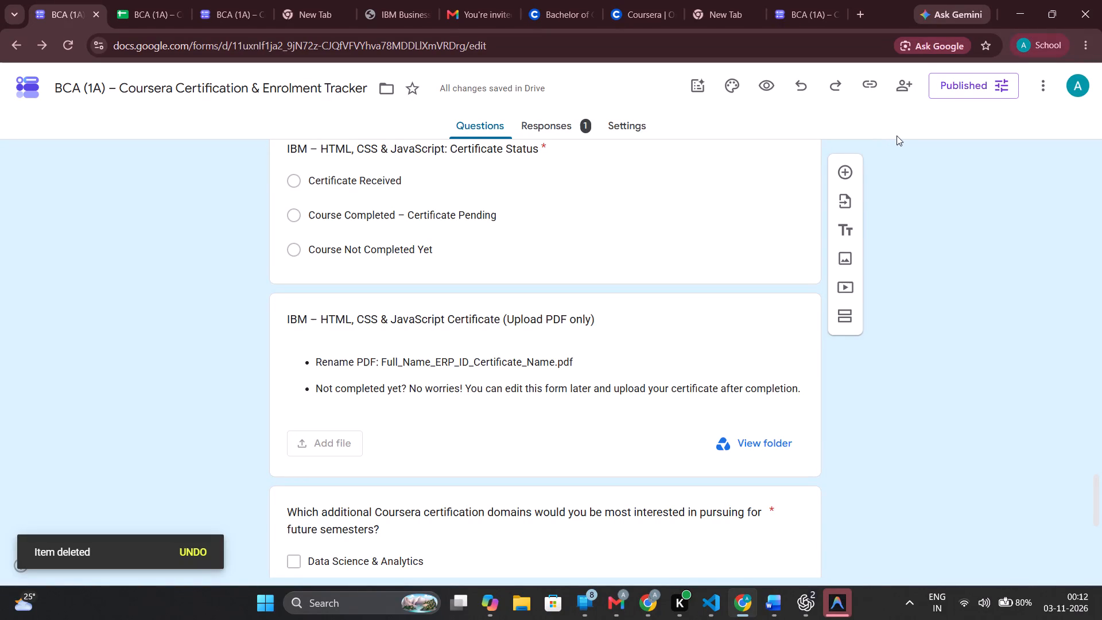
Review the summary of submitted responses, from the personal details through the course status charts and the final agreement question.
left_click(585, 124)
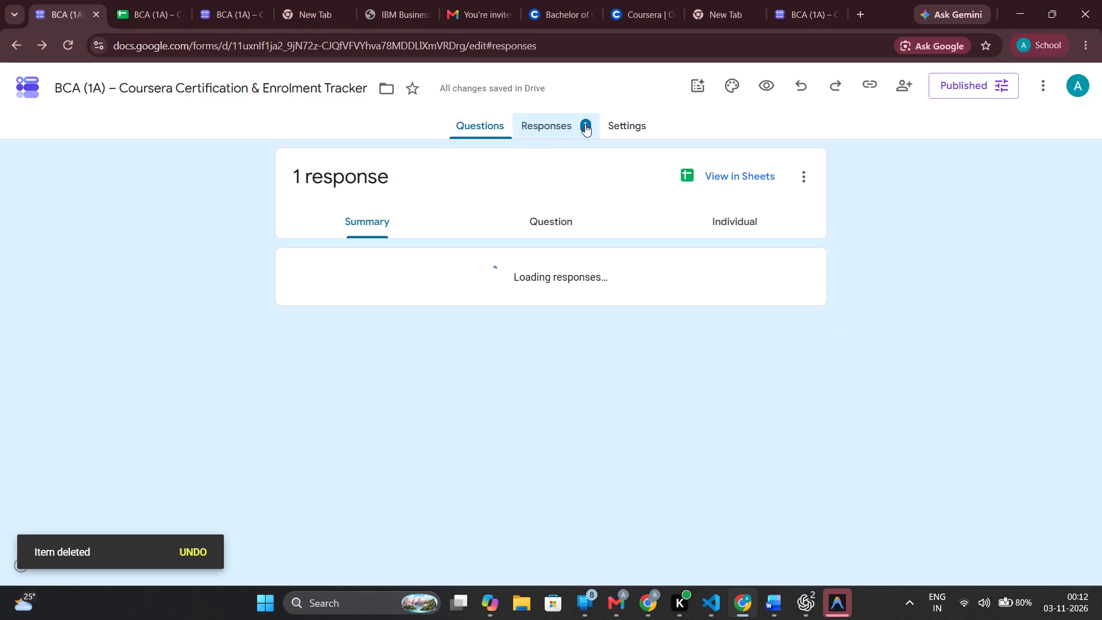
scroll(542, 267, "down", 1)
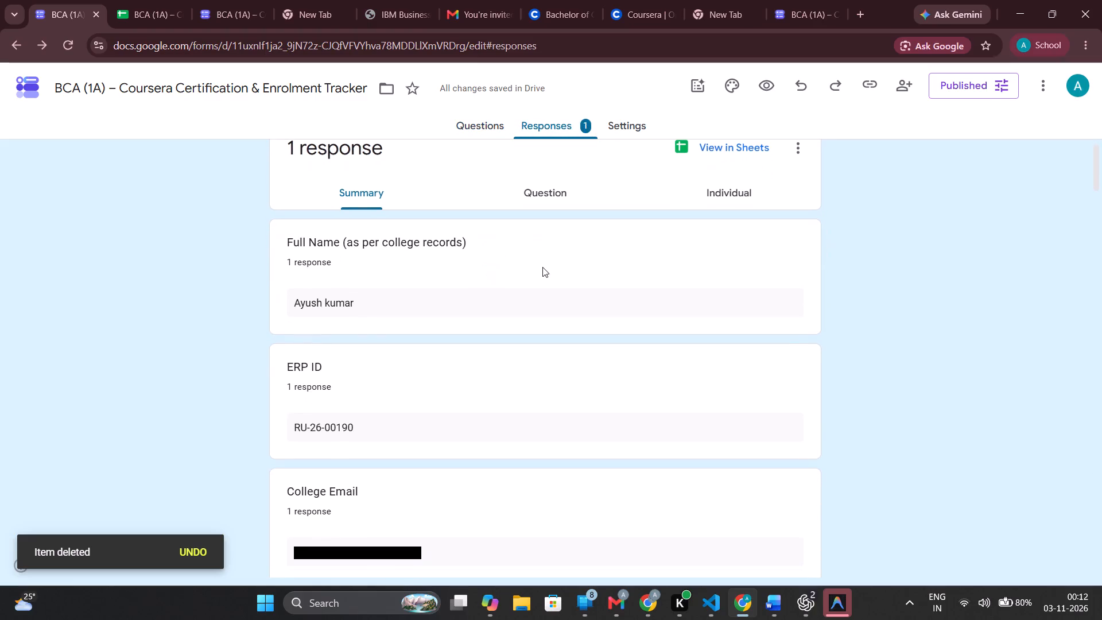
key("Down")
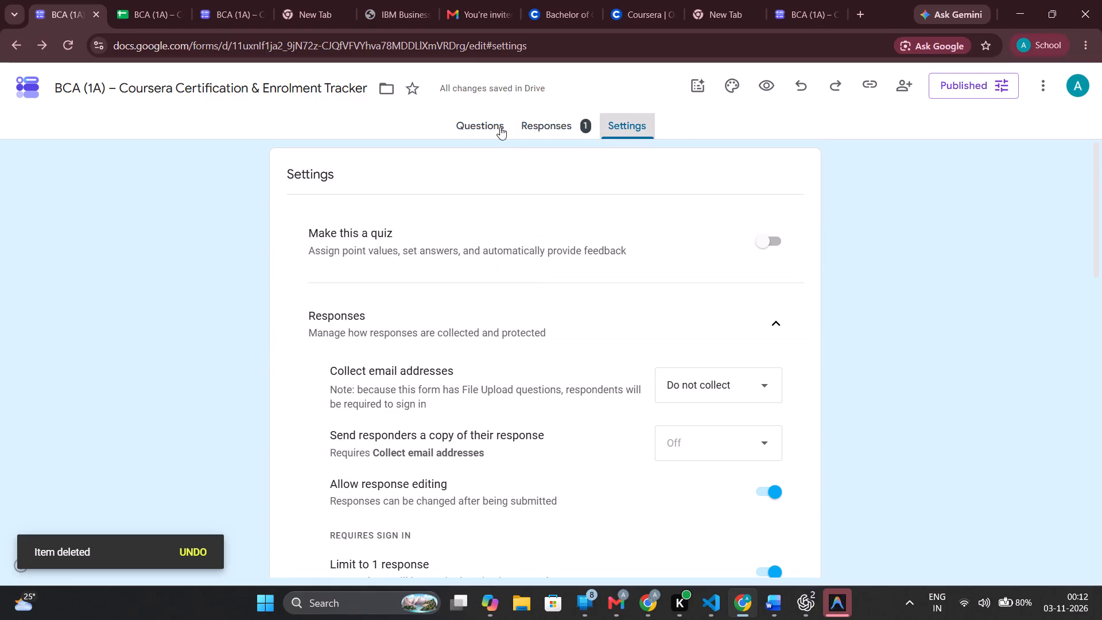
left_click(543, 138)
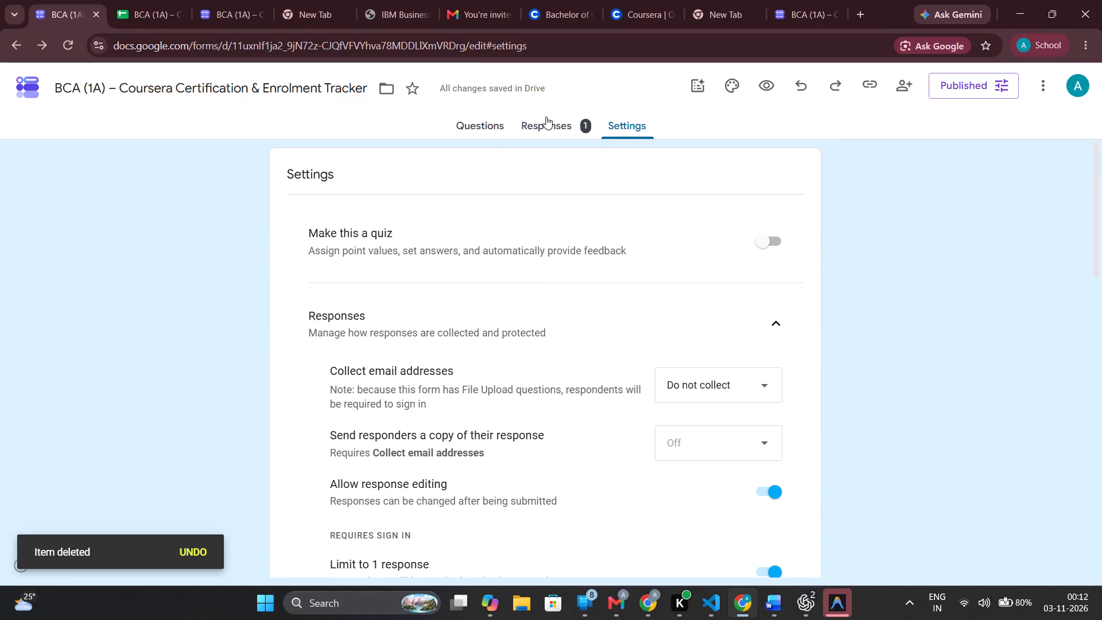
left_click(546, 117)
scroll(471, 296, "down", 4)
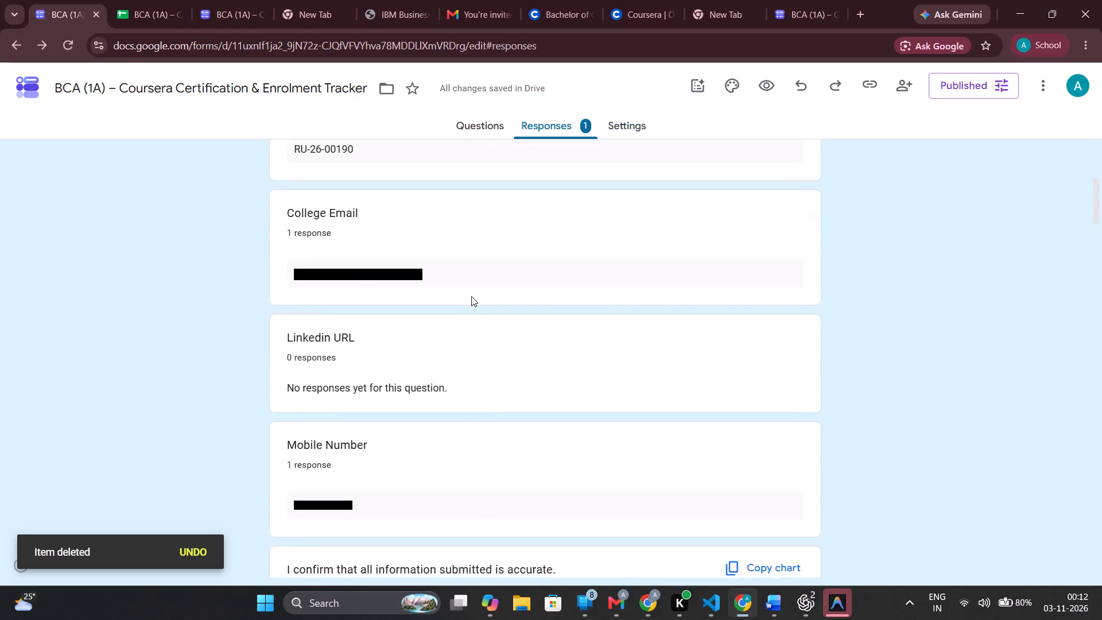
scroll(471, 296, "down", 9)
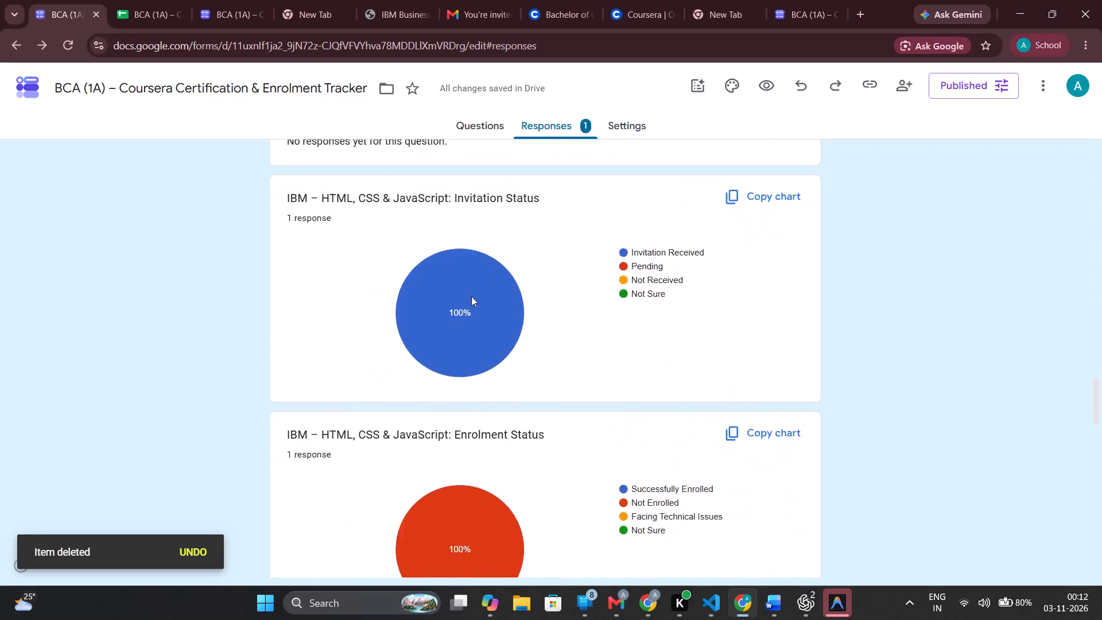
scroll(471, 296, "down", 6)
scroll(471, 296, "up", 3)
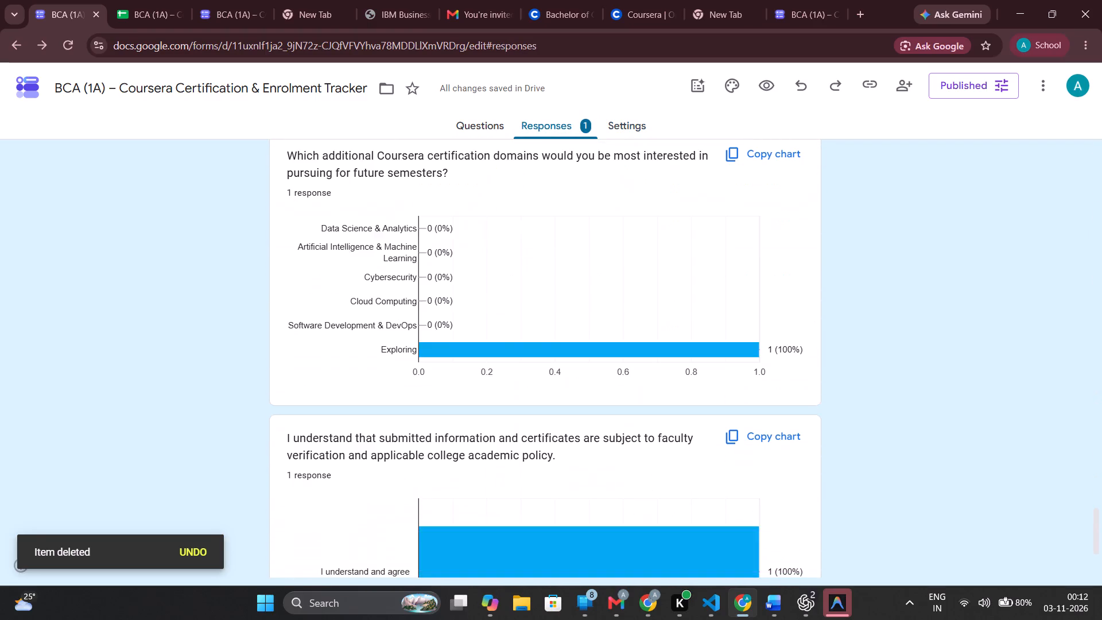
scroll(471, 296, "up", 8)
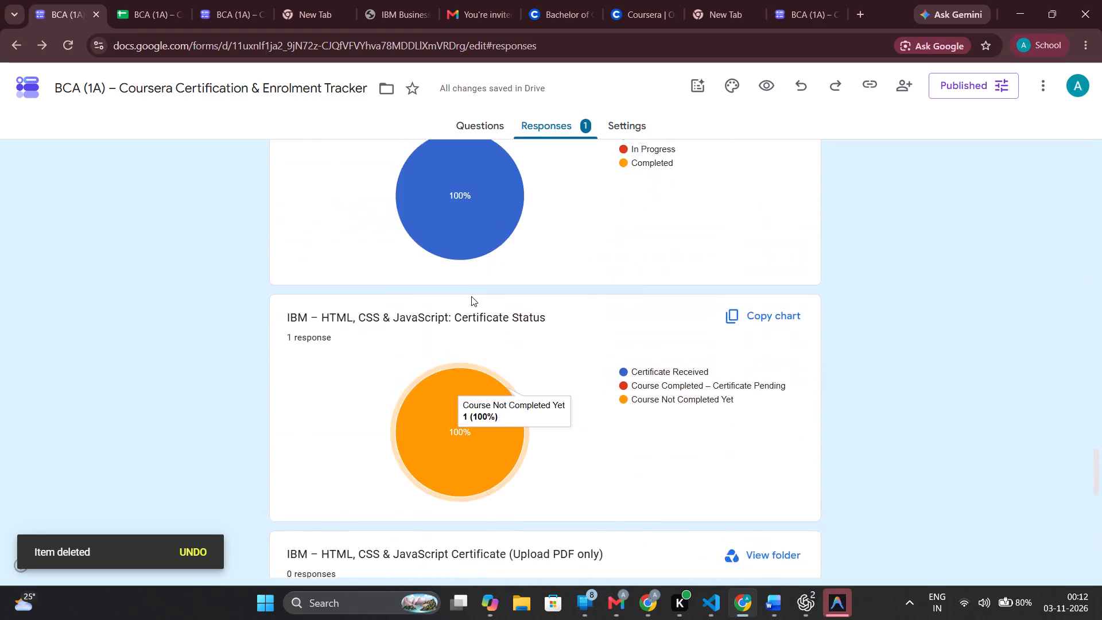
scroll(471, 296, "up", 3)
Open the form's linked response spreadsheet and examine the submitted row across all columns, from Timestamp to the final agreement column.
left_click(716, 180)
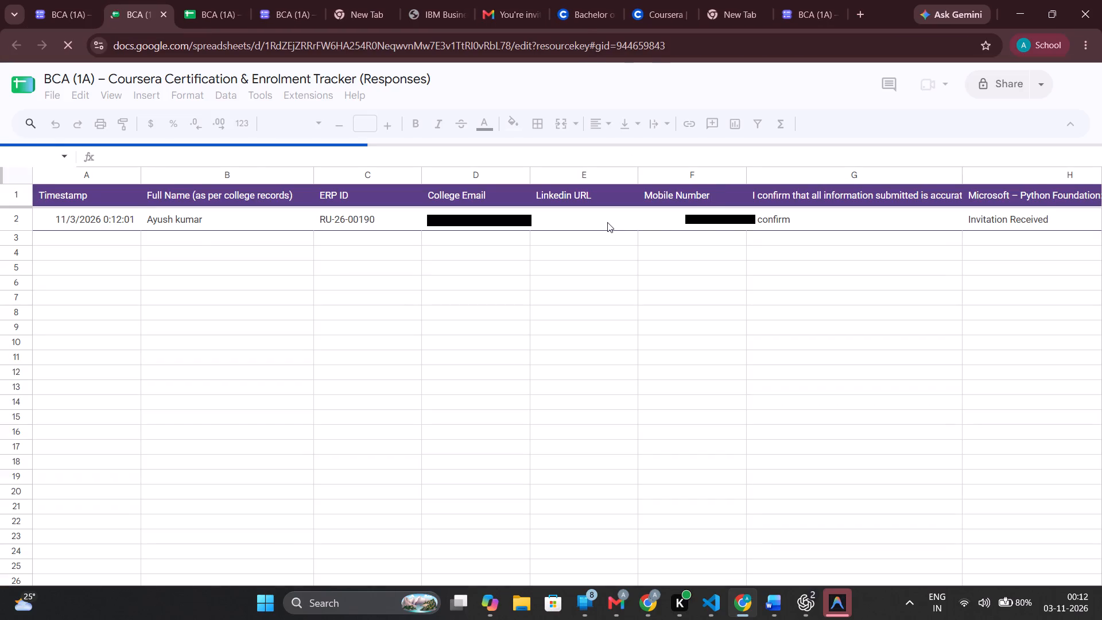
left_click(607, 222)
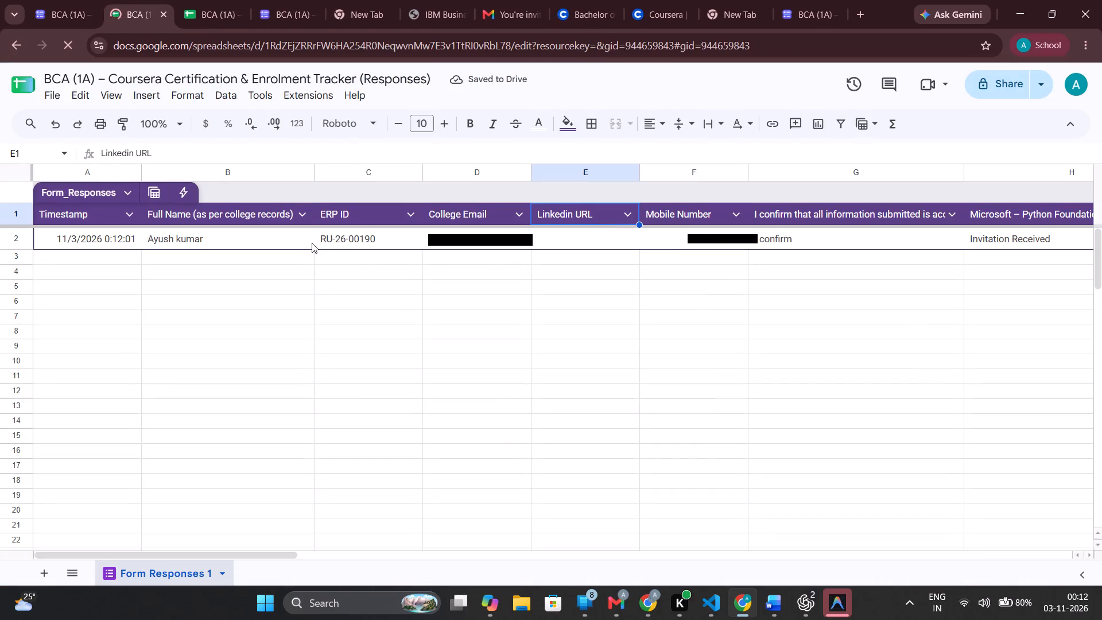
left_click(312, 243)
left_click(377, 243)
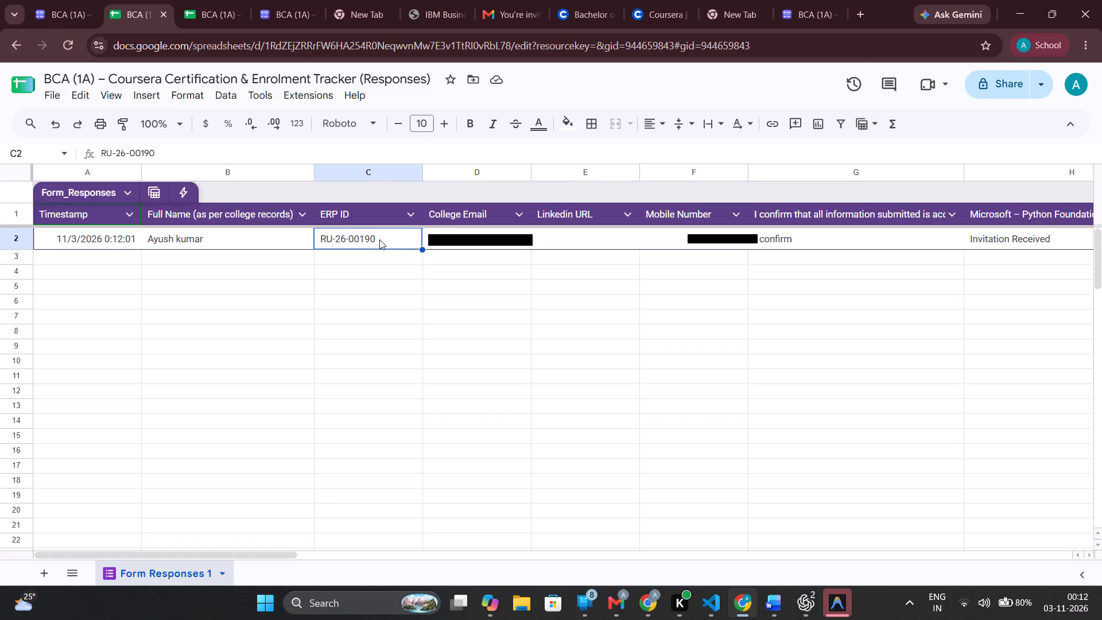
left_click(562, 125)
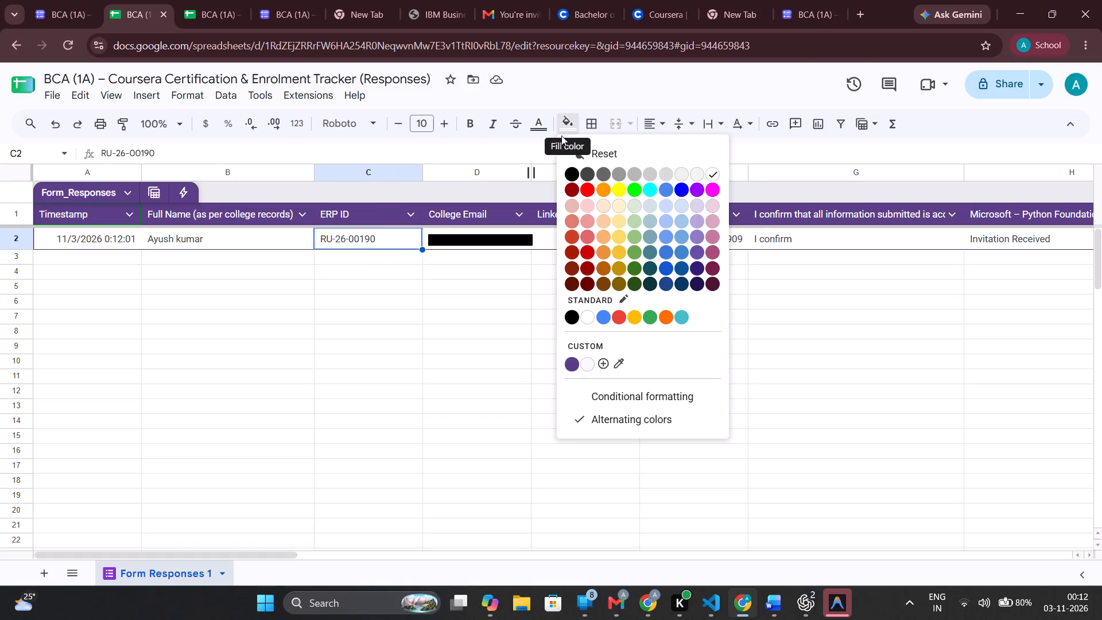
left_click(97, 235)
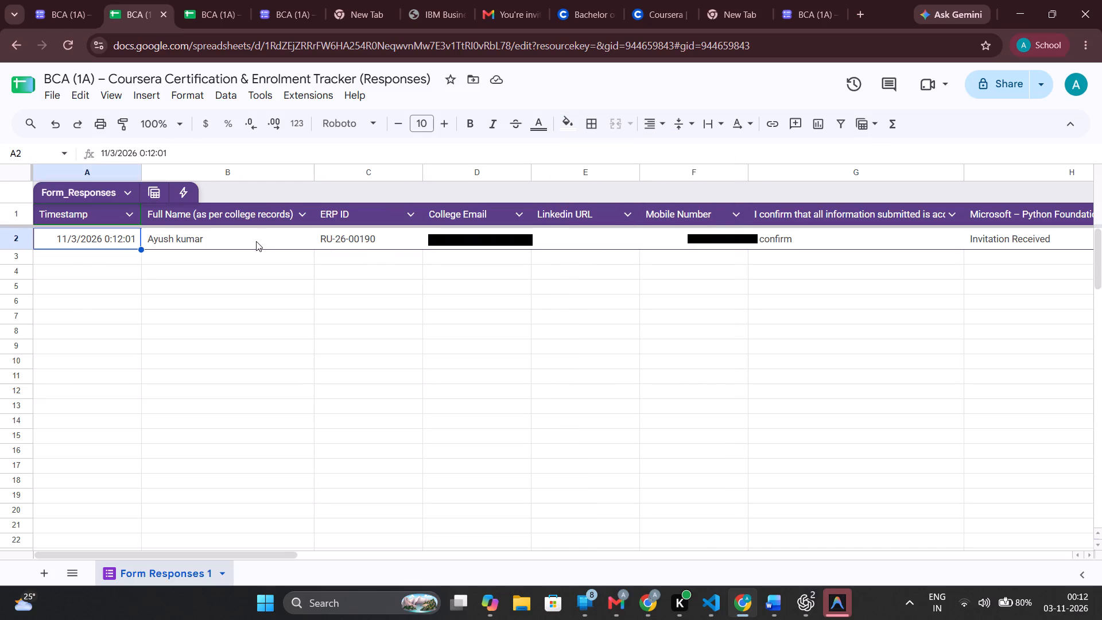
scroll(436, 226, "left", 1)
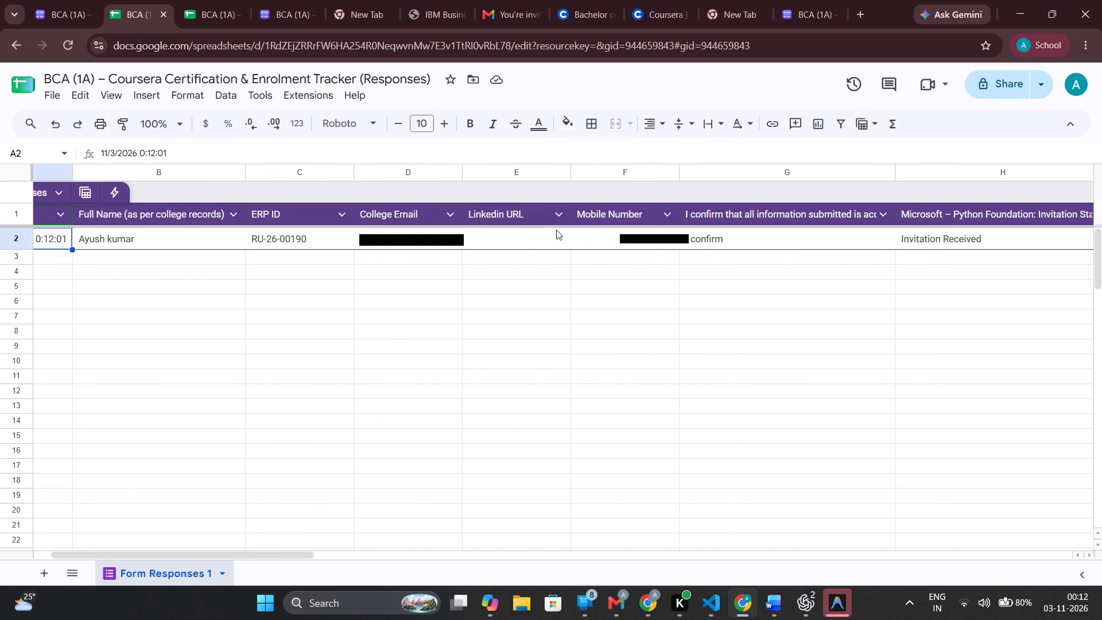
scroll(594, 230, "left", 3)
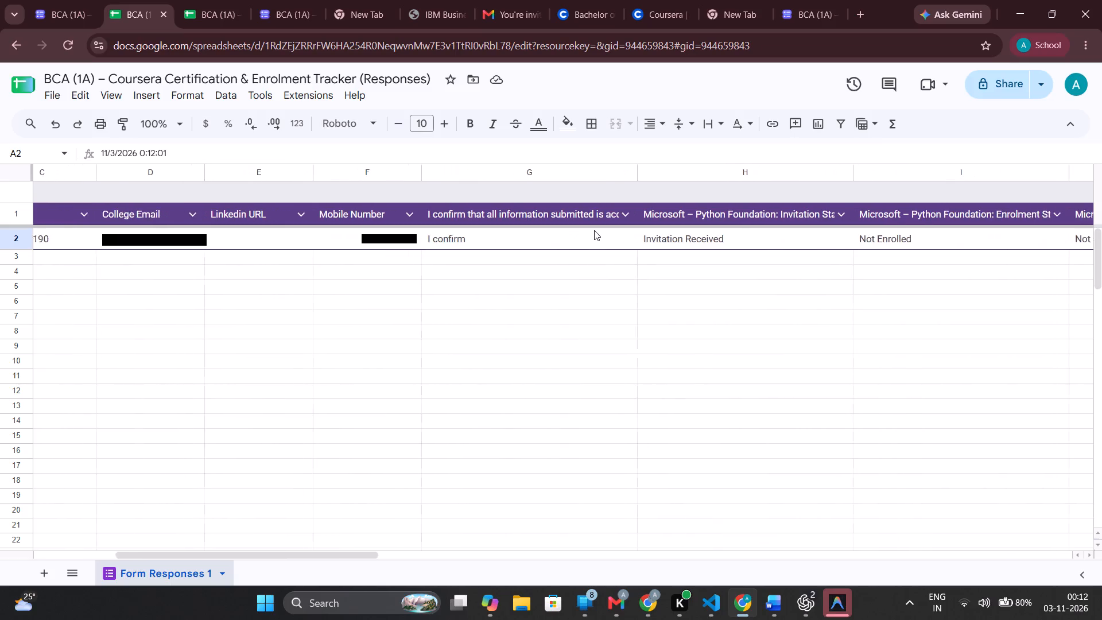
scroll(594, 230, "left", 4)
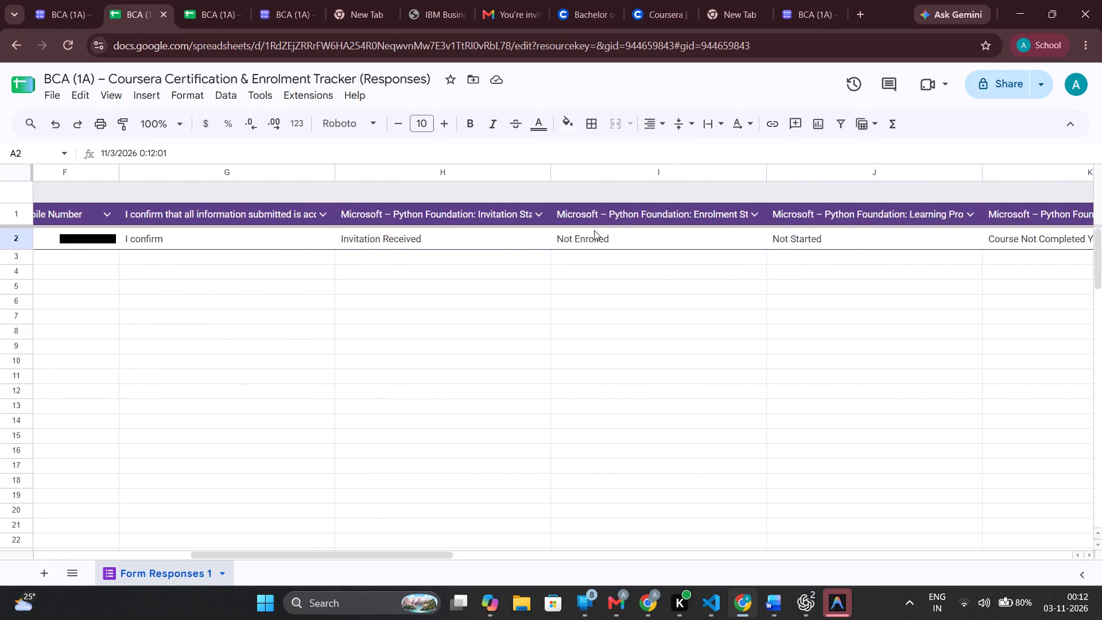
scroll(594, 230, "left", 4)
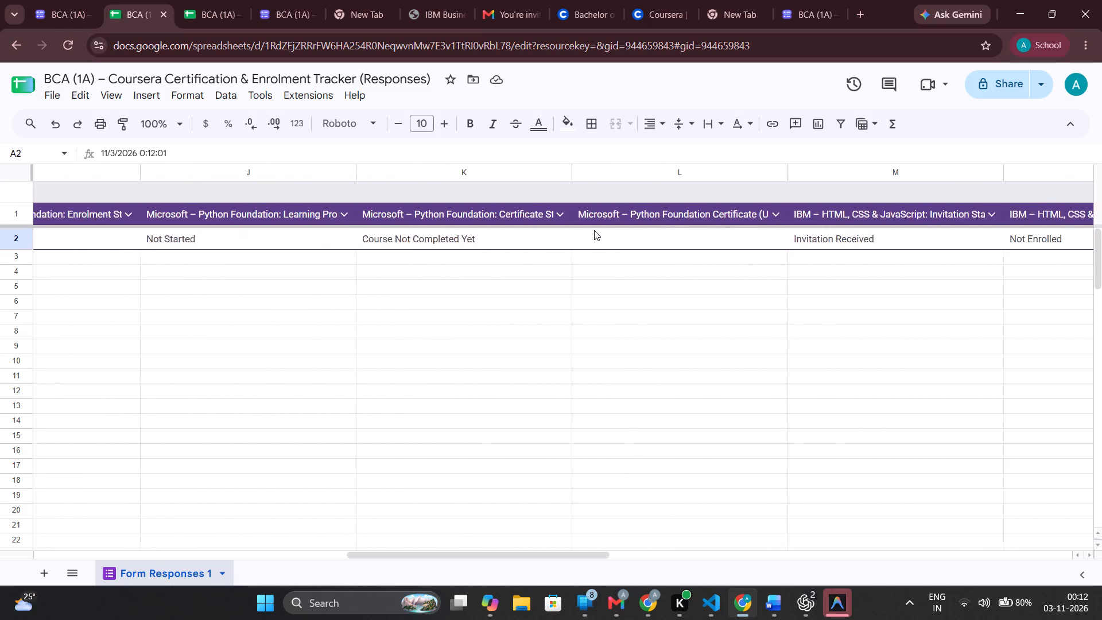
scroll(594, 230, "left", 3)
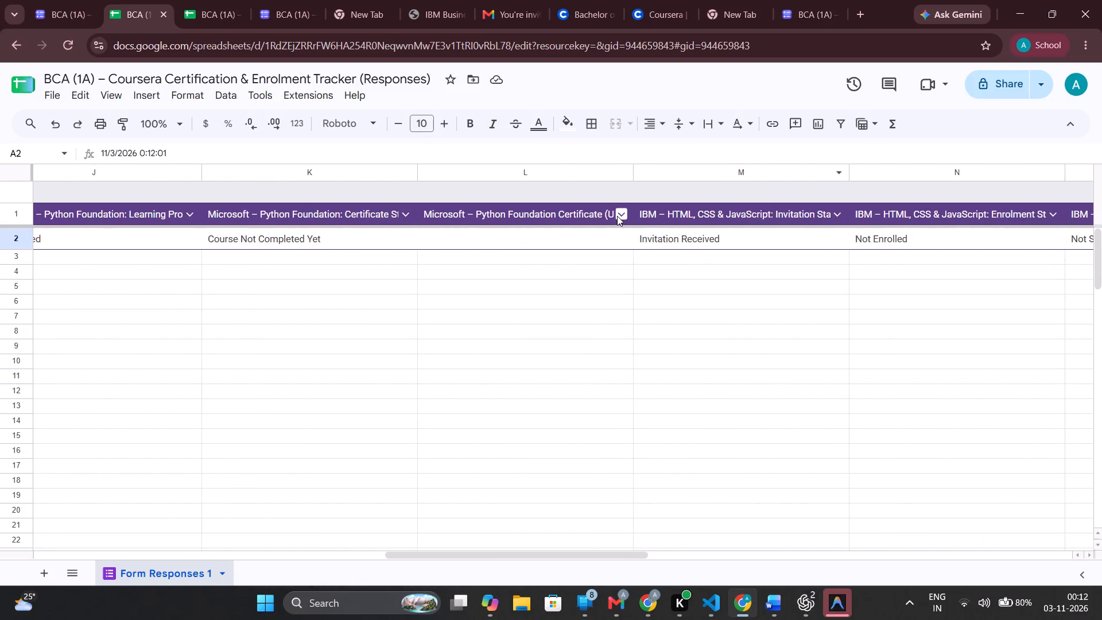
left_click(617, 215)
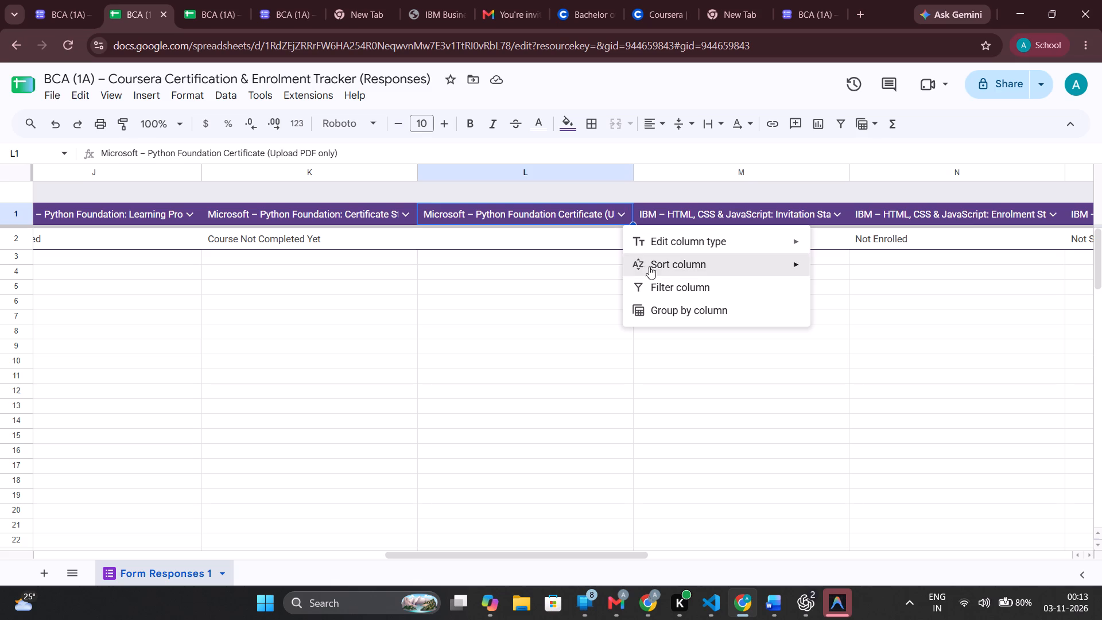
scroll(915, 207, "left", 4)
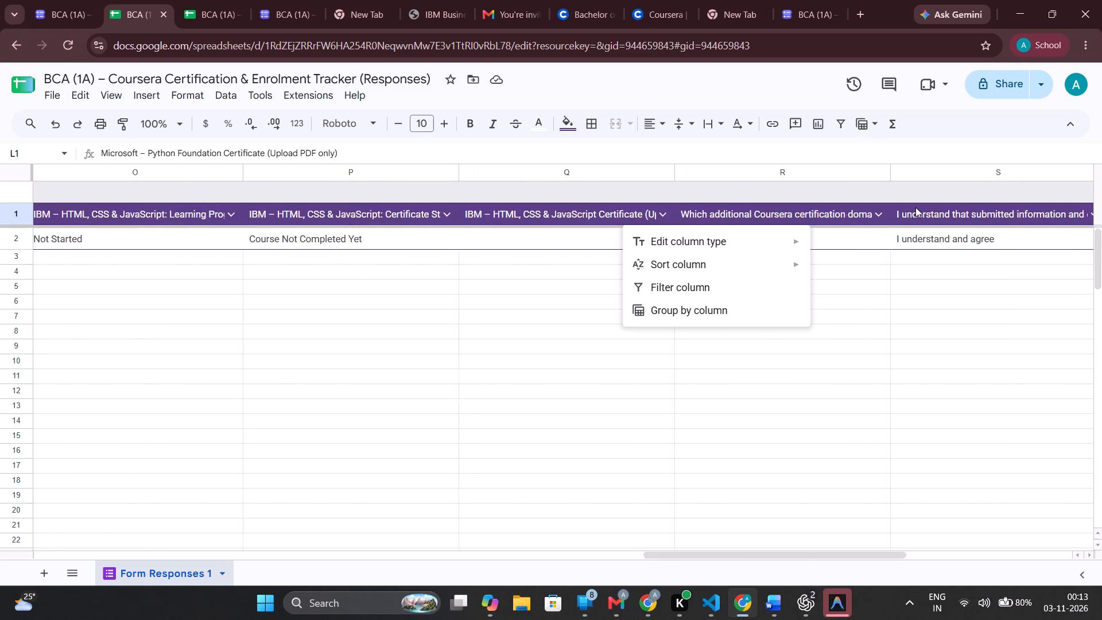
scroll(915, 207, "left", 2)
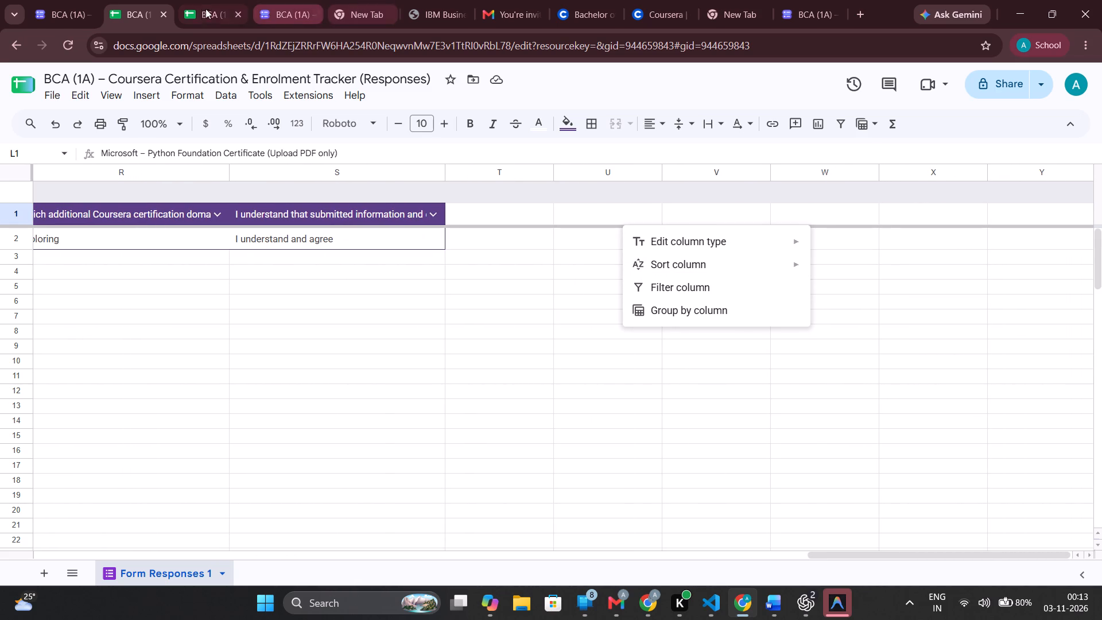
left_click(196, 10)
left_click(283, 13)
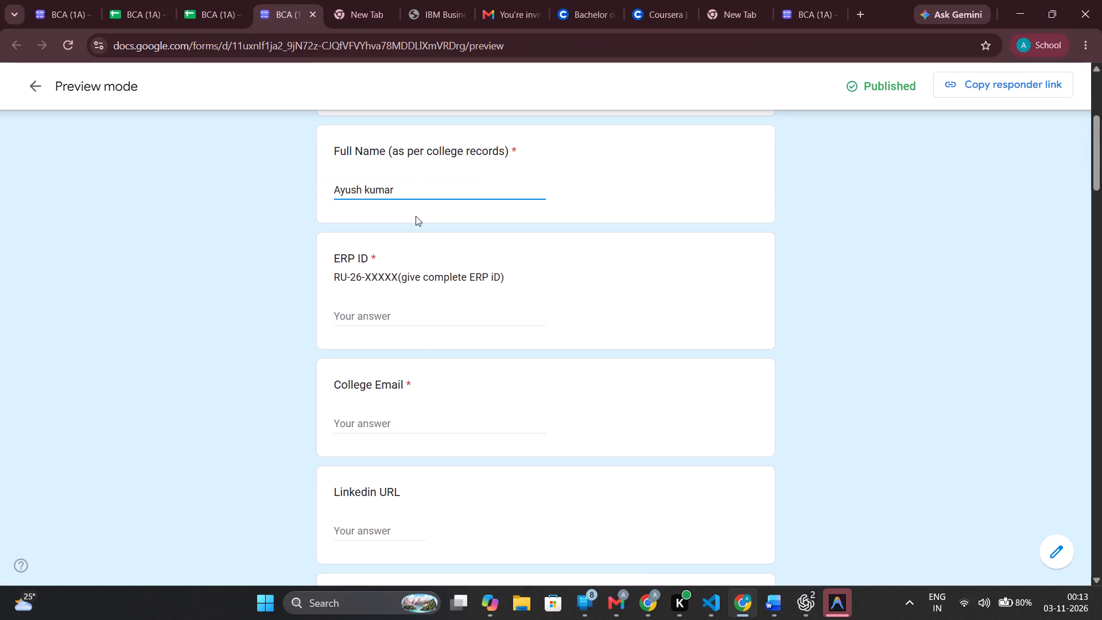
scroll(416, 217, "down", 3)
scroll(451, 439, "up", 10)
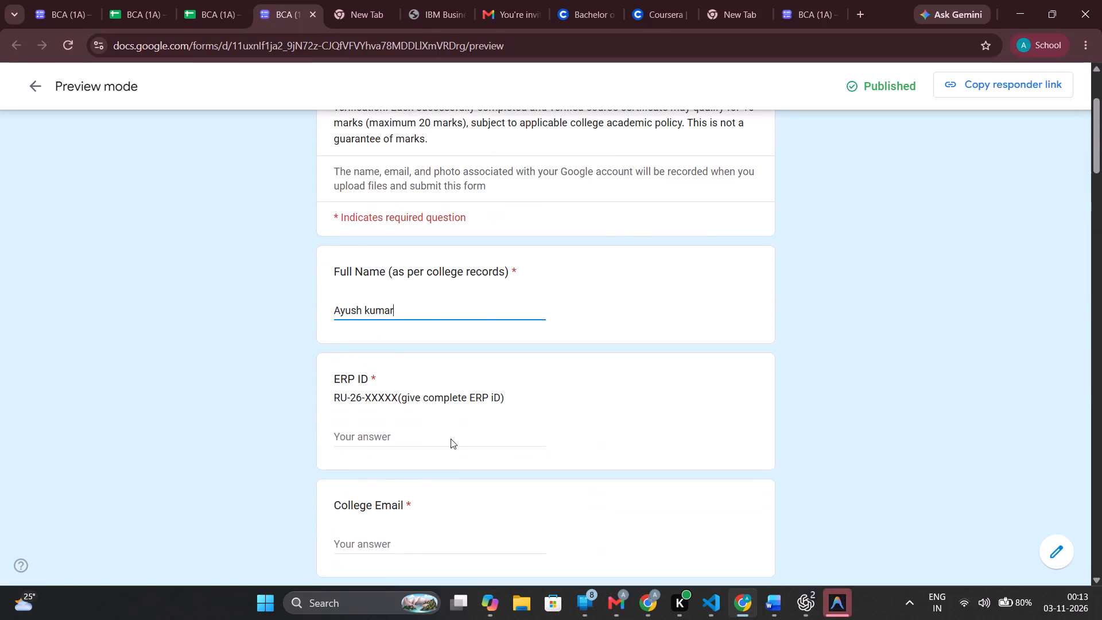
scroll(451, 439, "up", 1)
Return to the form editor and review the answers question by question, from Full Name to Microsoft – Python Foundation: Invitation Status.
left_click(40, 6)
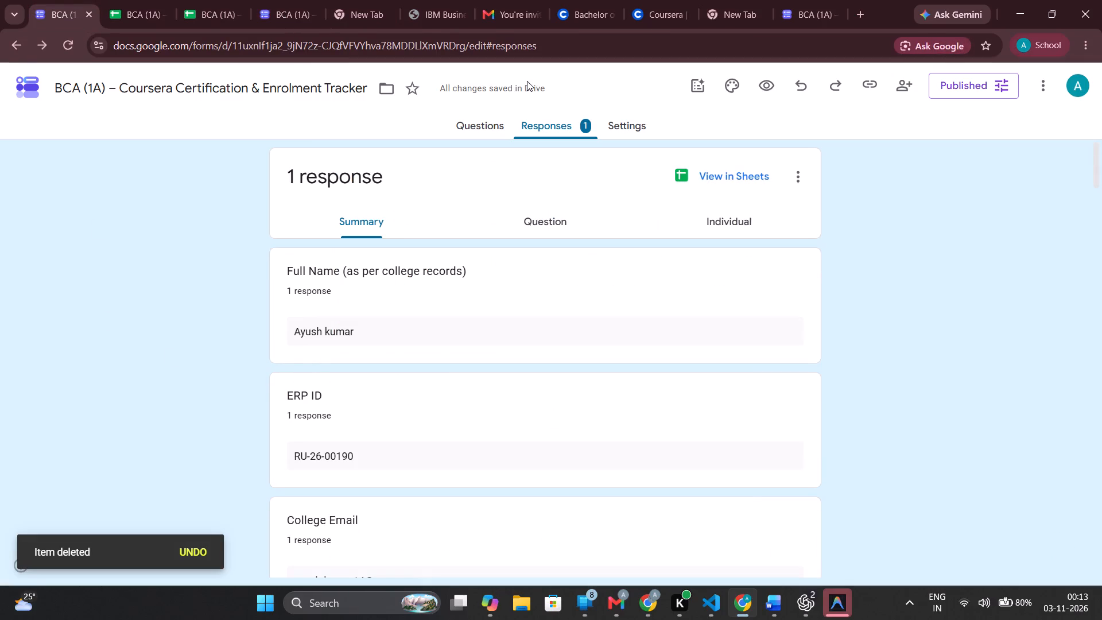
left_click(545, 228)
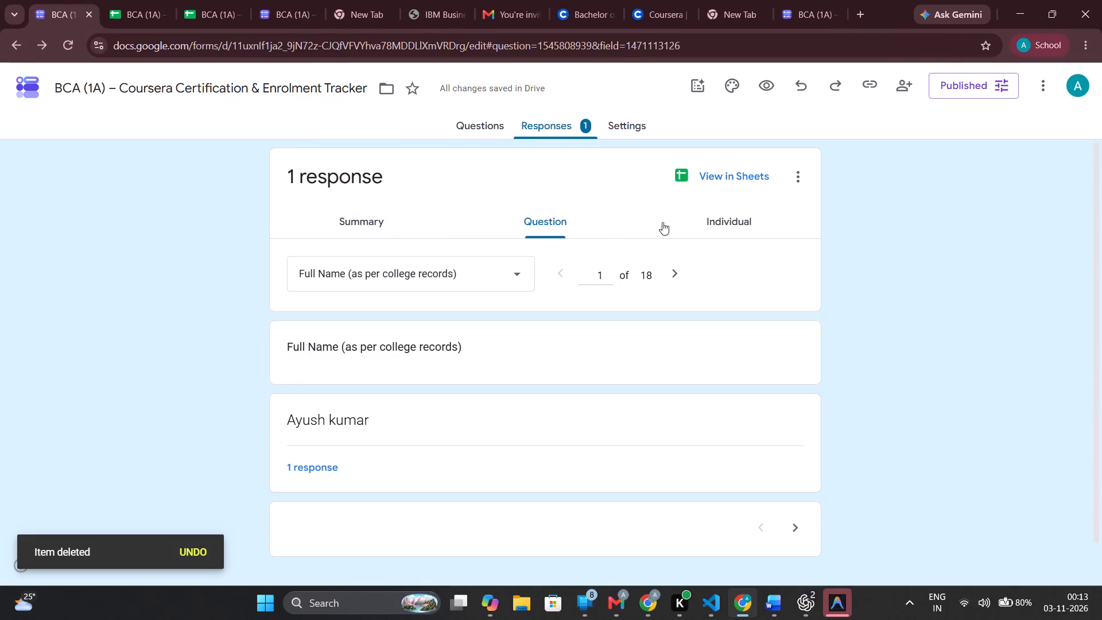
left_click(668, 273)
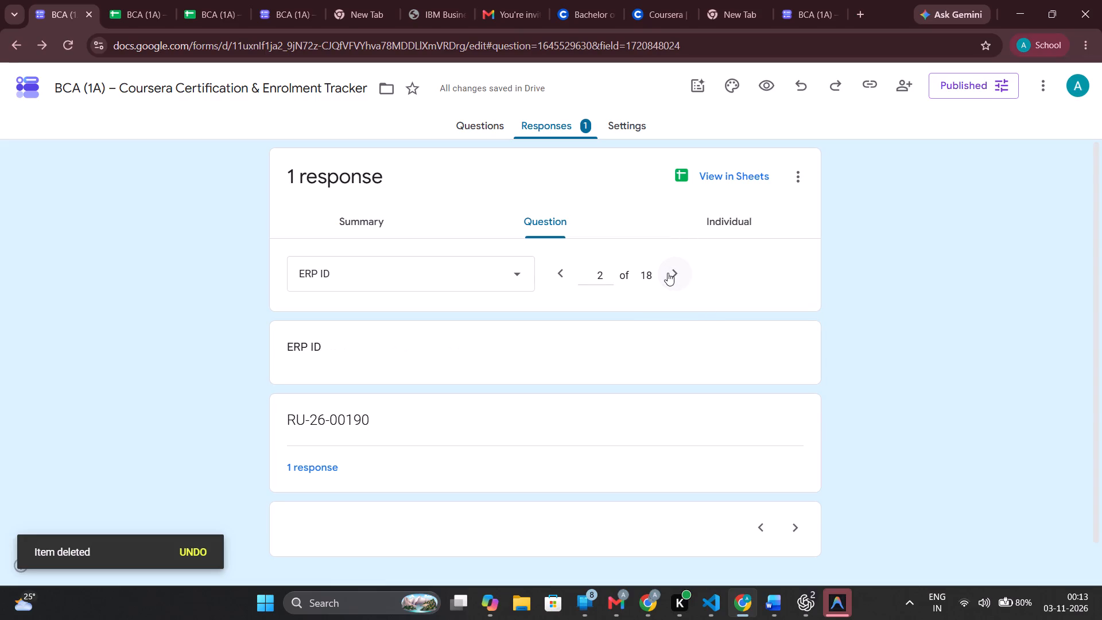
left_click(668, 273)
left_click(515, 266)
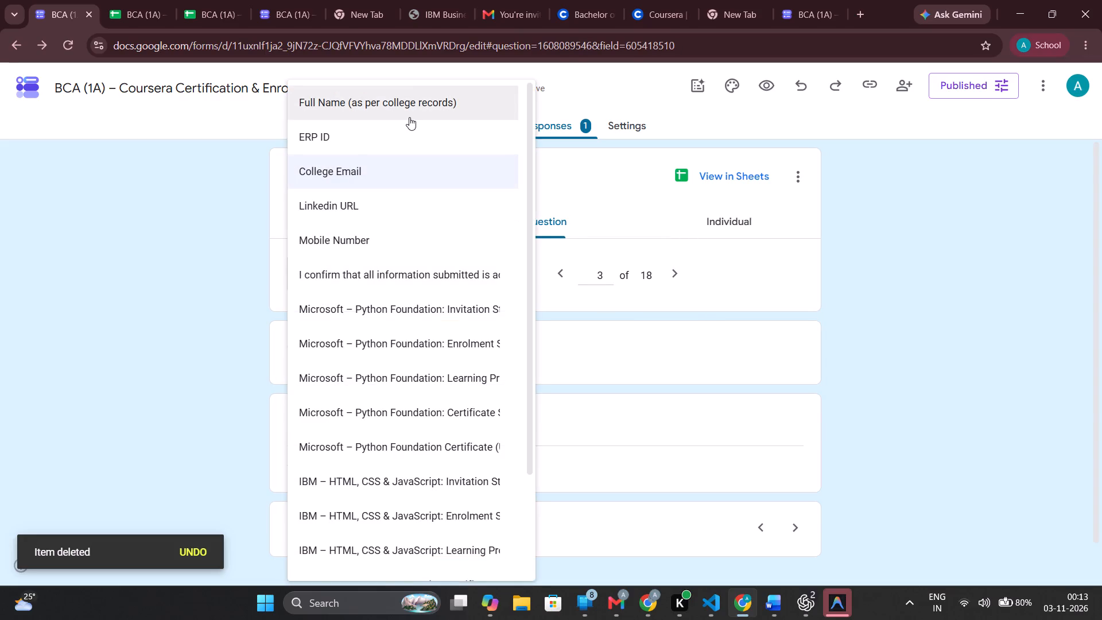
scroll(432, 292, "down", 5)
scroll(432, 292, "up", 2)
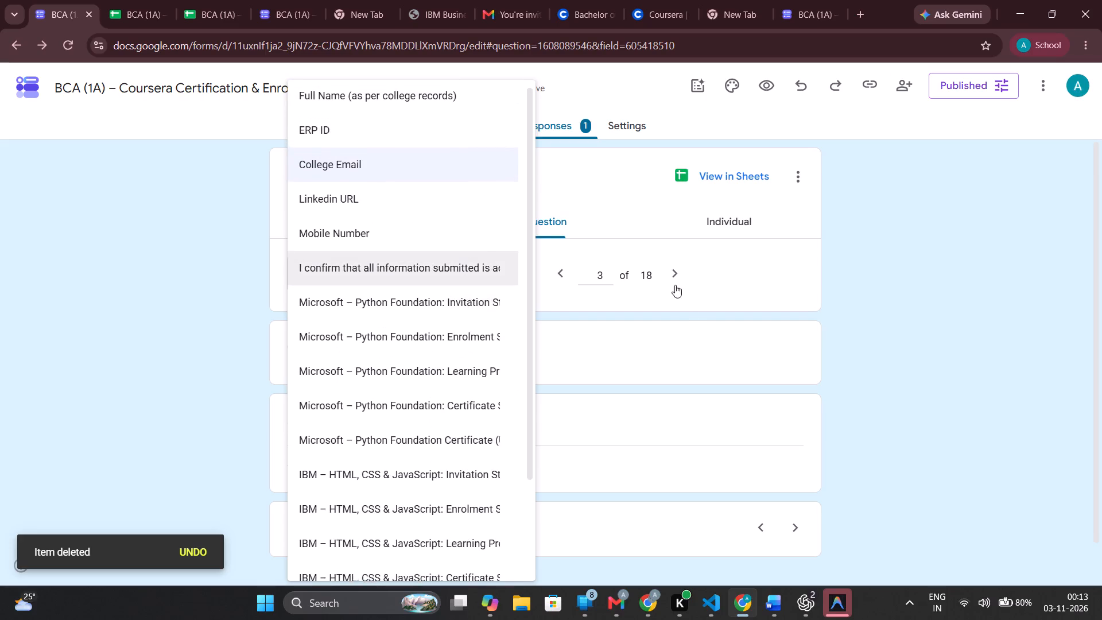
left_click(693, 315)
scroll(677, 433, "down", 1)
left_click(797, 503)
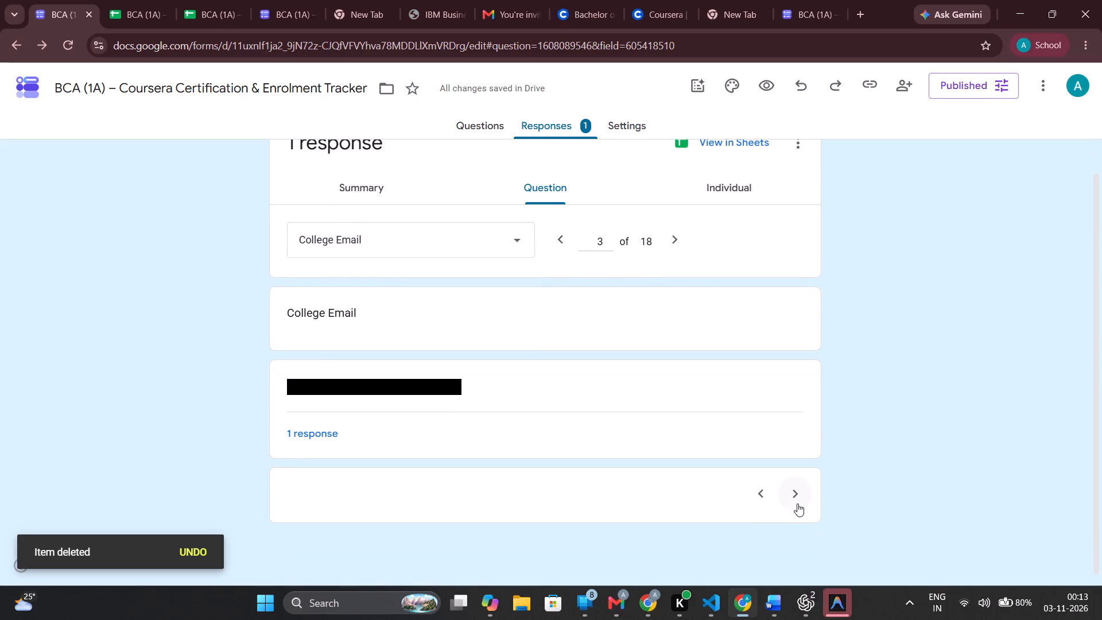
left_click(797, 503)
triple_click(797, 503)
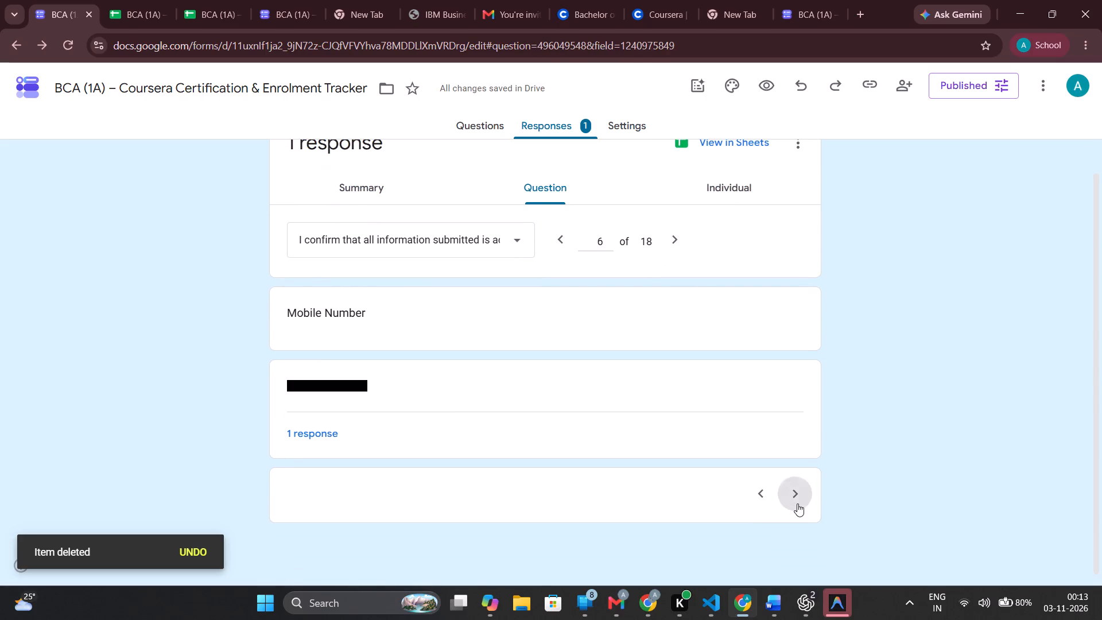
triple_click(797, 503)
scroll(731, 351, "up", 1)
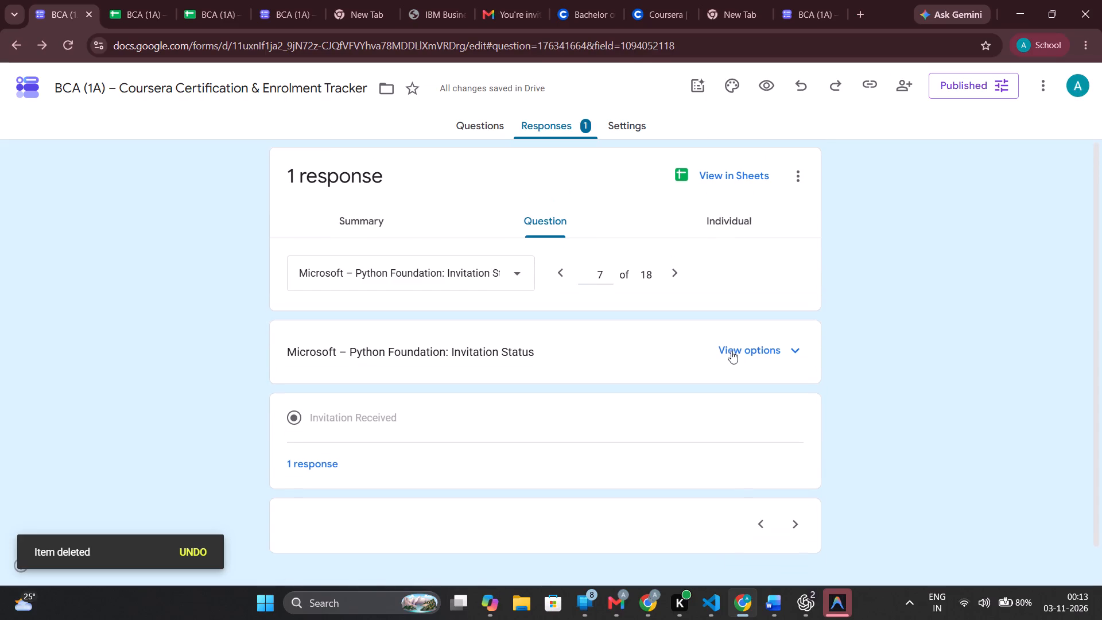
View the submission as an individual response.
left_click(722, 212)
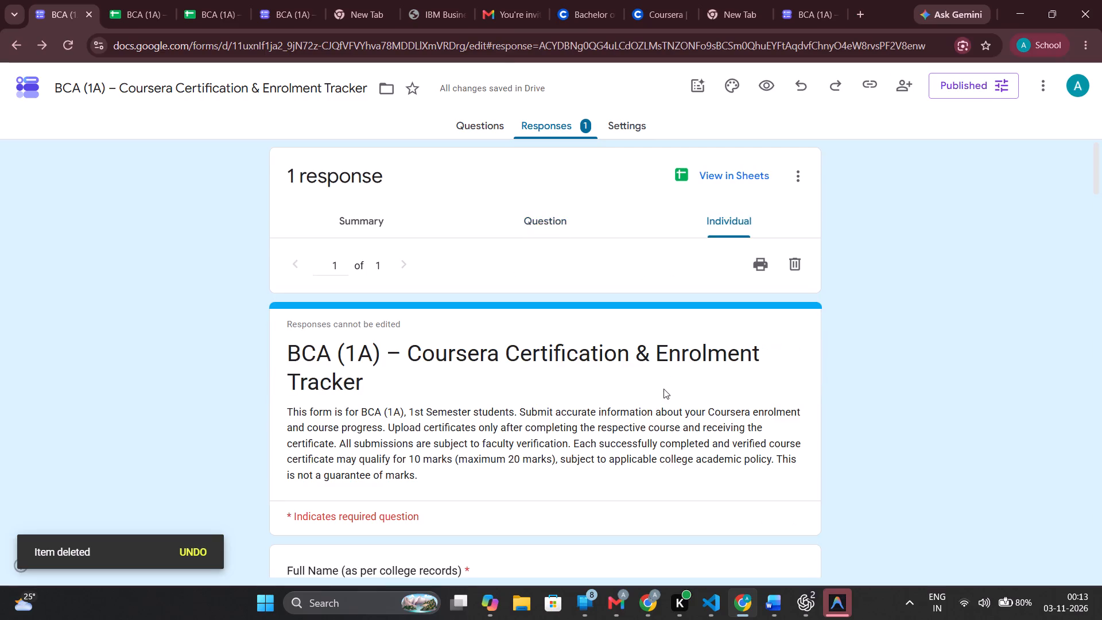
scroll(663, 389, "down", 3)
scroll(663, 389, "up", 4)
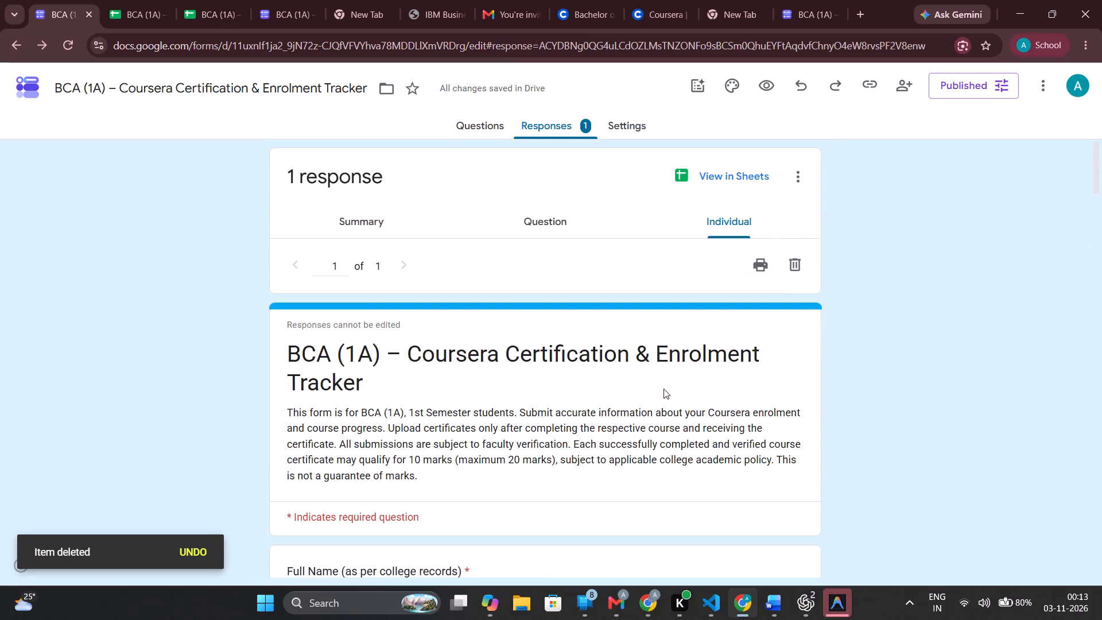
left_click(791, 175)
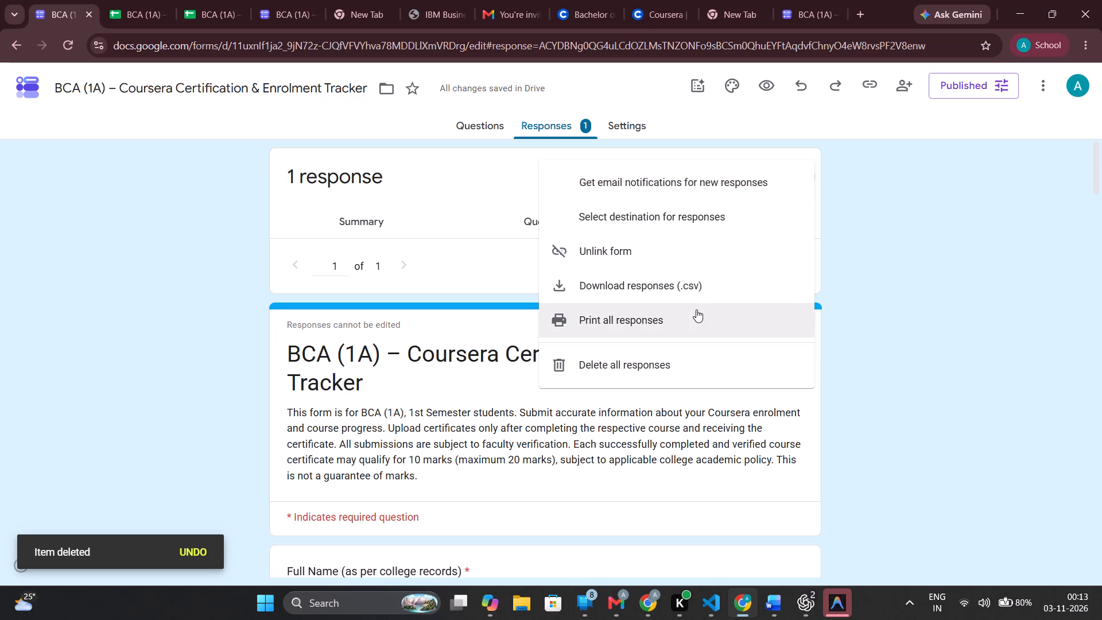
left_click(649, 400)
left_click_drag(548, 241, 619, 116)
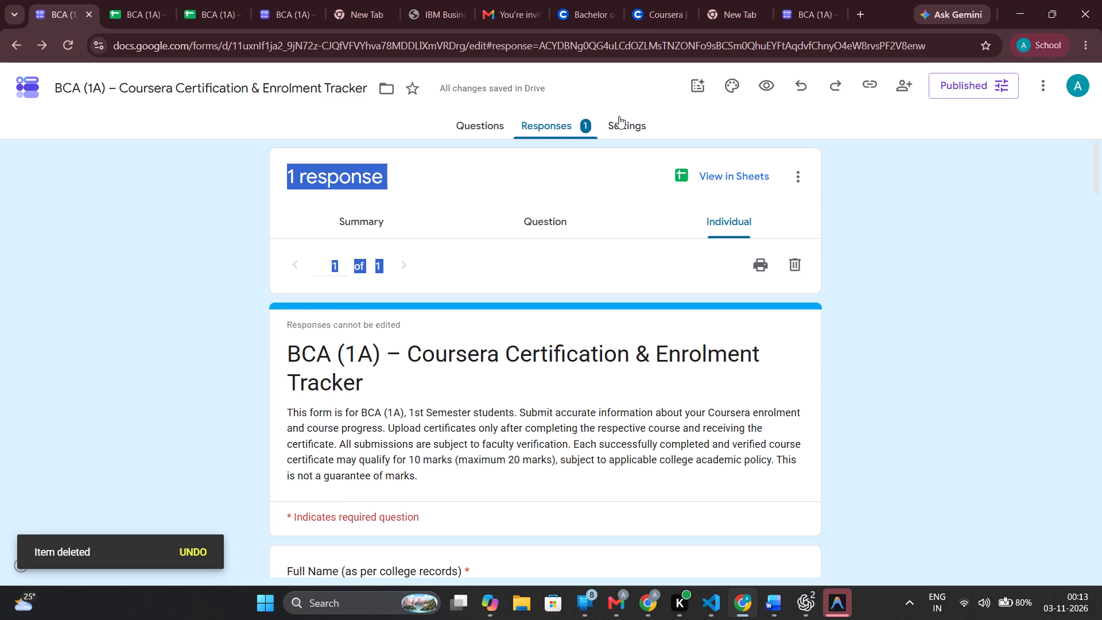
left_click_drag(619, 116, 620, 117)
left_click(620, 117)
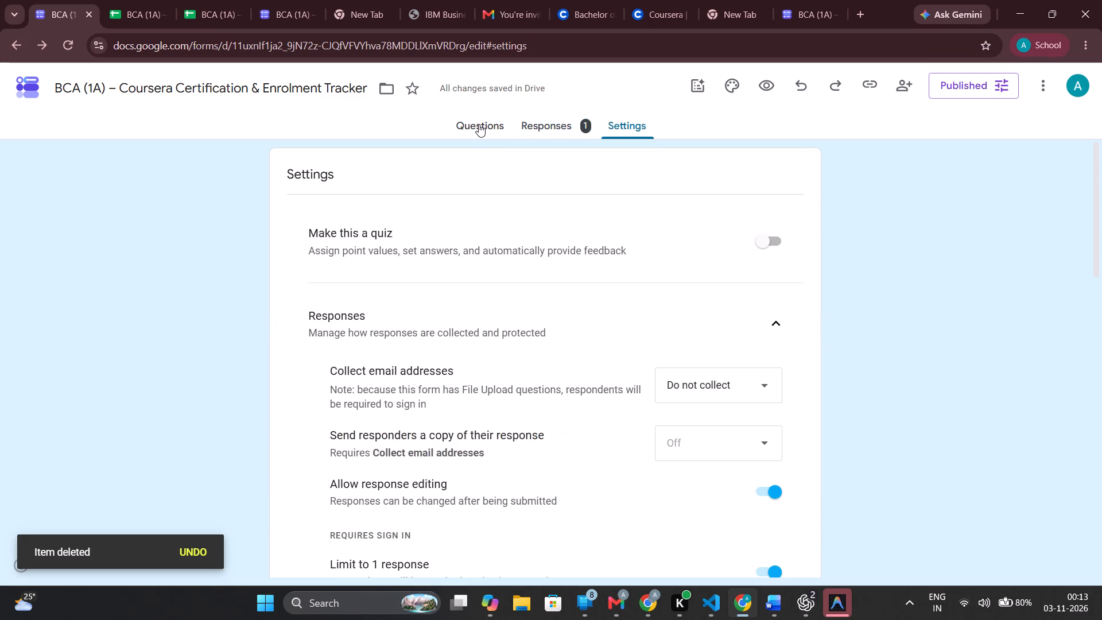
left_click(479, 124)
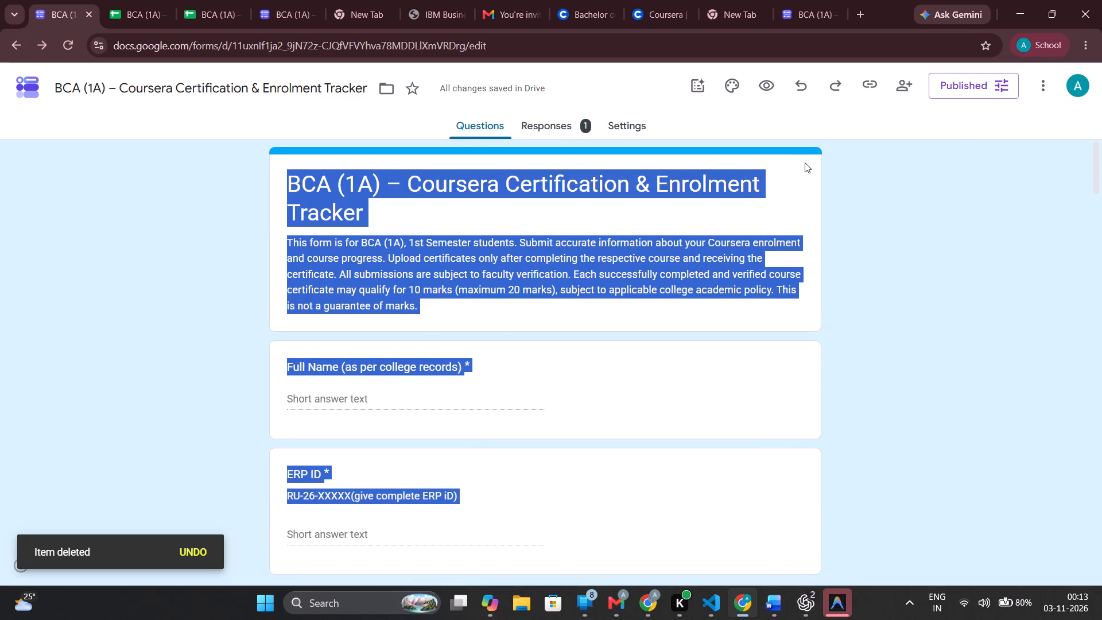
Open the form's published options and save them with Accepting responses on and responders as Anyone with the link.
left_click(969, 90)
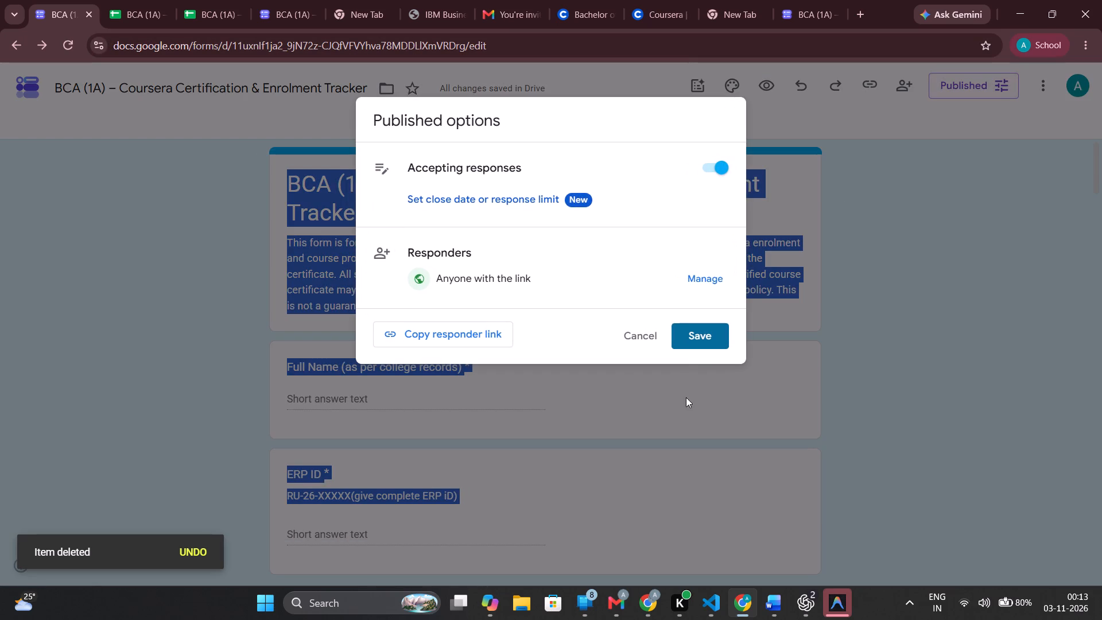
left_click(703, 340)
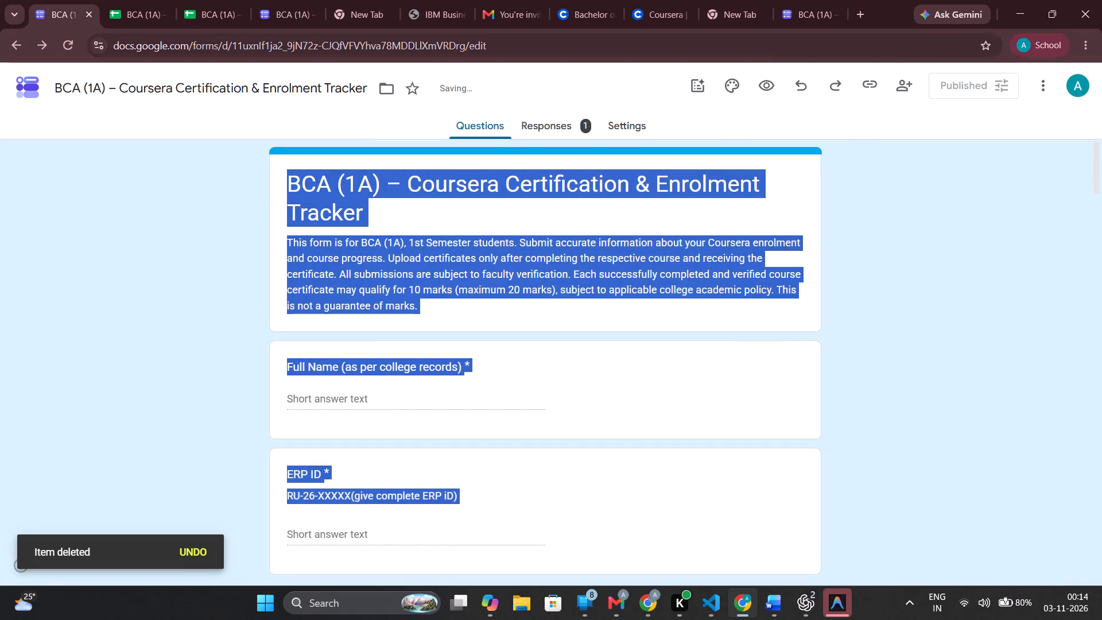
Copy the form's responder link with the Shorten URL option.
left_click(864, 94)
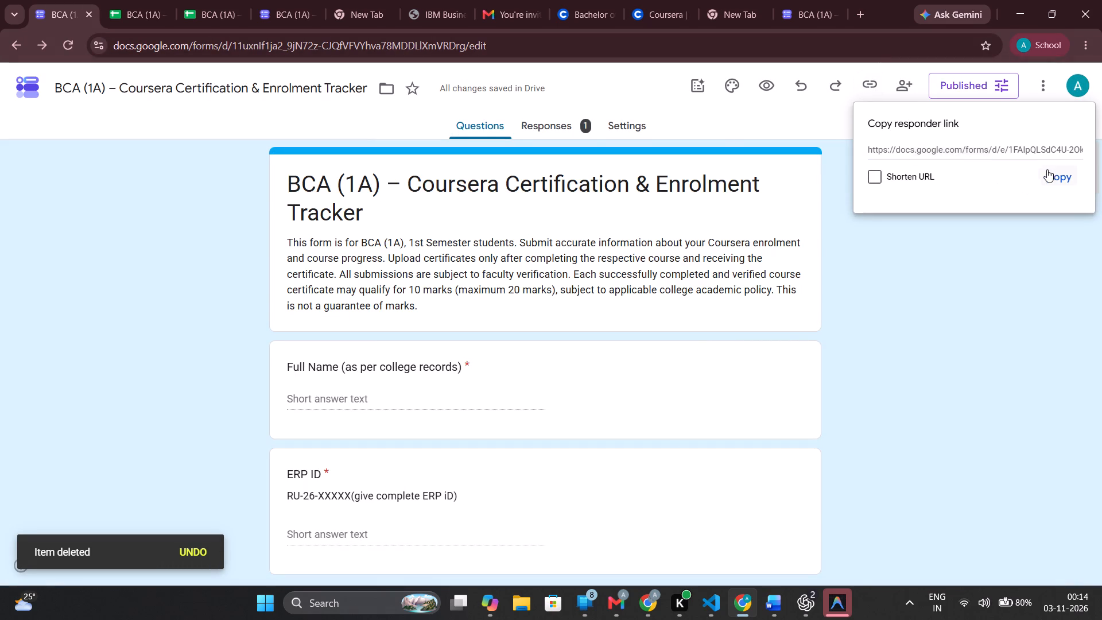
left_click(1050, 166)
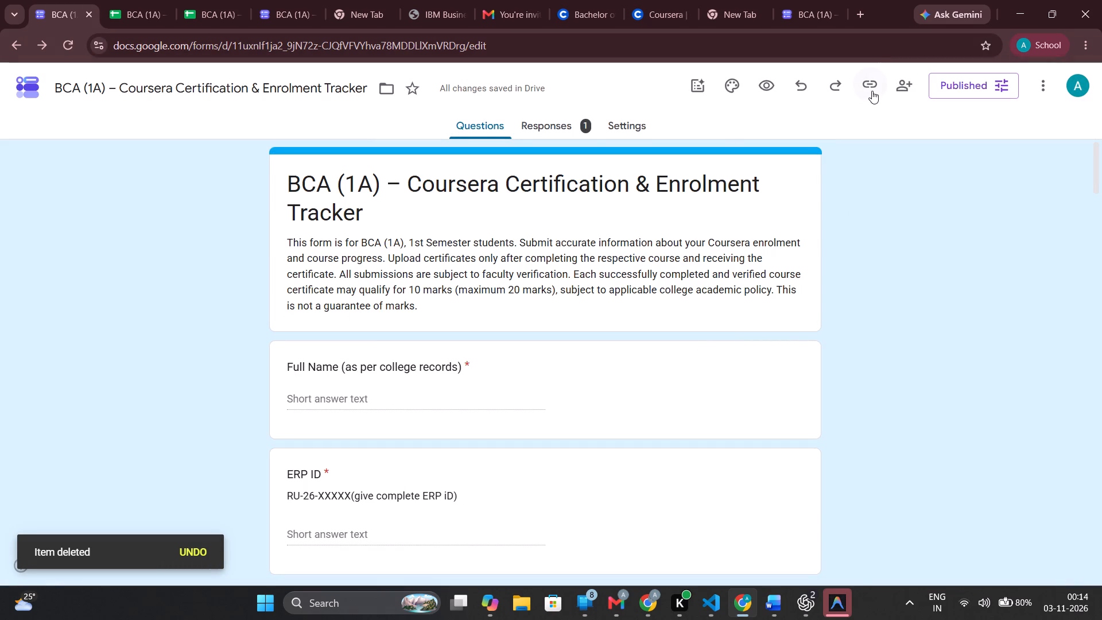
left_click(872, 91)
left_click(873, 170)
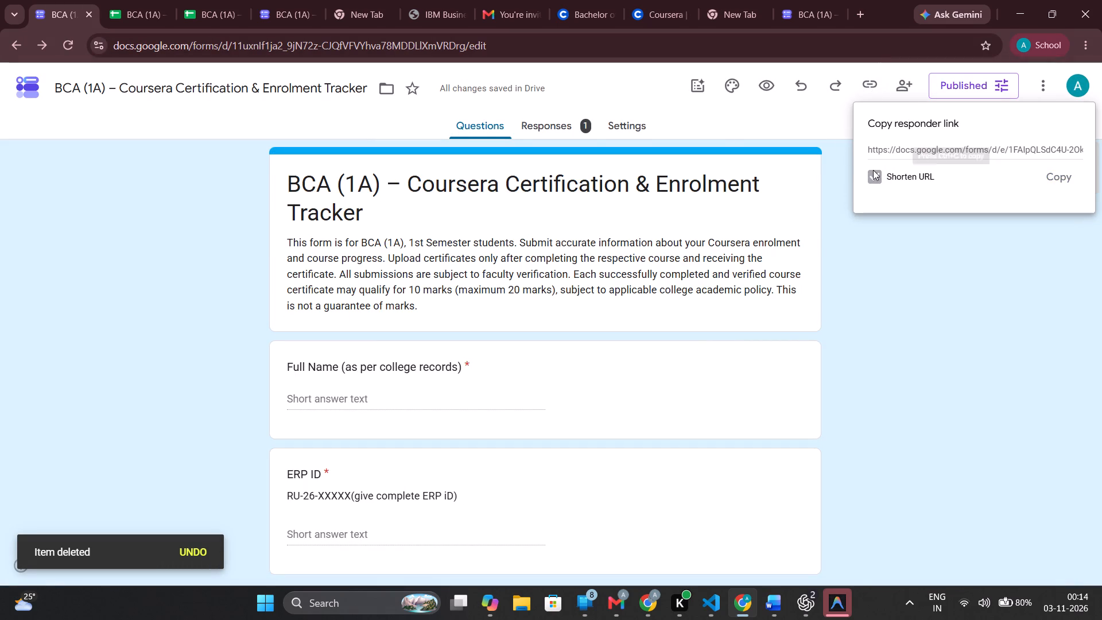
left_click(1067, 176)
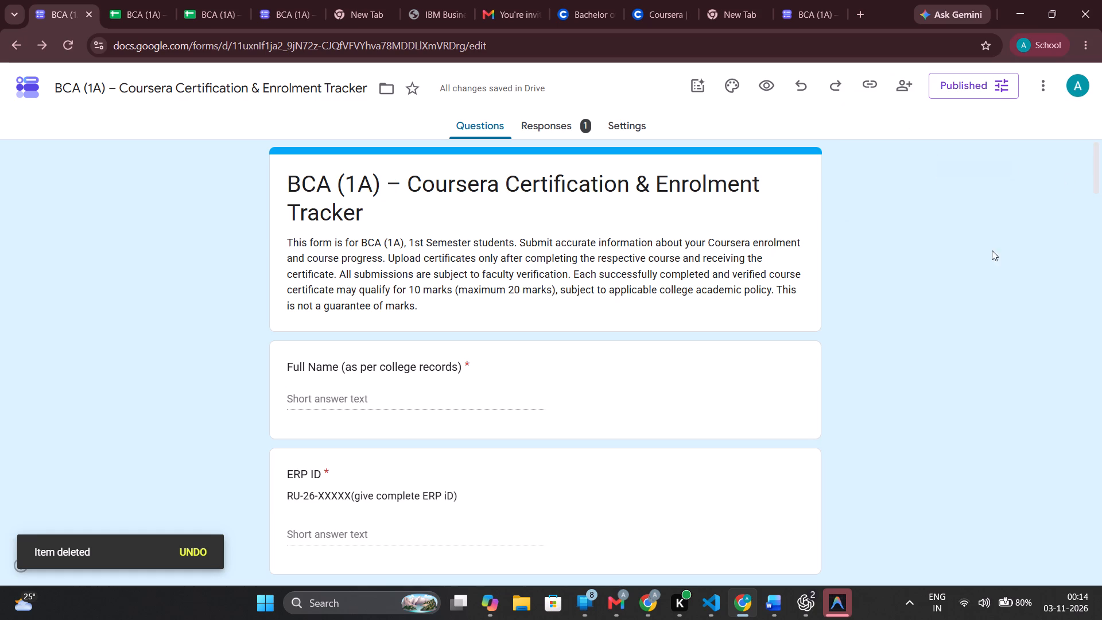
Search the computer for Telegram Desktop and open it.
left_click(348, 580)
left_click(347, 610)
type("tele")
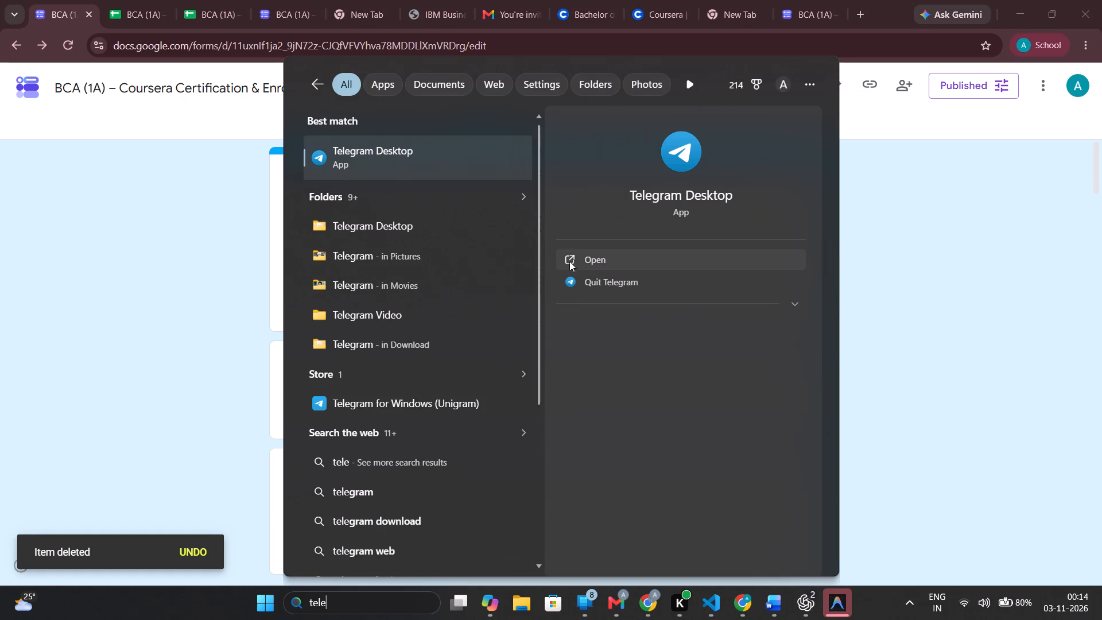
left_click(573, 258)
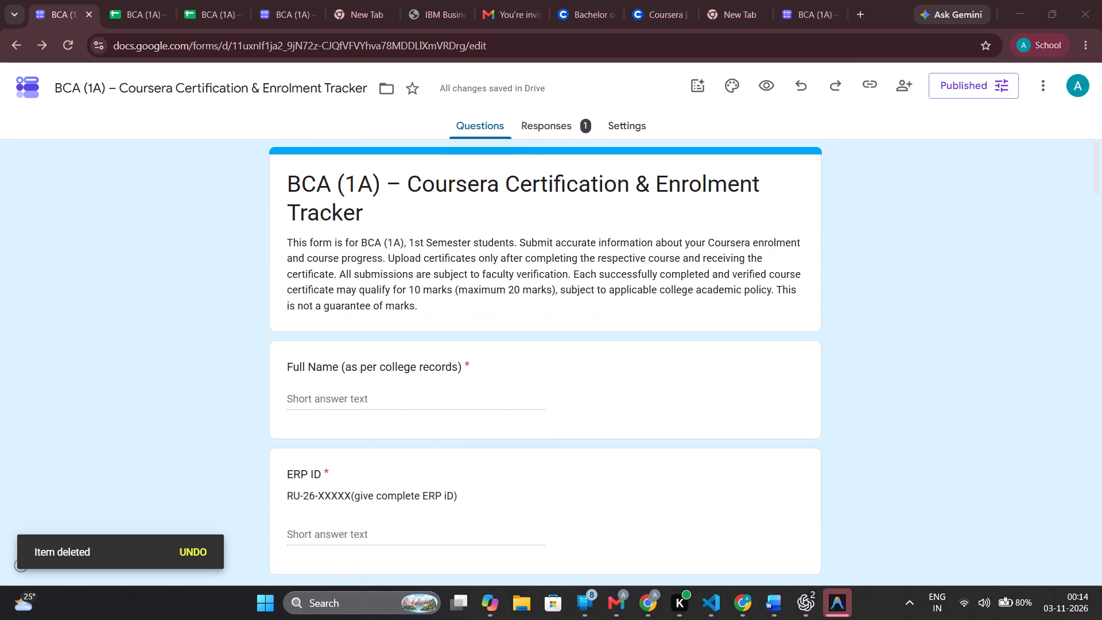
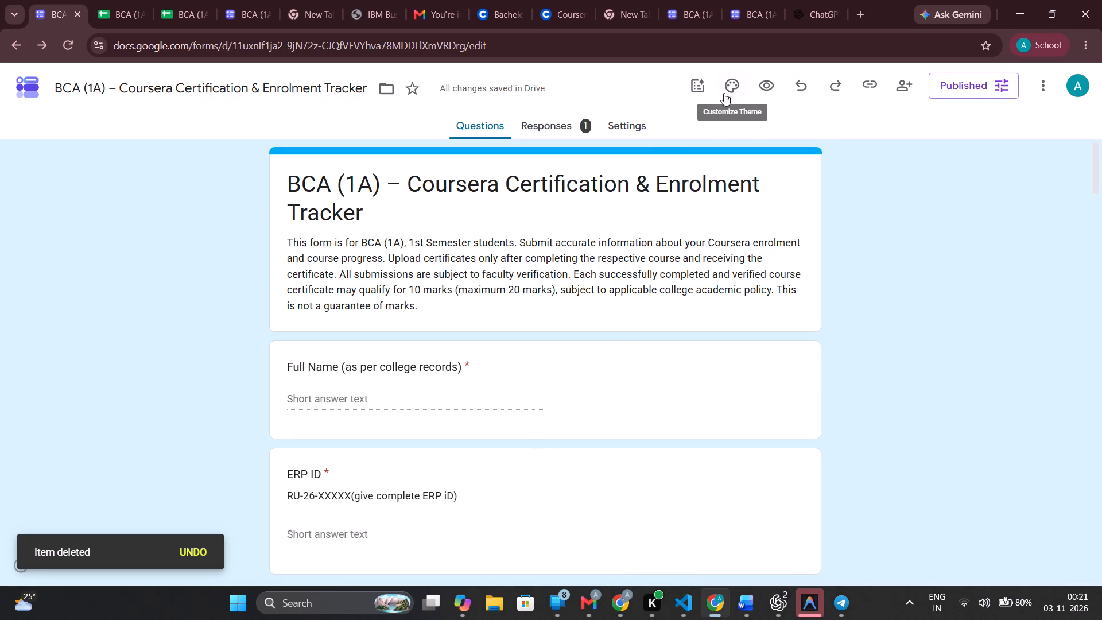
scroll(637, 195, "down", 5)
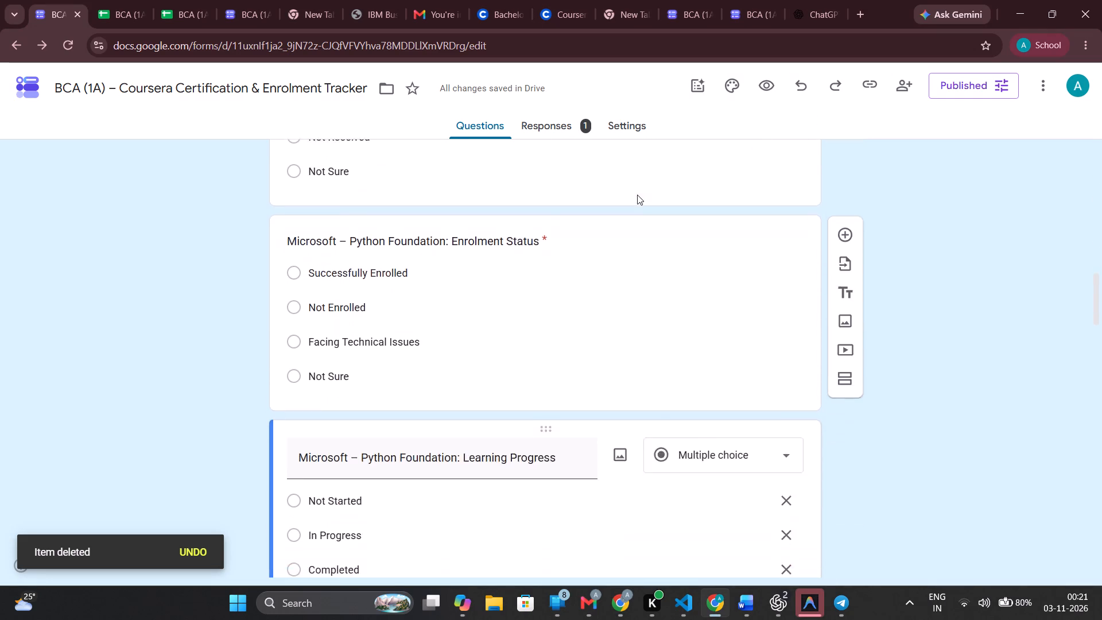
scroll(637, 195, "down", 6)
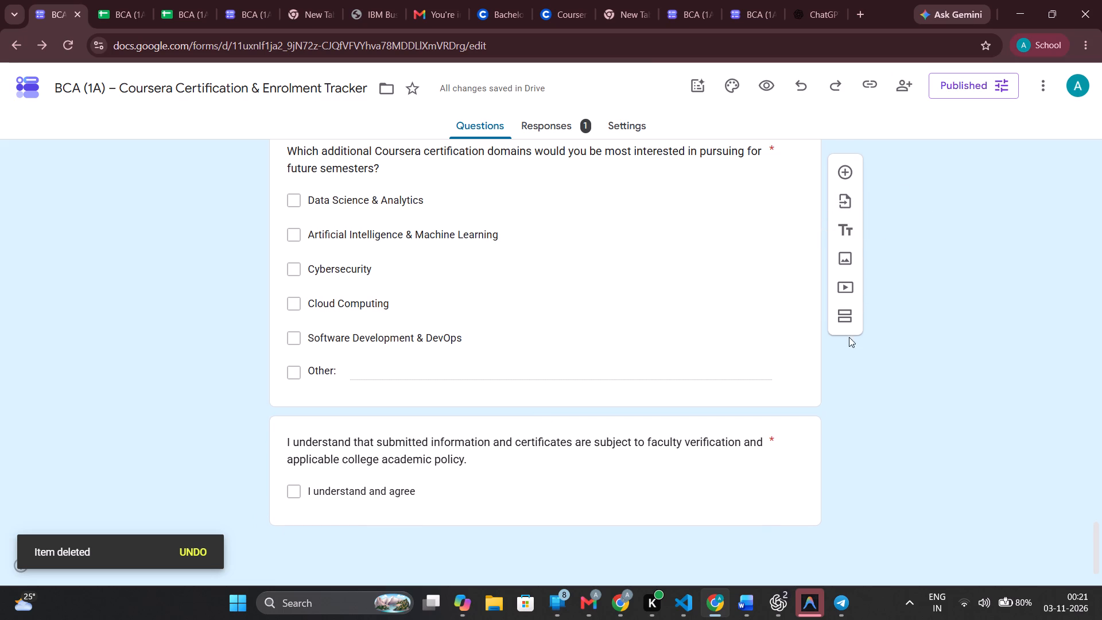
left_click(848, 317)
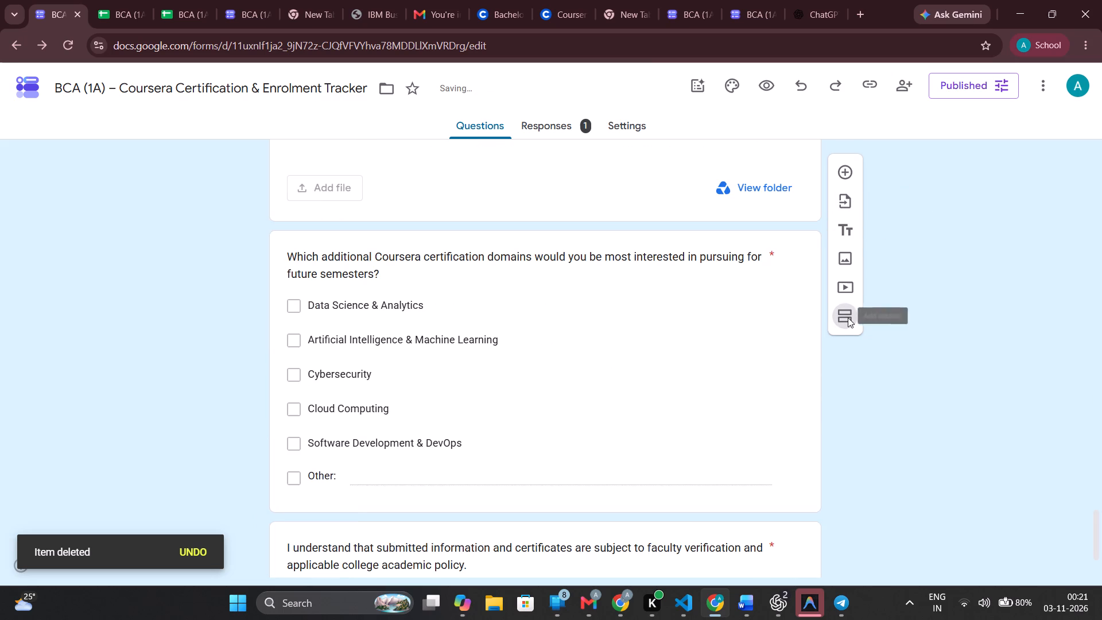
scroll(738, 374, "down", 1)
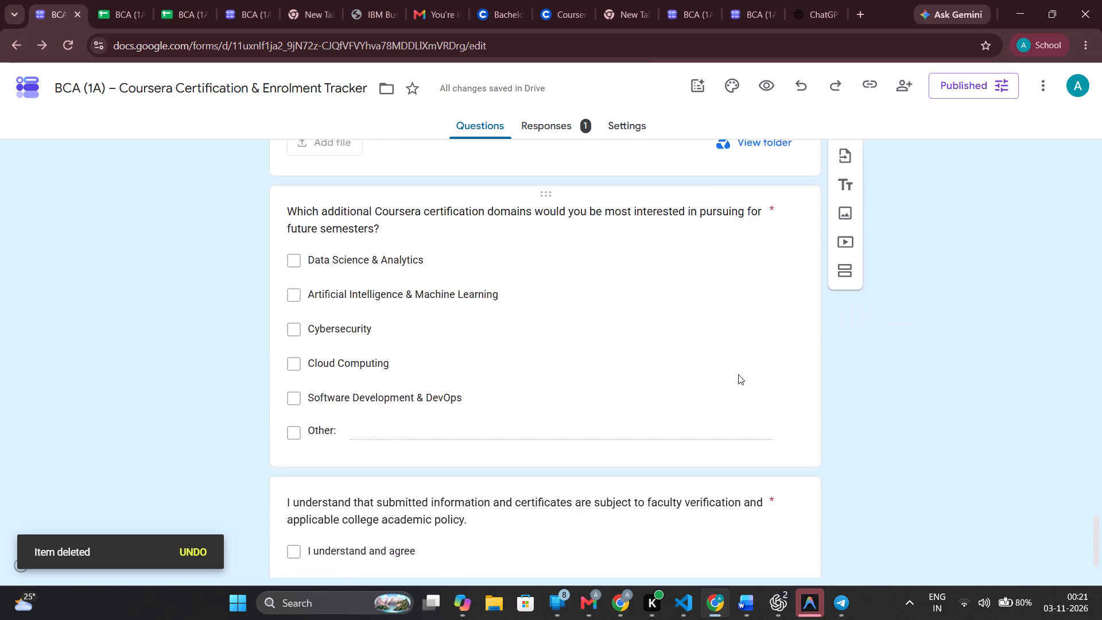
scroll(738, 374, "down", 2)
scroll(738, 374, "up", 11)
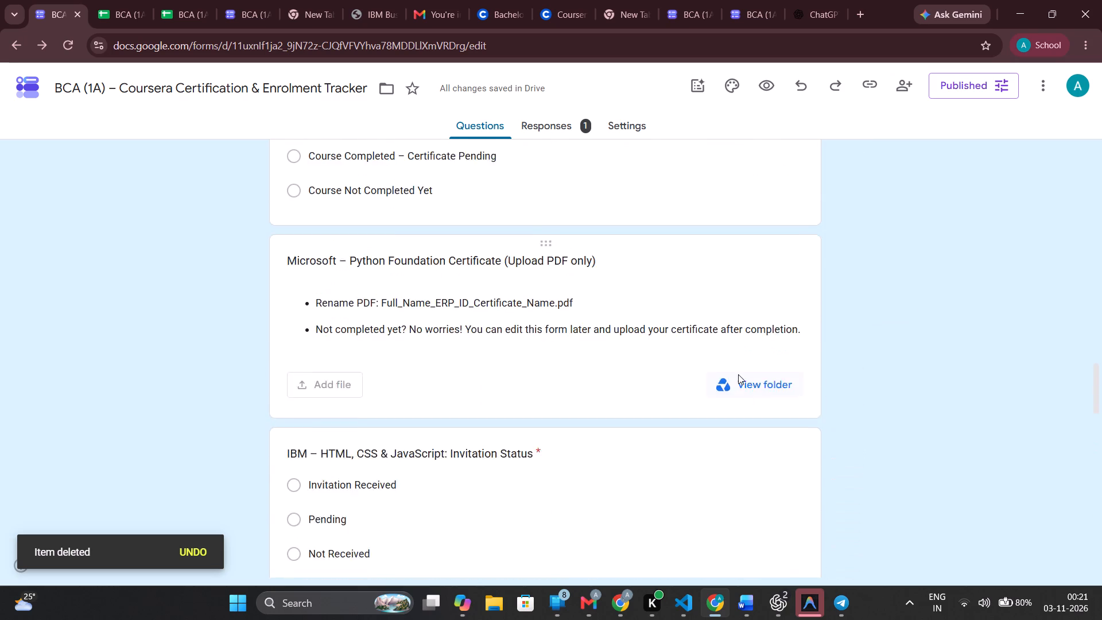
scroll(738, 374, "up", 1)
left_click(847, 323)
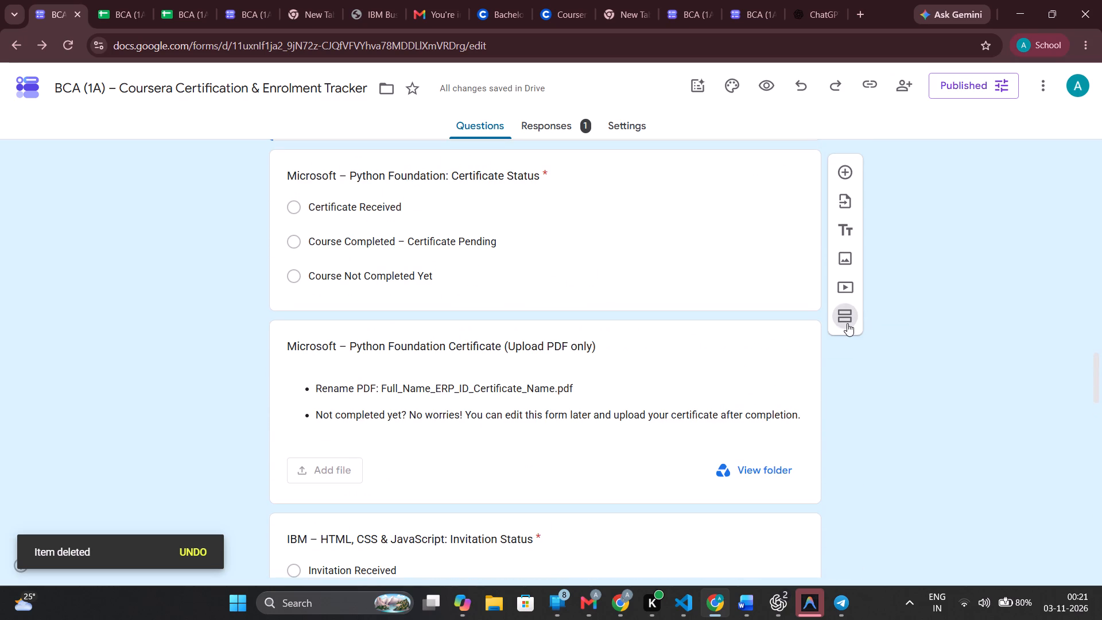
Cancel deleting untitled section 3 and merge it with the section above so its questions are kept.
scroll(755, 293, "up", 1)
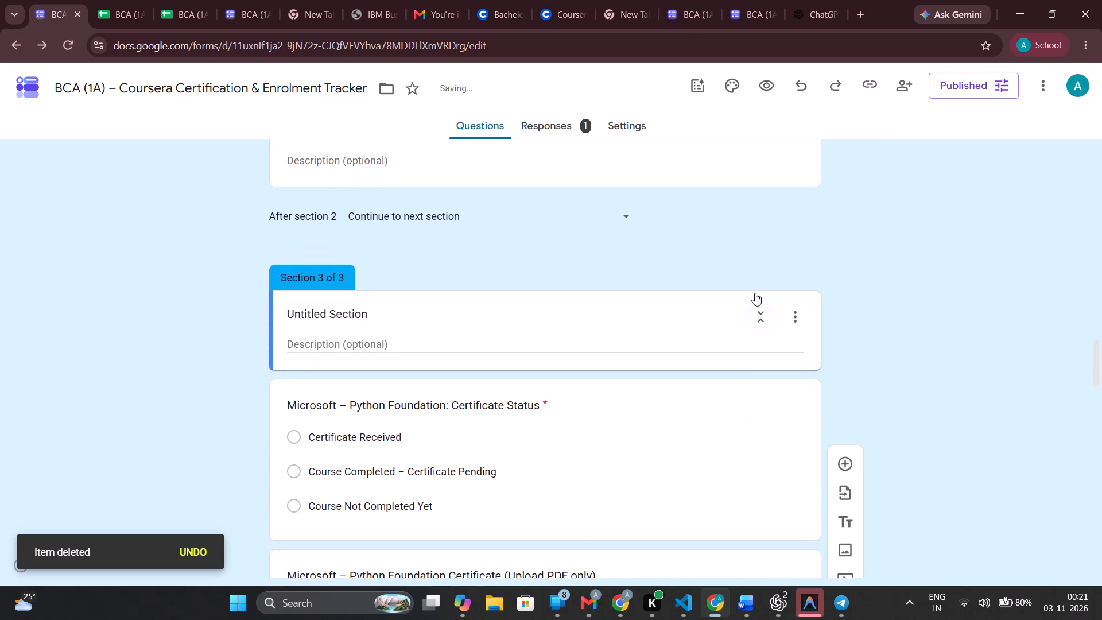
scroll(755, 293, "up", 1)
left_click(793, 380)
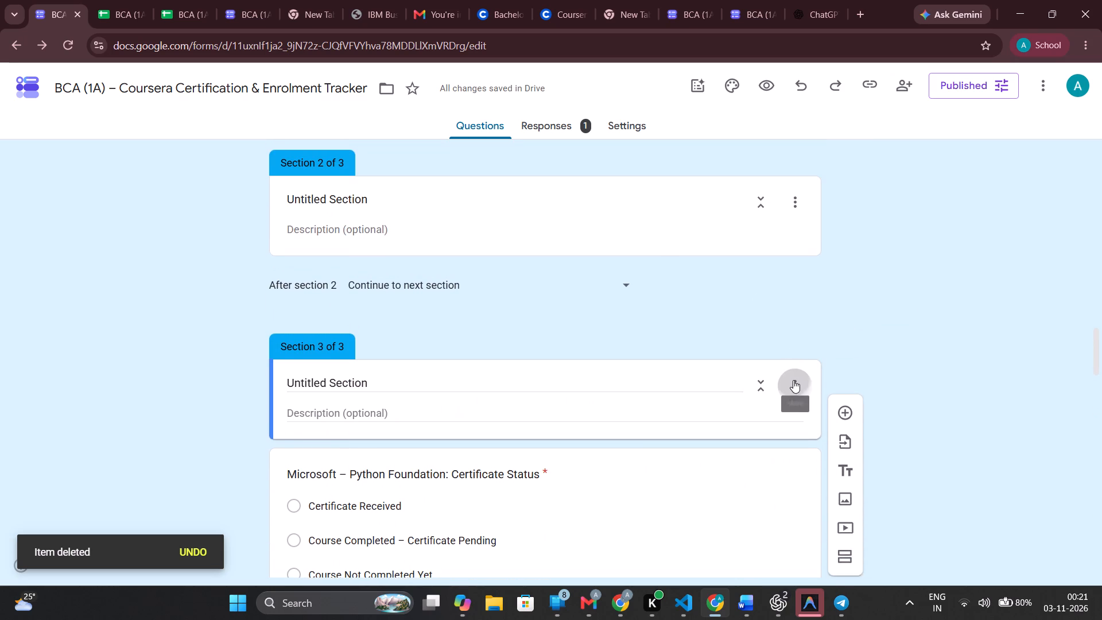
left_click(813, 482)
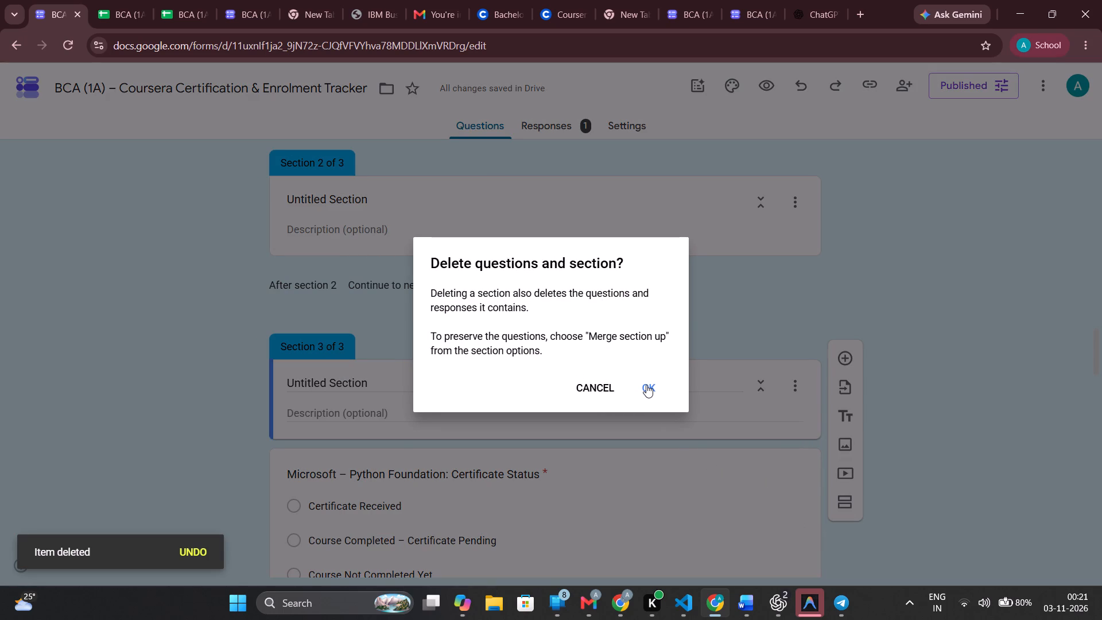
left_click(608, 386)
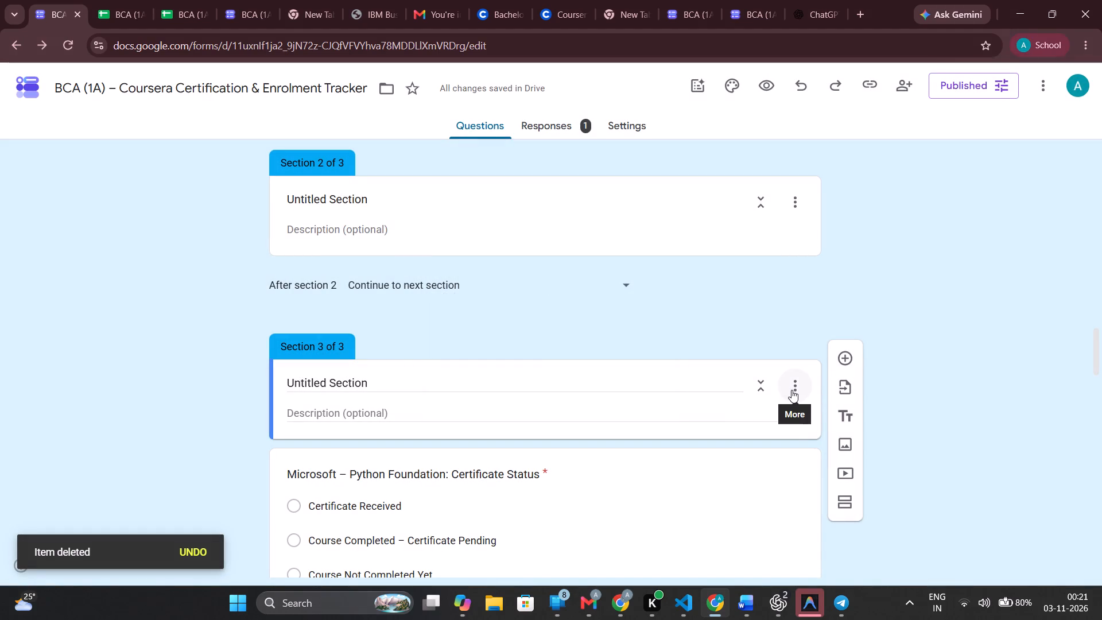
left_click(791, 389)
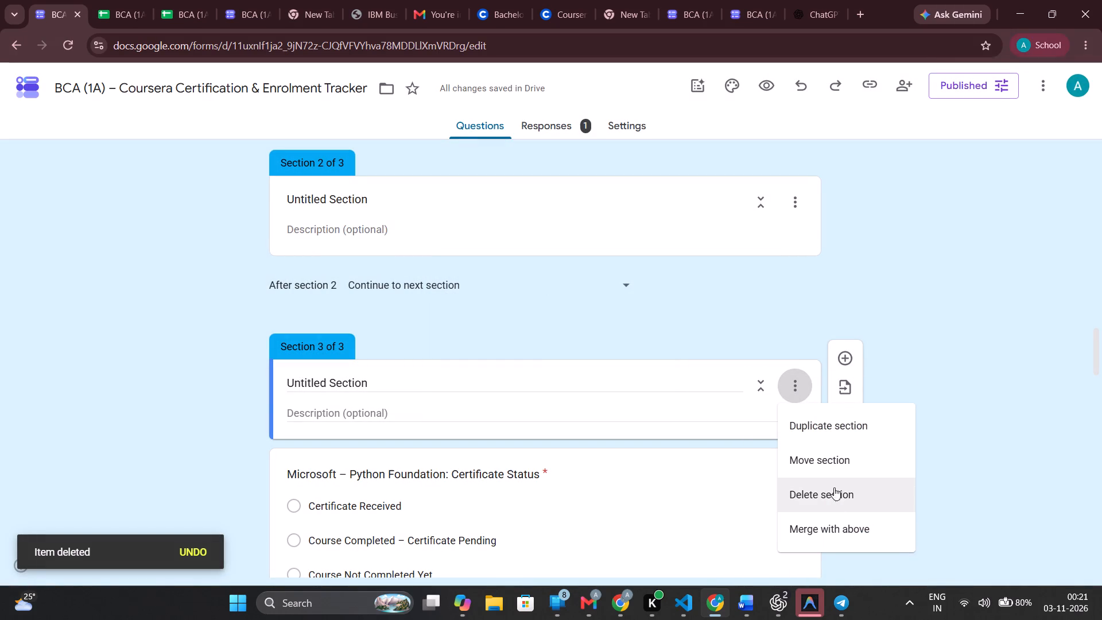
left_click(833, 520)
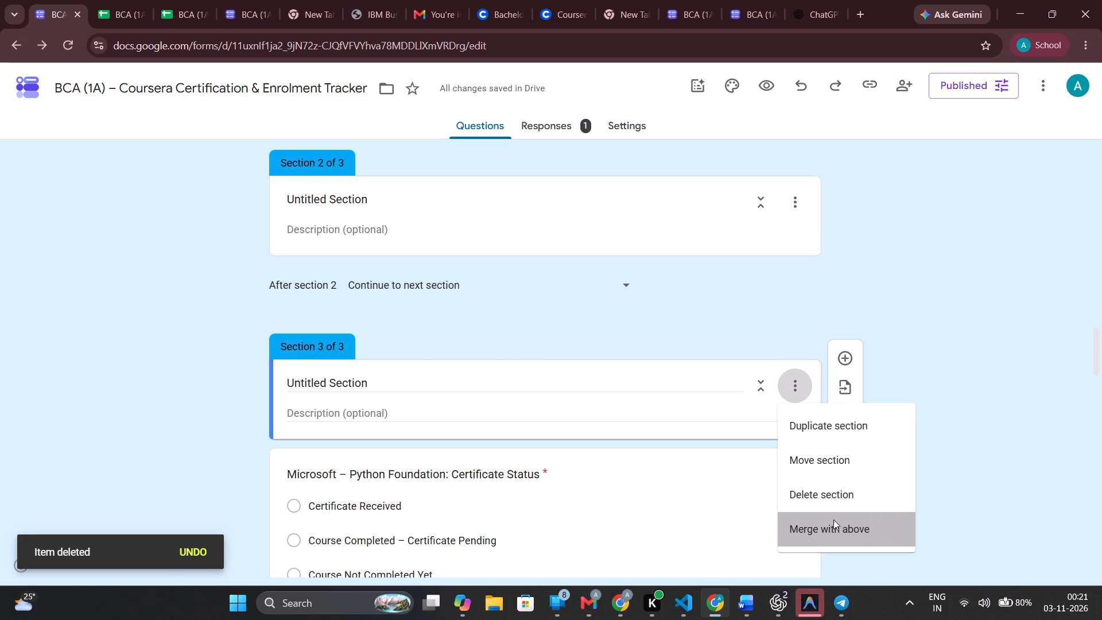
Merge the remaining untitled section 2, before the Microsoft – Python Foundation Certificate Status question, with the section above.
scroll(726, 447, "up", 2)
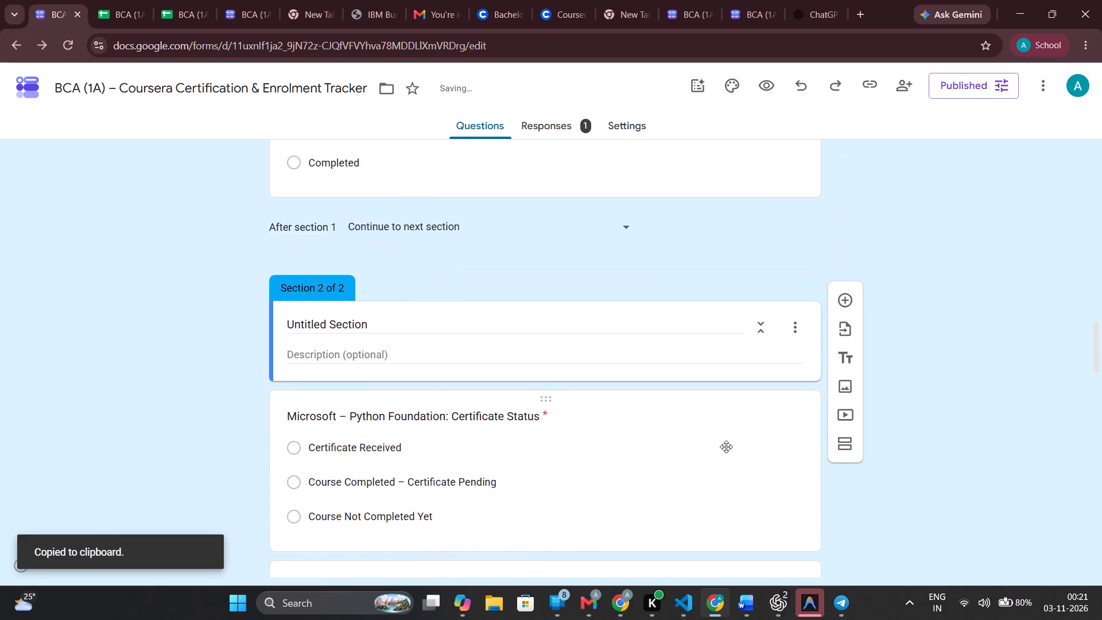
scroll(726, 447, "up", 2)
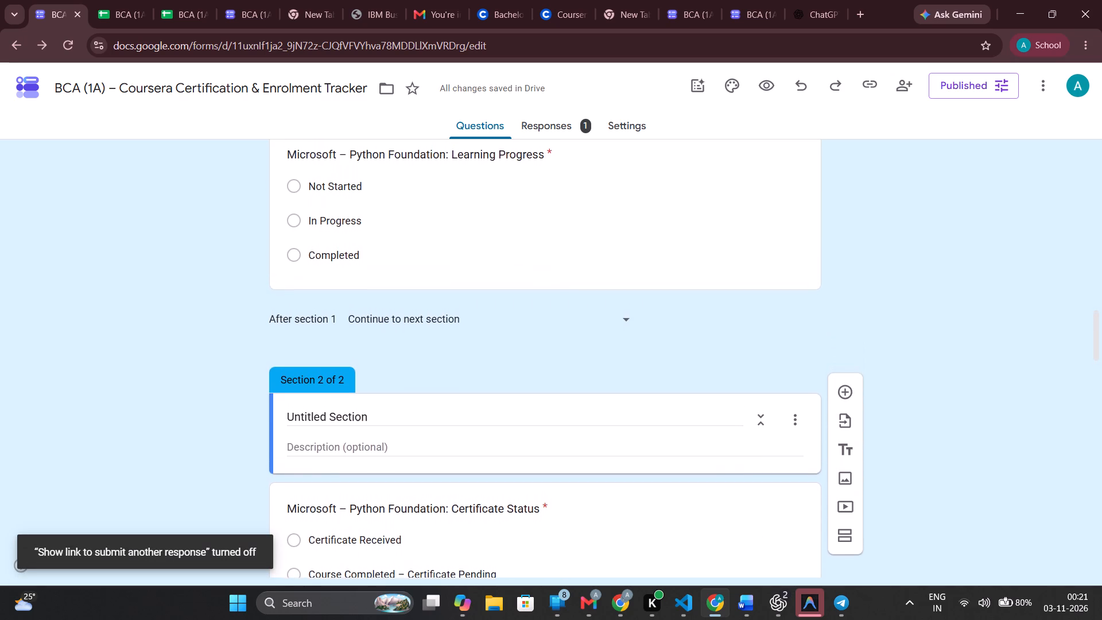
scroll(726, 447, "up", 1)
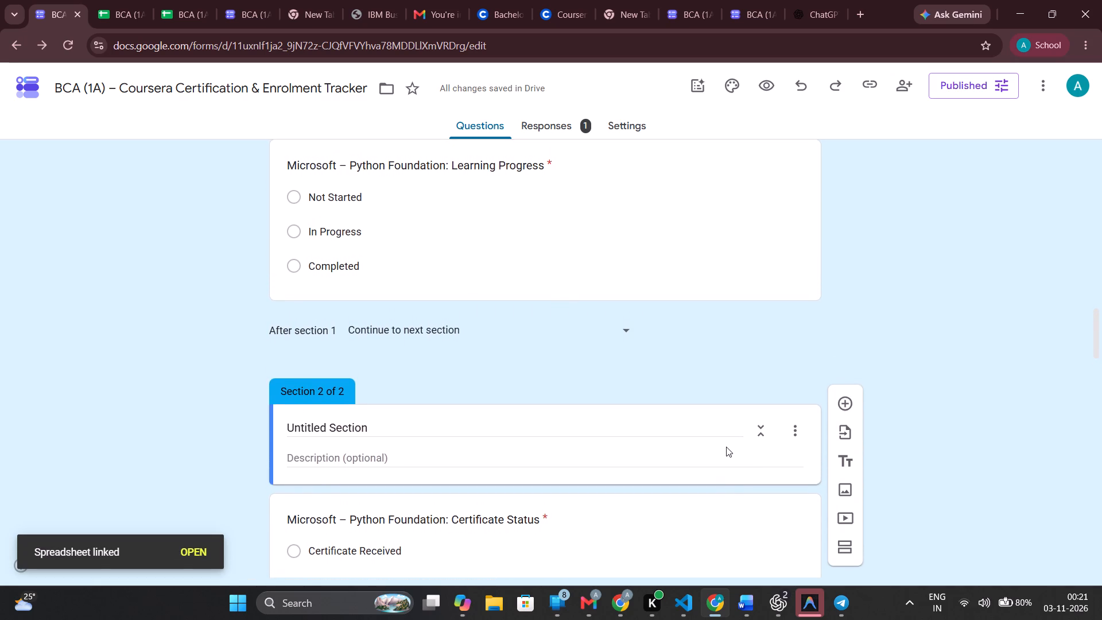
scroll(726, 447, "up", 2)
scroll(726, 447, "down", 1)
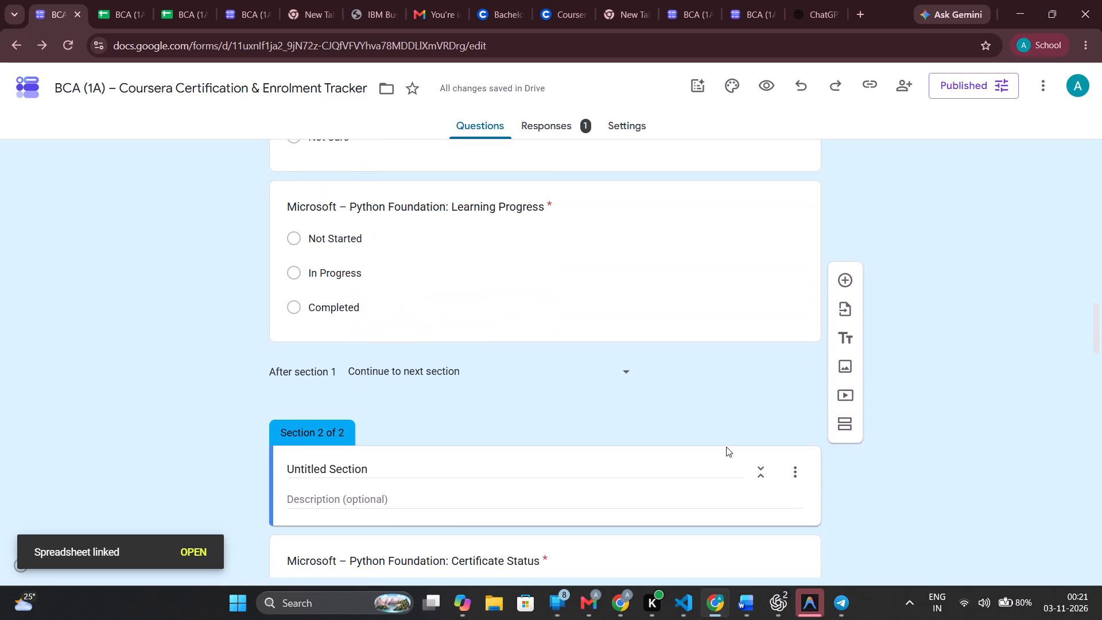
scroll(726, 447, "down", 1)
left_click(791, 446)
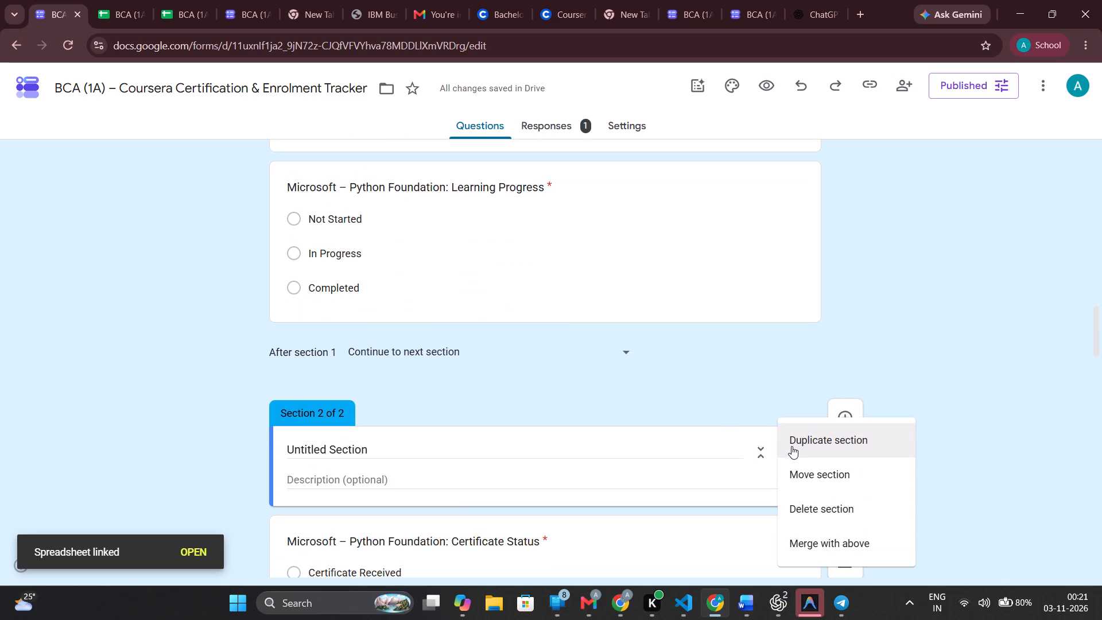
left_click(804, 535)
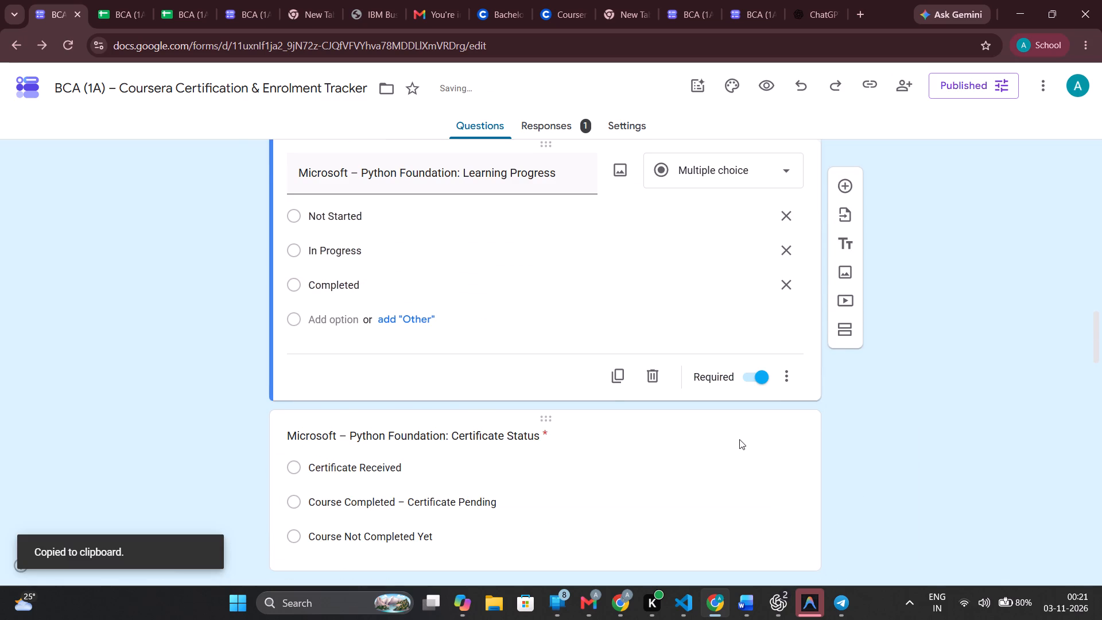
Return to the start of the form and open its responses in the individual view.
scroll(739, 439, "up", 6)
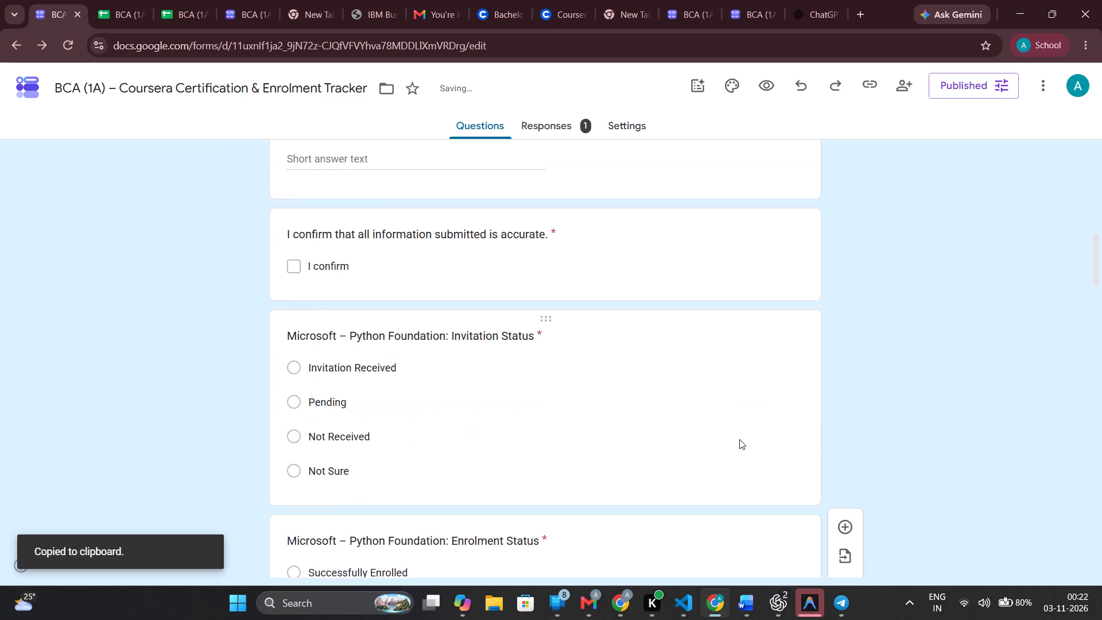
scroll(739, 439, "up", 4)
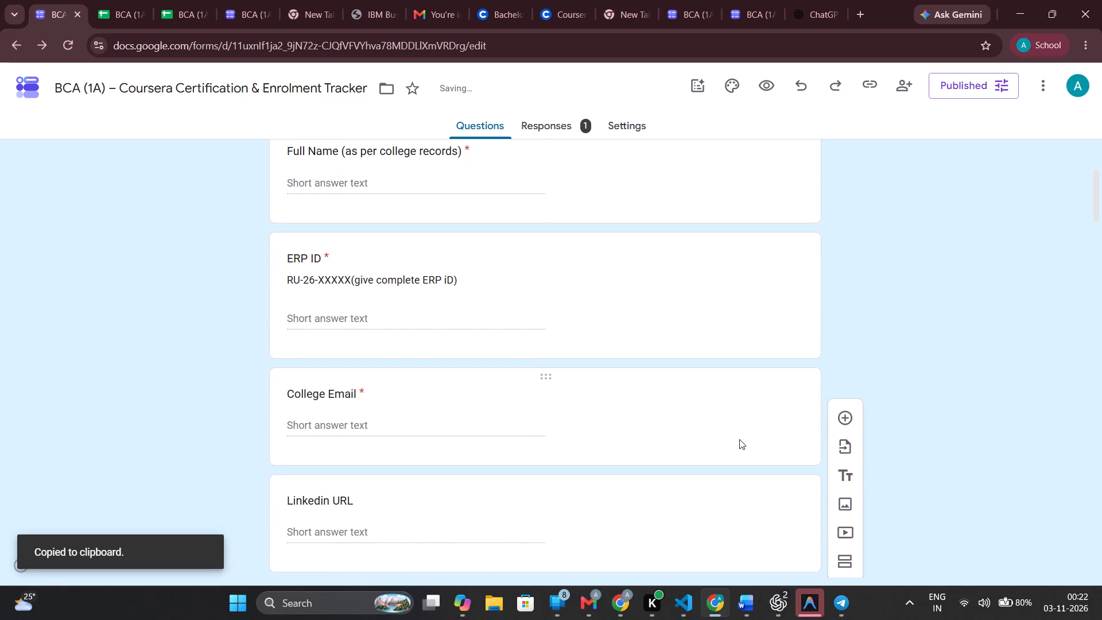
key("Up")
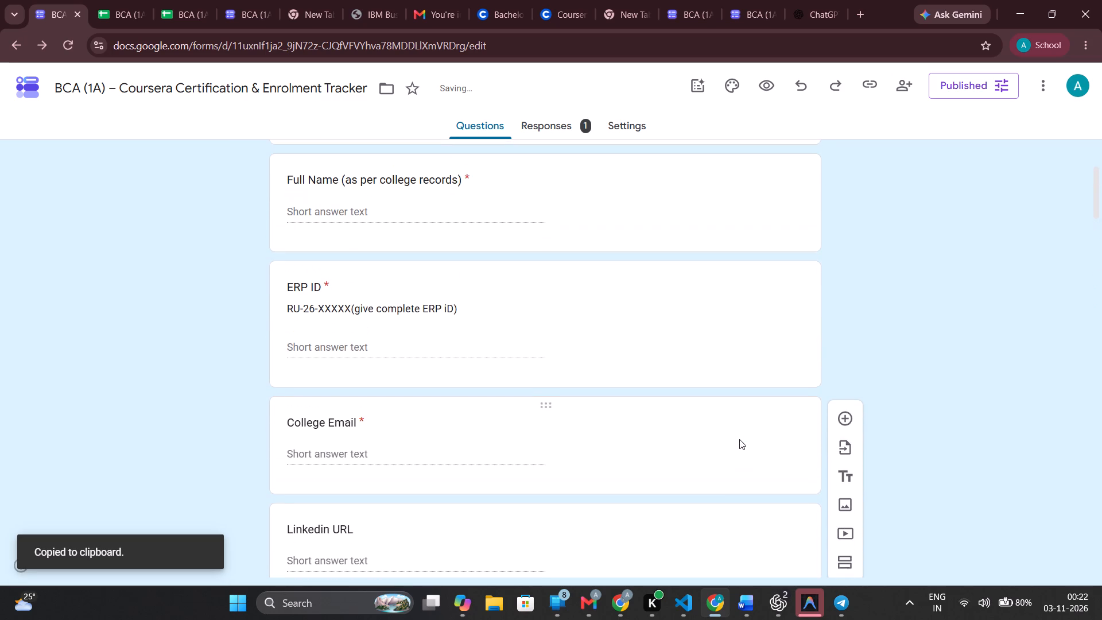
scroll(761, 249, "up", 5)
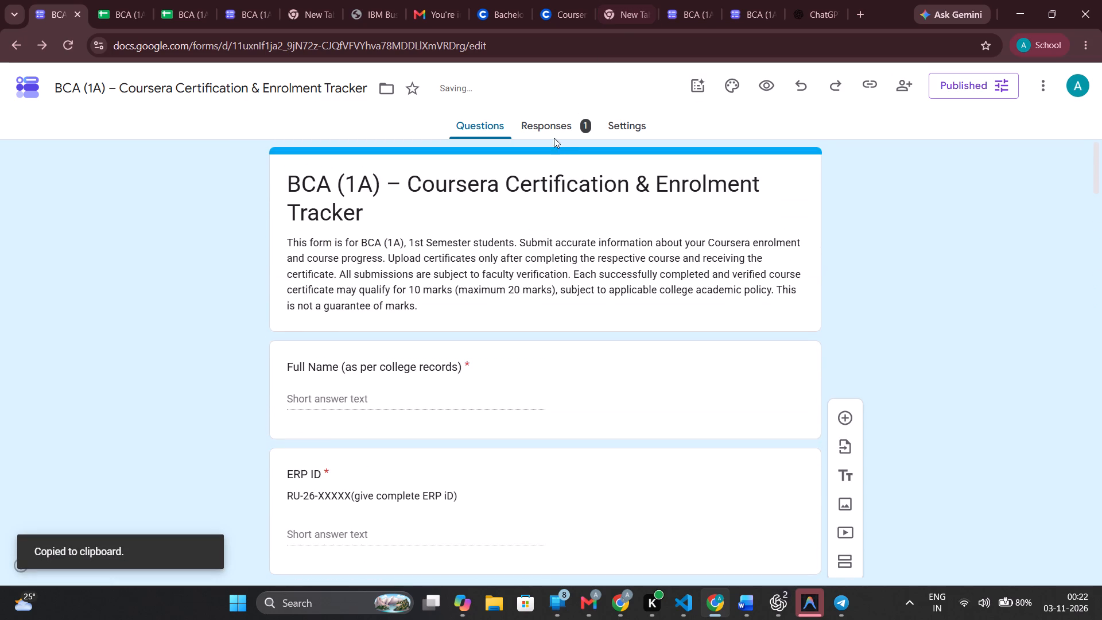
left_click(550, 125)
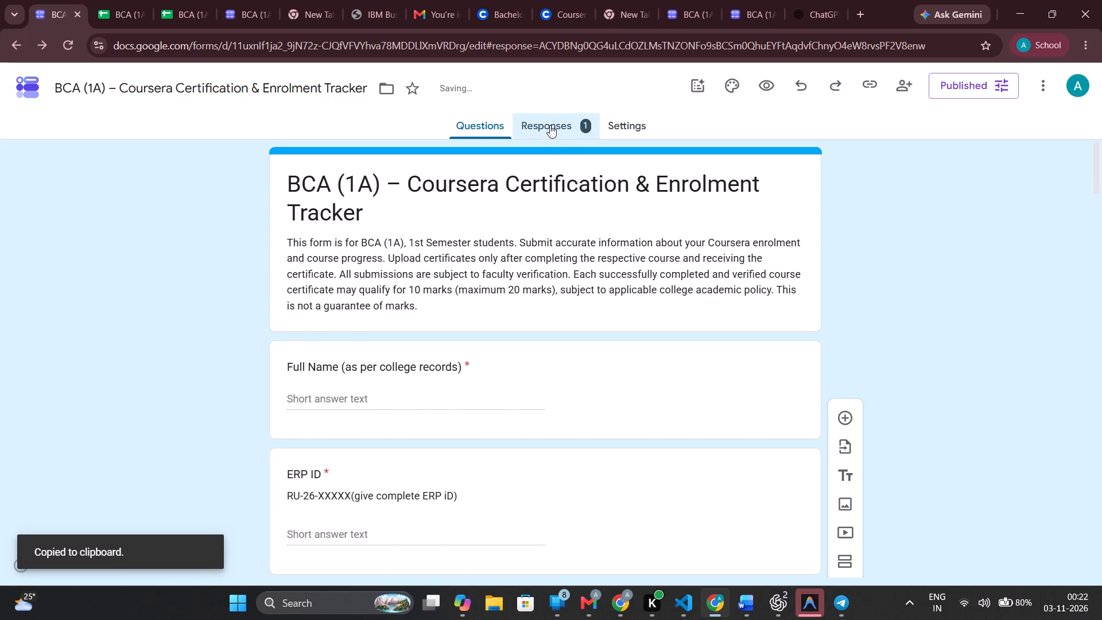
left_click_drag(459, 86, 393, 91)
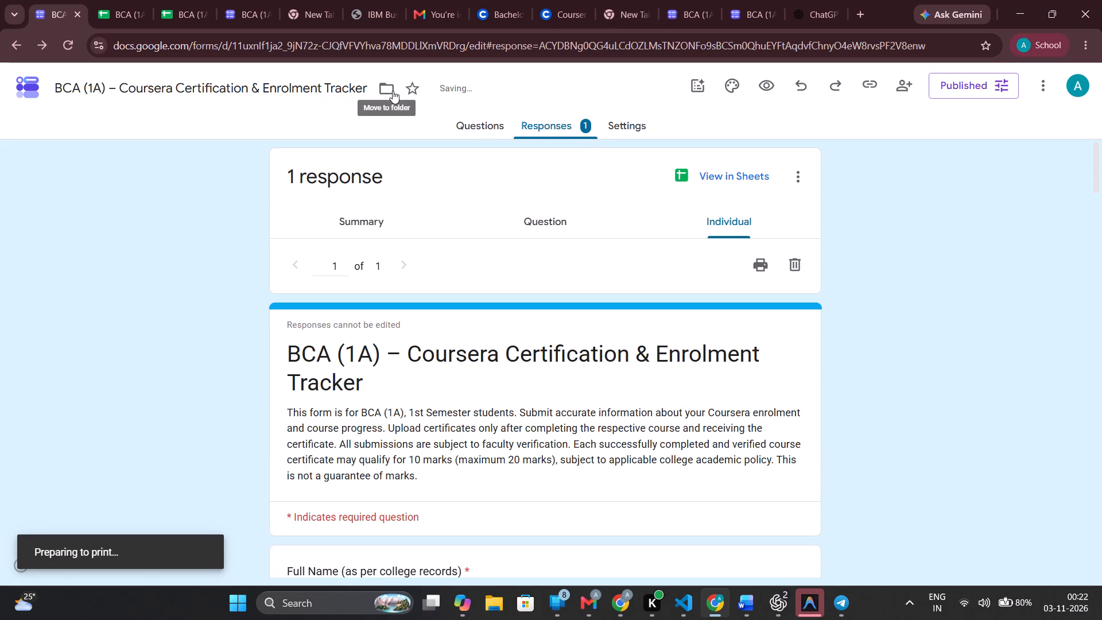
left_click_drag(393, 91, 392, 90)
left_click(392, 90)
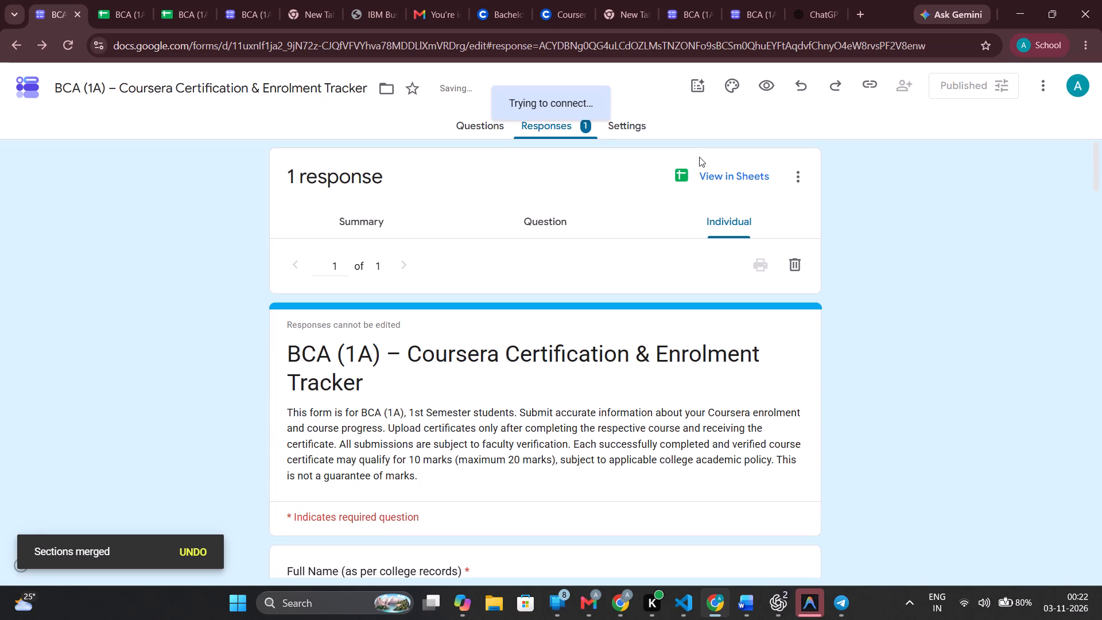